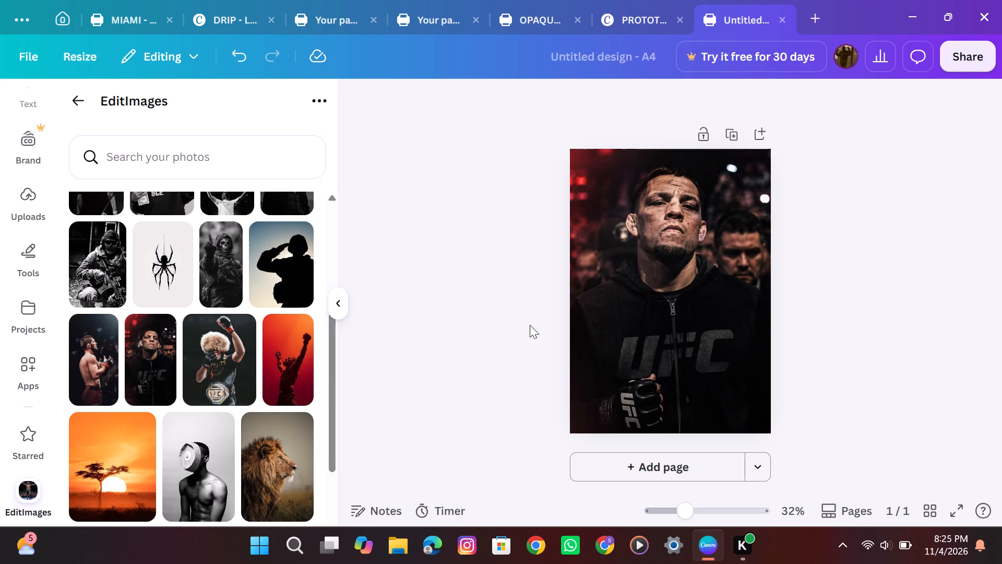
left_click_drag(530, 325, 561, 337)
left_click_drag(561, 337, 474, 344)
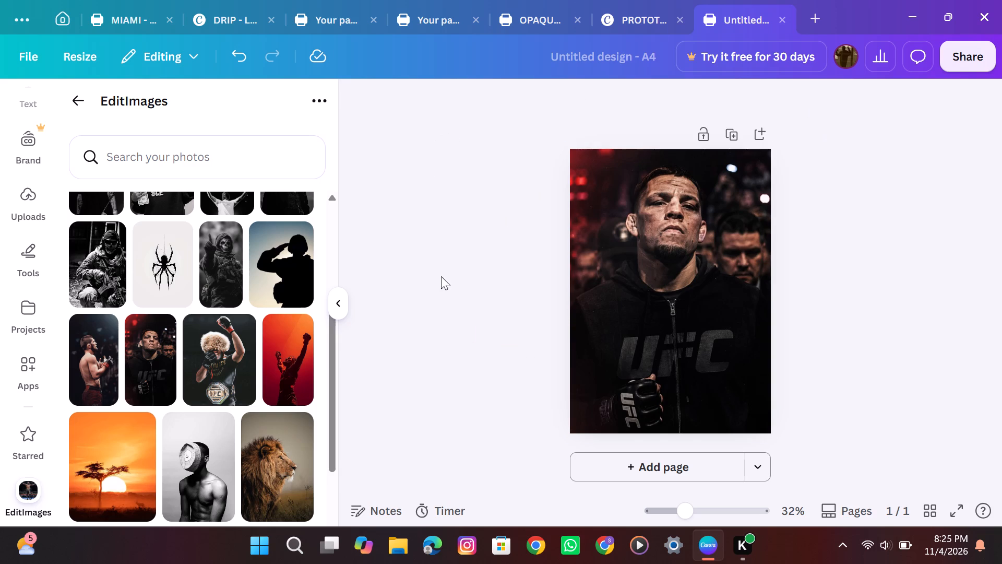
Try different corner rounding amounts on the UFC fighter photo filling the page and settle on 92.
left_click(598, 290)
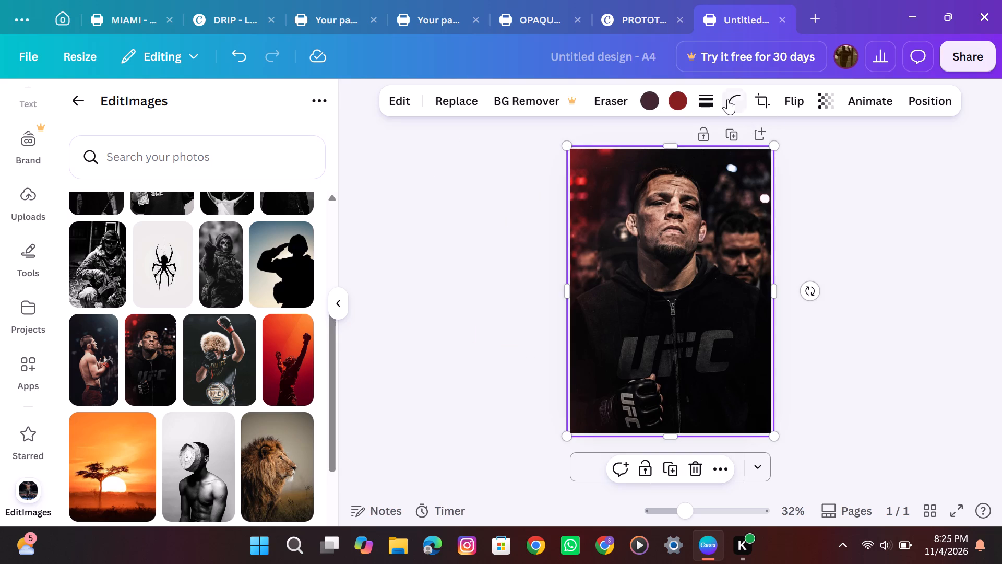
left_click(727, 99)
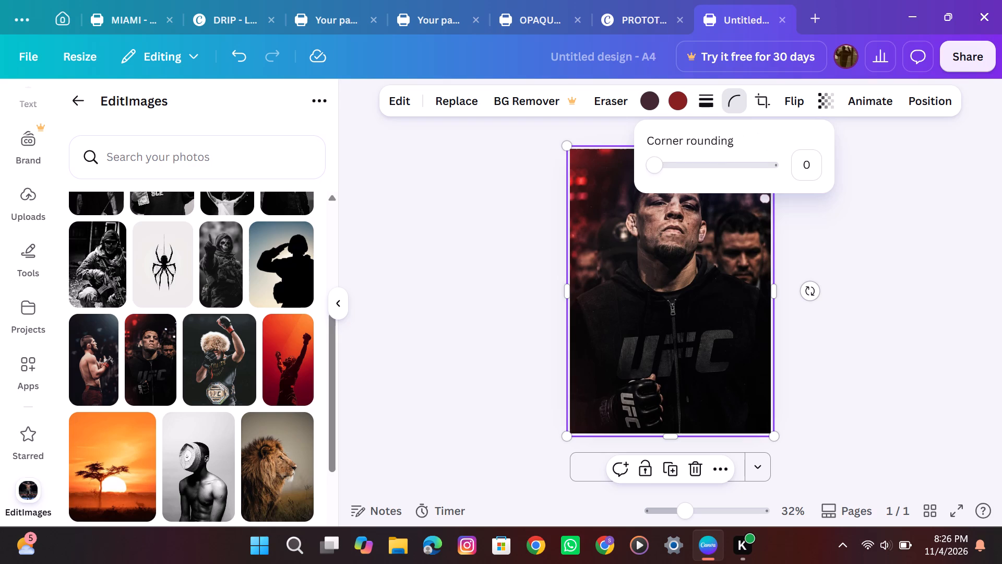
left_click_drag(655, 175, 713, 177)
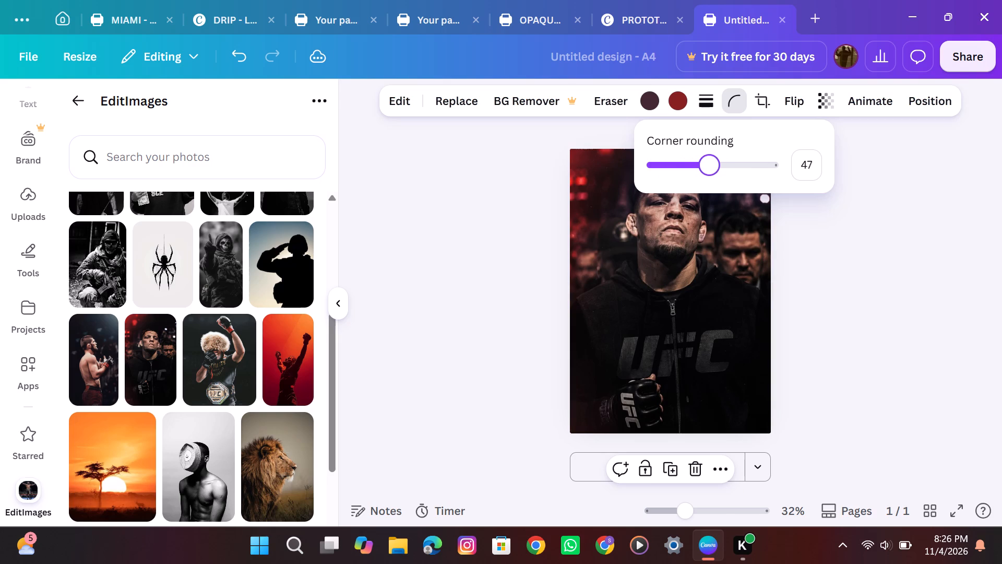
left_click_drag(713, 177, 764, 174)
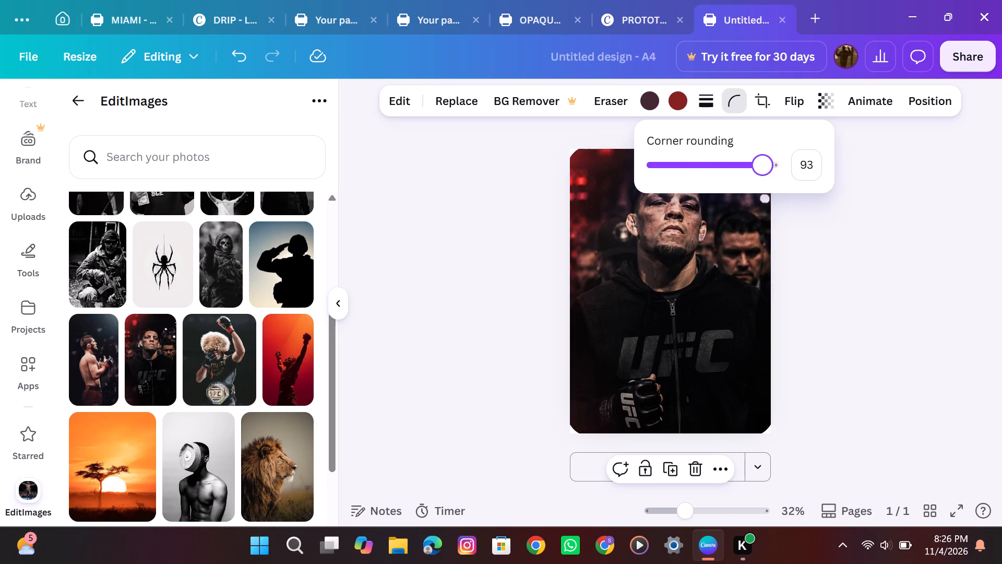
left_click_drag(764, 174, 702, 175)
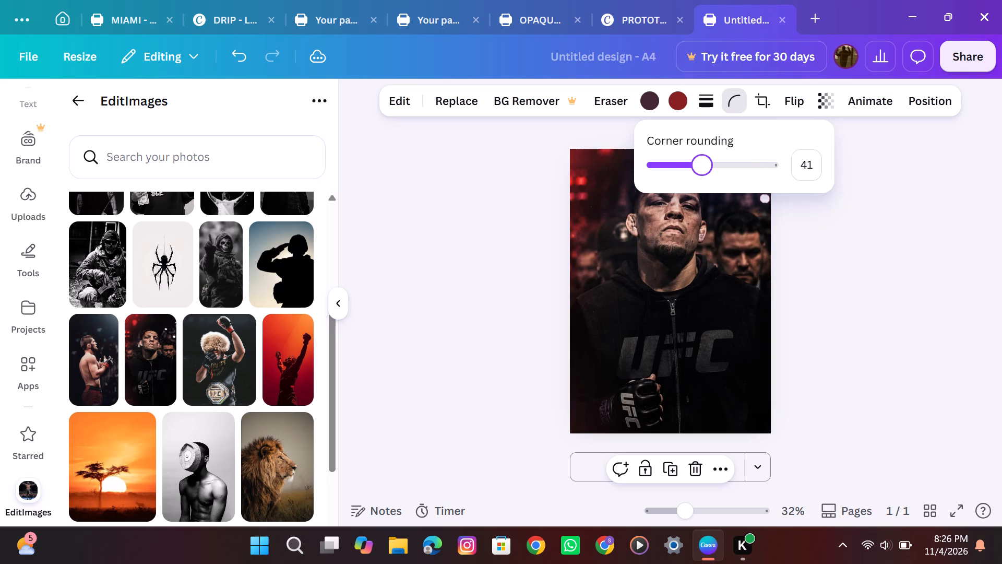
left_click_drag(702, 175, 805, 171)
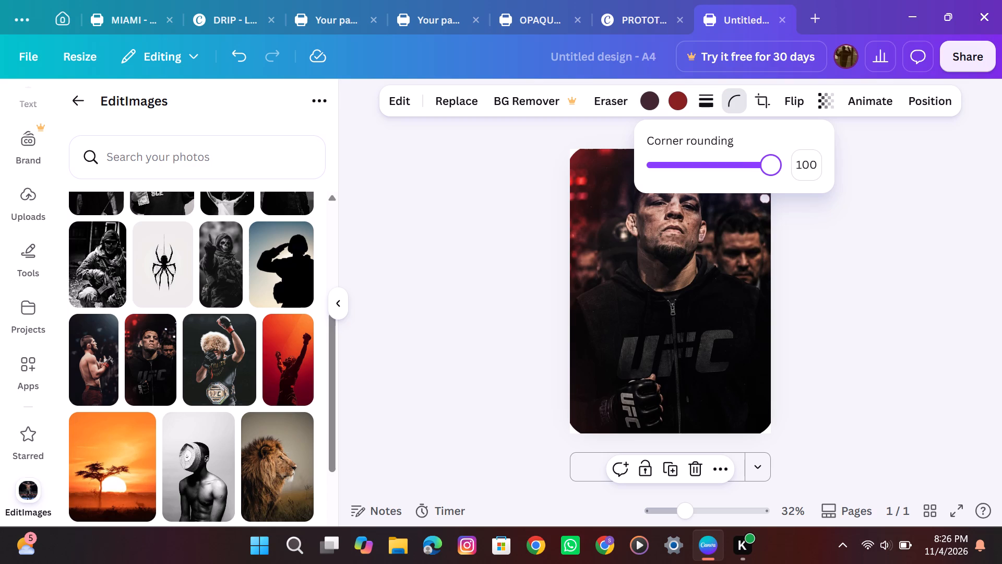
left_click_drag(805, 171, 748, 183)
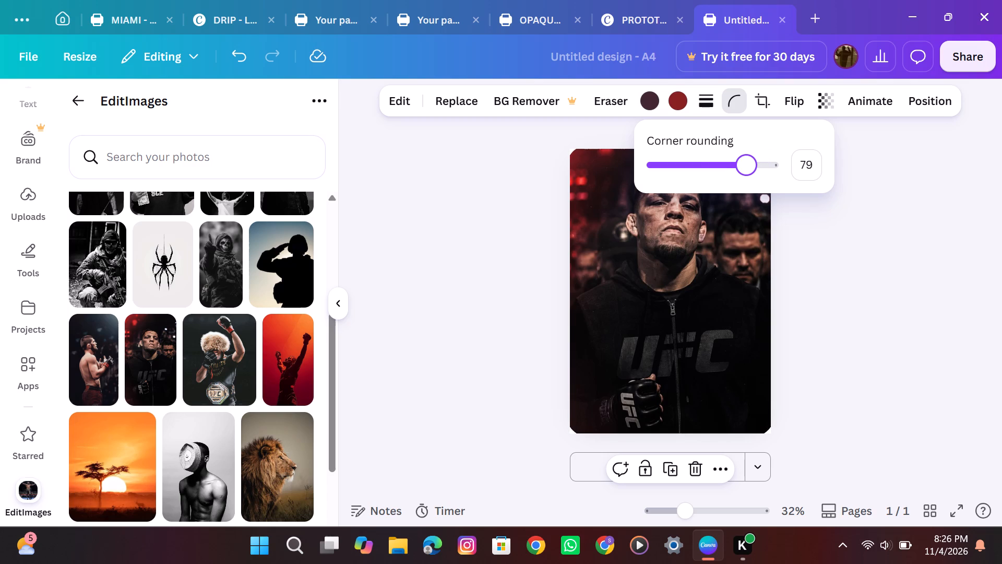
left_click_drag(748, 183, 749, 183)
left_click_drag(749, 183, 749, 181)
left_click_drag(749, 181, 745, 146)
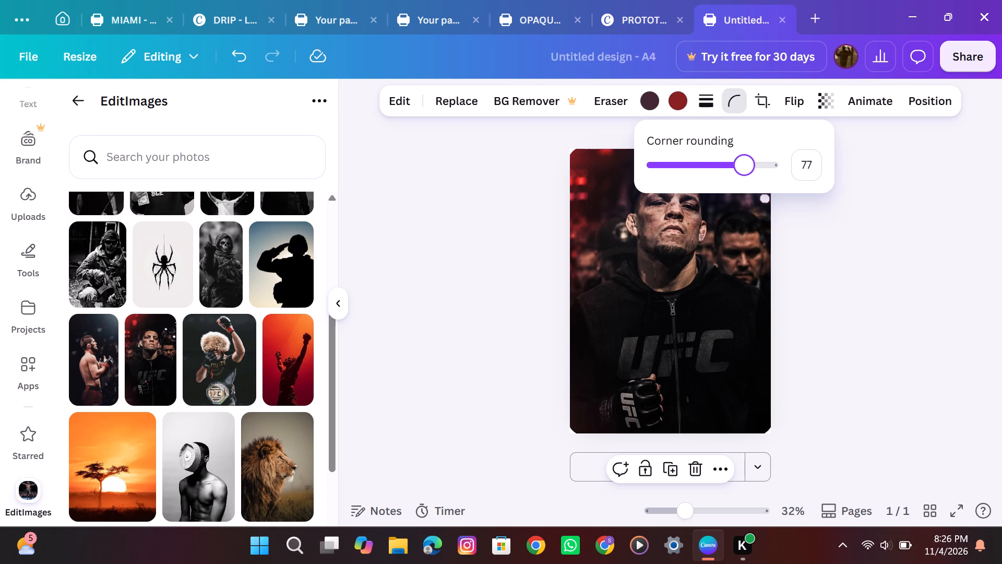
left_click_drag(745, 146, 745, 147)
left_click_drag(745, 147, 745, 147)
left_click_drag(745, 147, 746, 148)
left_click_drag(746, 148, 748, 149)
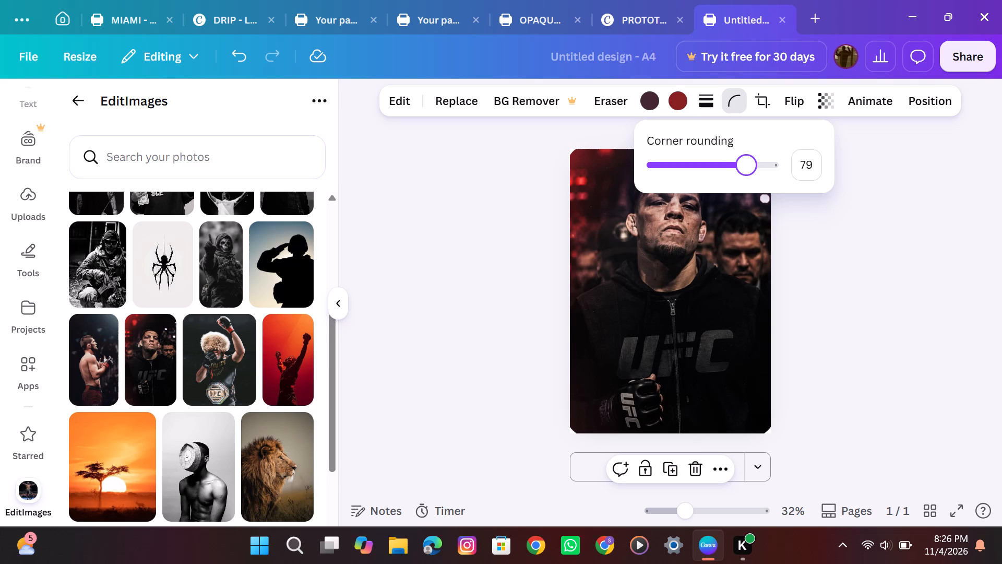
left_click_drag(748, 149, 682, 168)
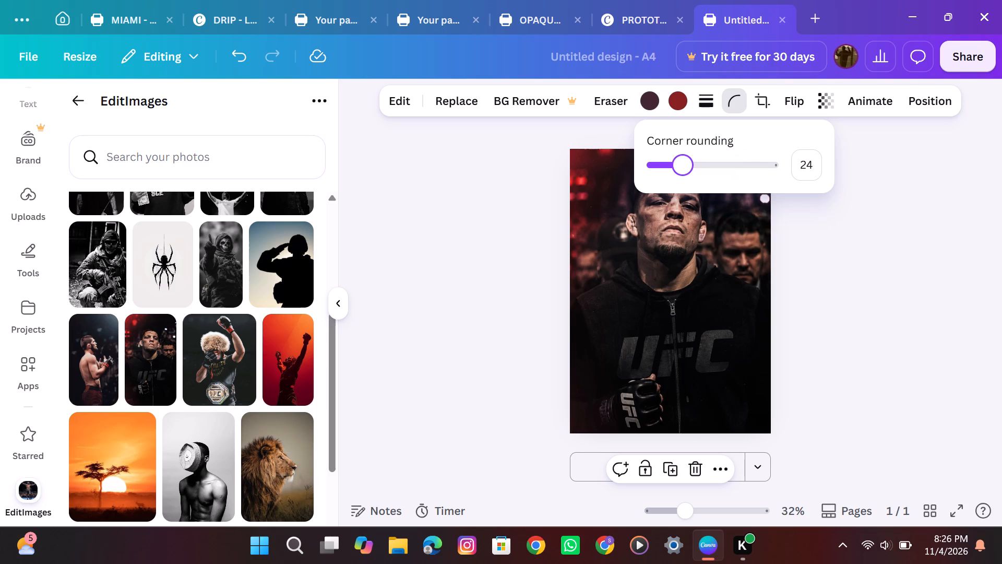
left_click_drag(682, 168, 696, 166)
left_click_drag(696, 166, 696, 166)
left_click_drag(696, 166, 667, 166)
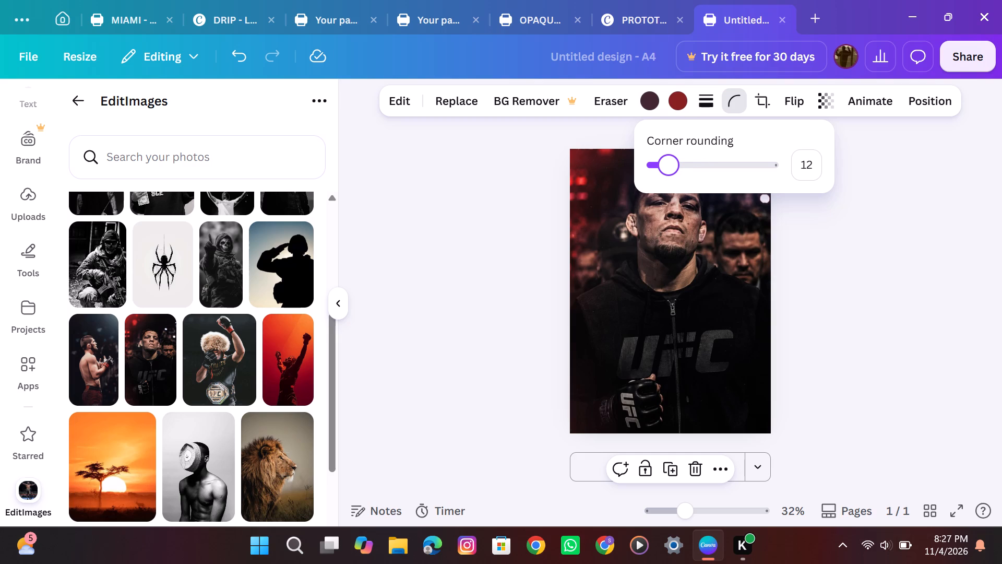
left_click_drag(667, 166, 686, 161)
left_click_drag(686, 161, 687, 161)
left_click_drag(687, 161, 719, 157)
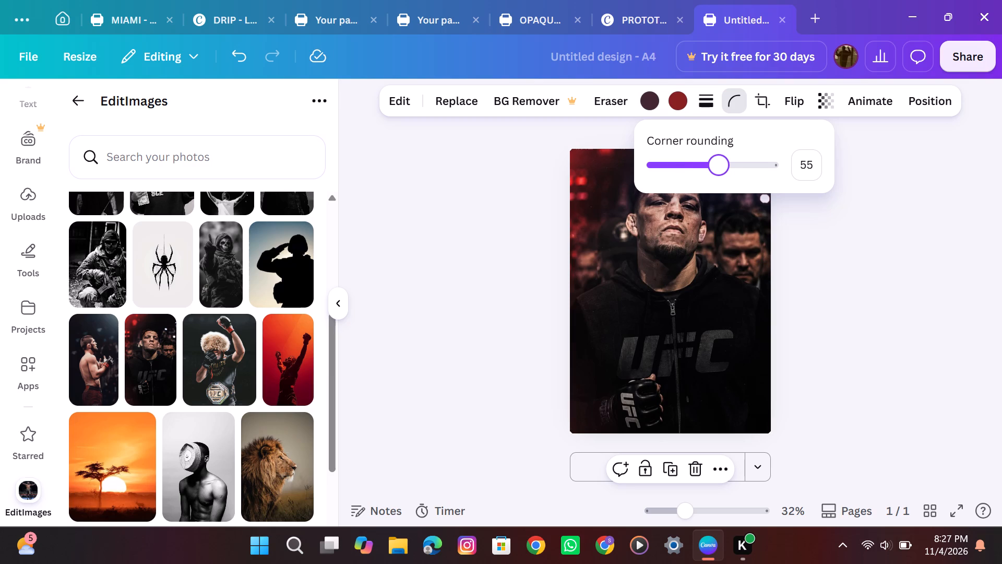
left_click_drag(719, 157, 717, 156)
left_click_drag(717, 156, 694, 157)
left_click_drag(694, 157, 758, 161)
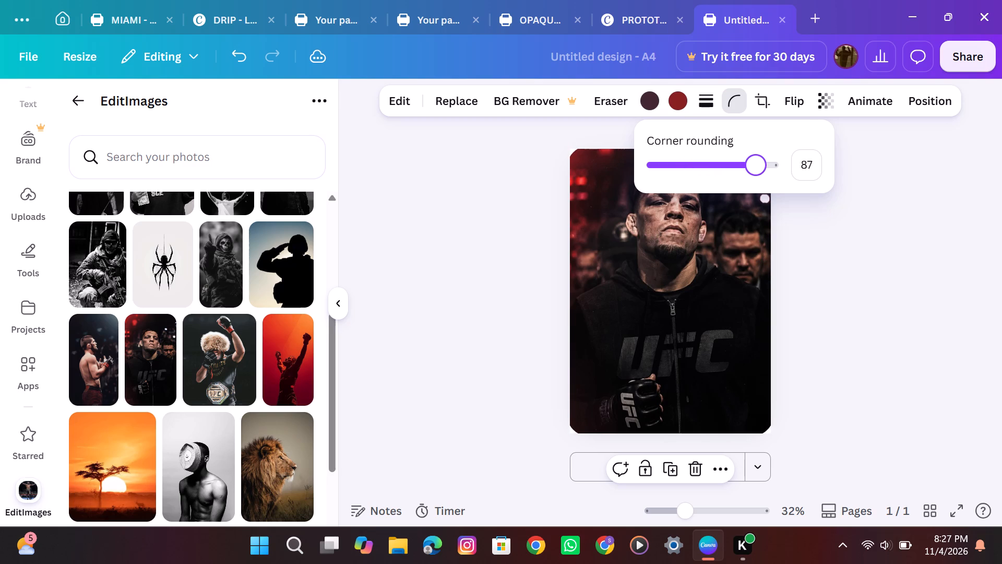
left_click_drag(758, 161, 762, 166)
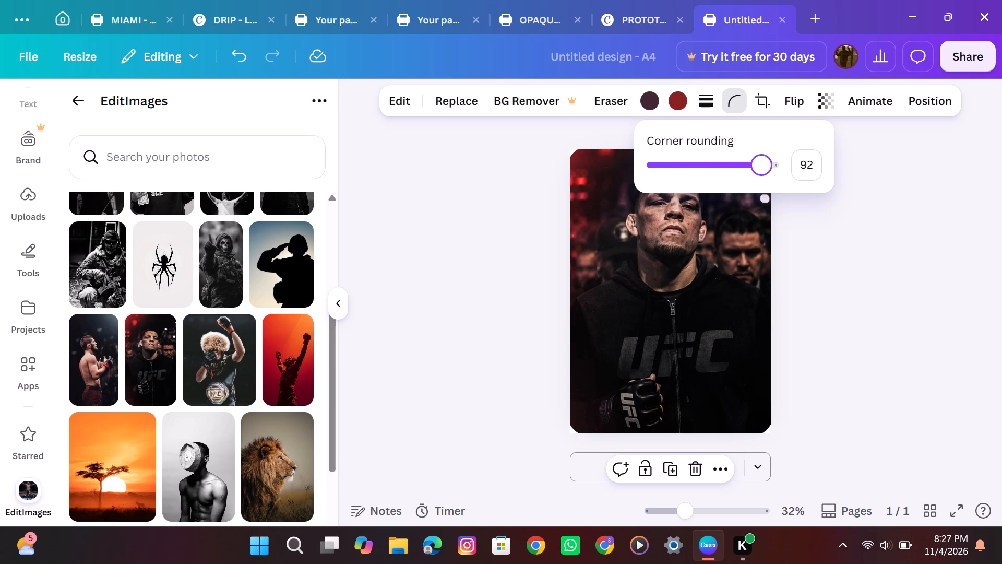
left_click(476, 296)
left_click(476, 296)
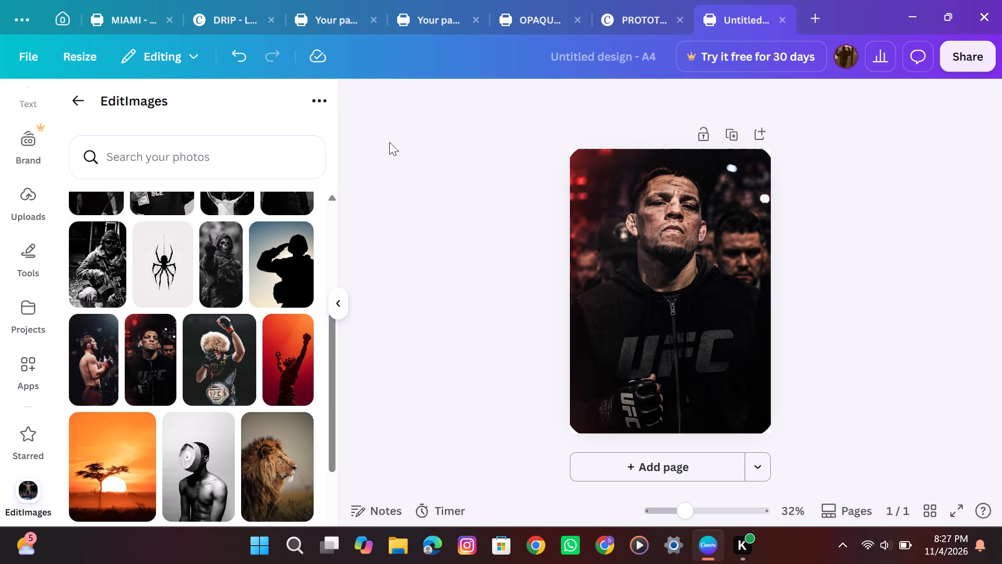
Open image editing for the UFC fighter photo and browse the available tools, style matches, filters and apps.
left_click(684, 264)
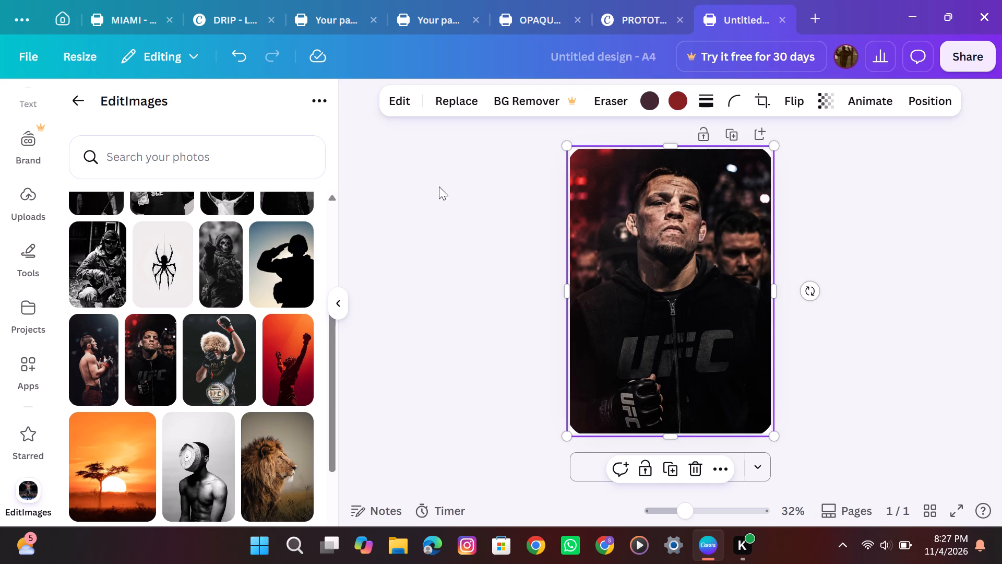
left_click(403, 106)
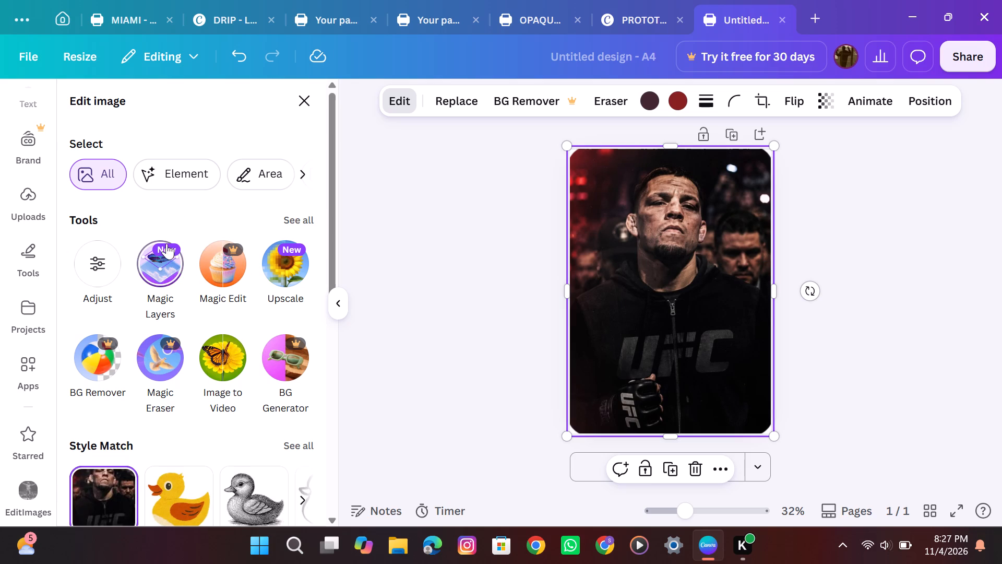
scroll(170, 303, "down", 4)
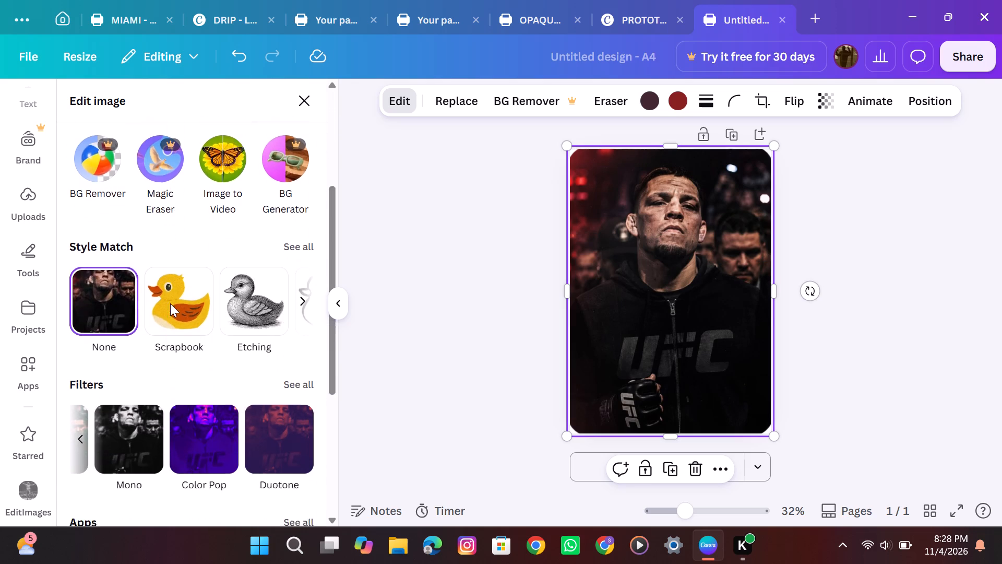
scroll(170, 303, "down", 4)
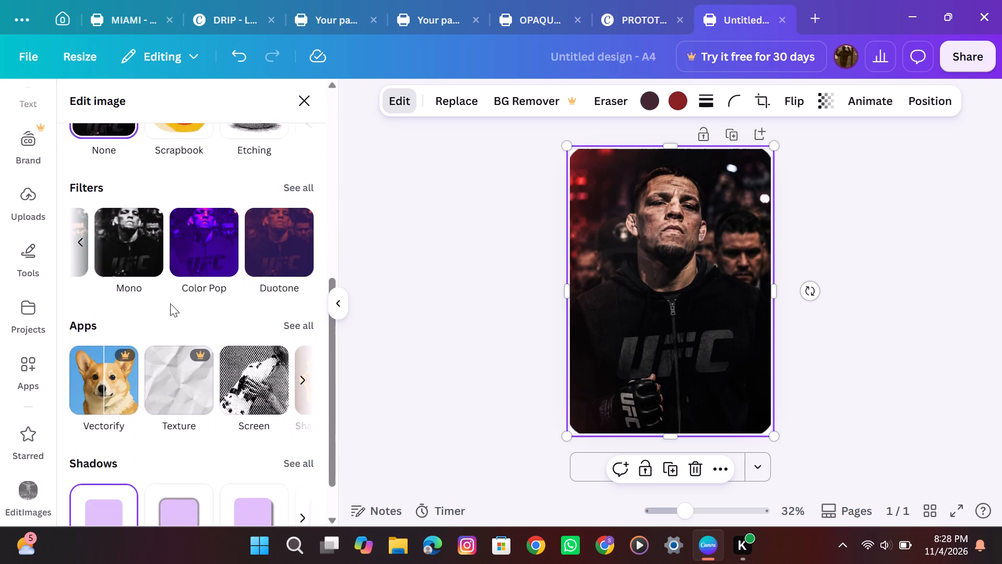
scroll(170, 303, "up", 3)
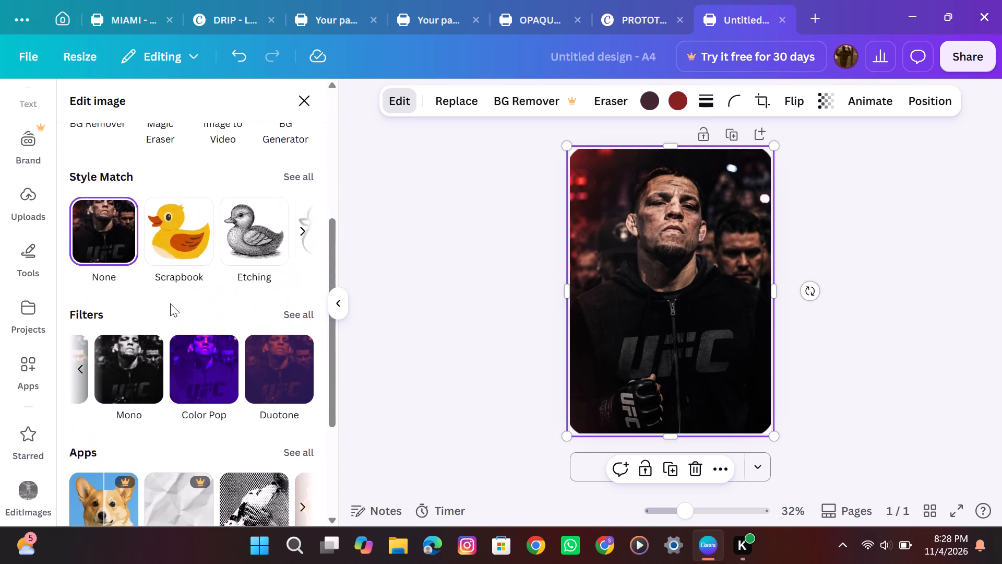
scroll(170, 303, "up", 1)
scroll(132, 379, "right", 4)
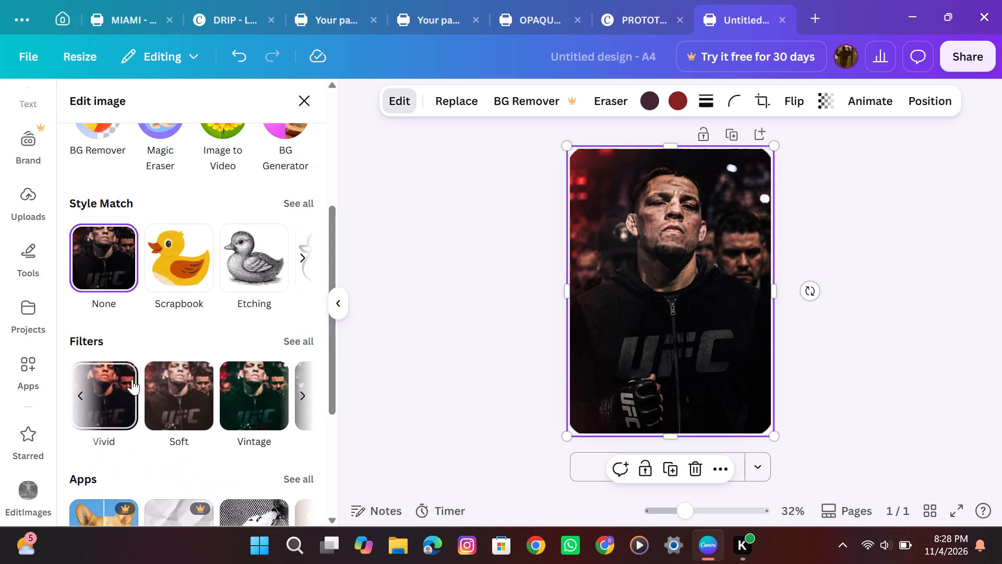
scroll(132, 379, "right", 5)
scroll(132, 379, "up", 3)
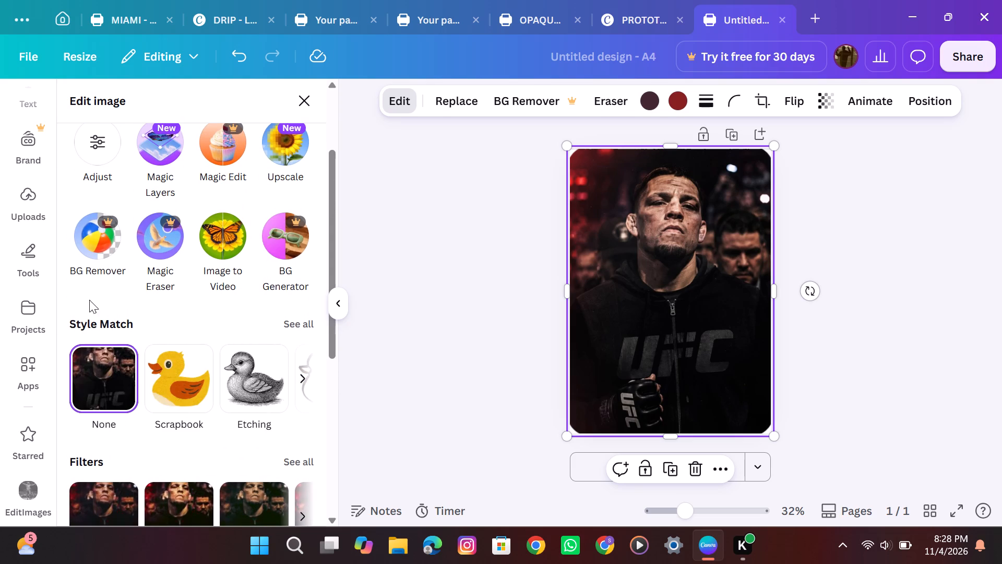
scroll(142, 287, "up", 2)
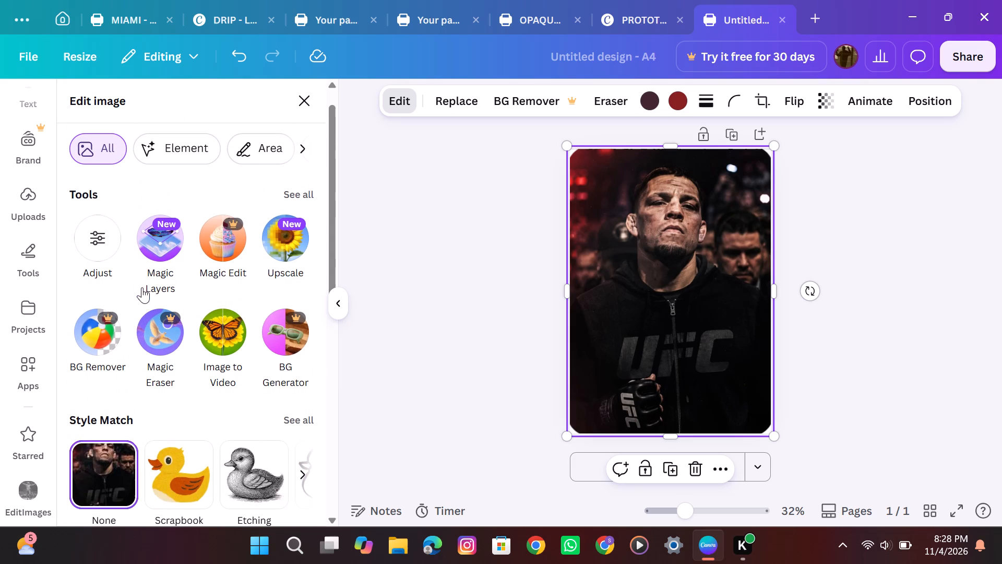
scroll(142, 287, "up", 2)
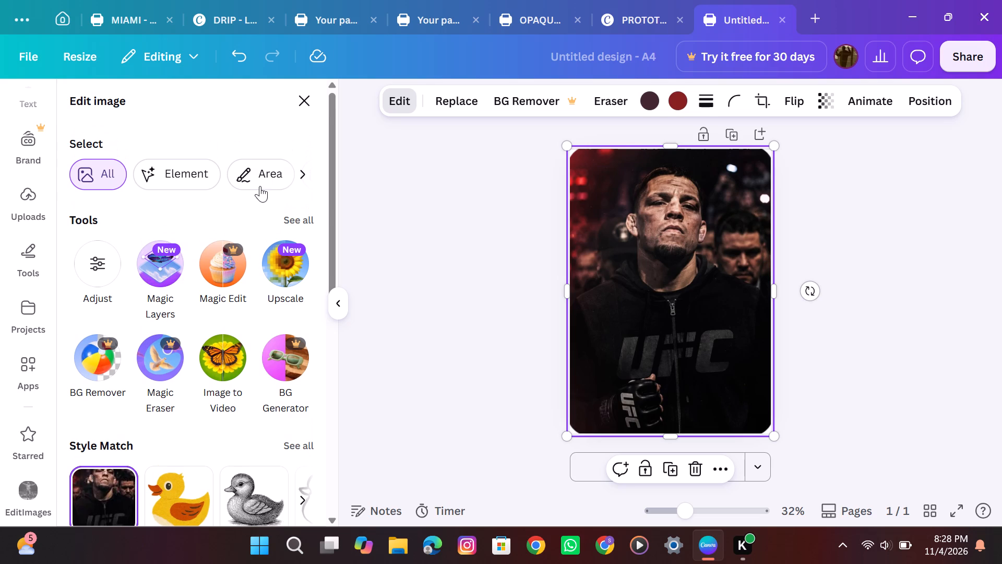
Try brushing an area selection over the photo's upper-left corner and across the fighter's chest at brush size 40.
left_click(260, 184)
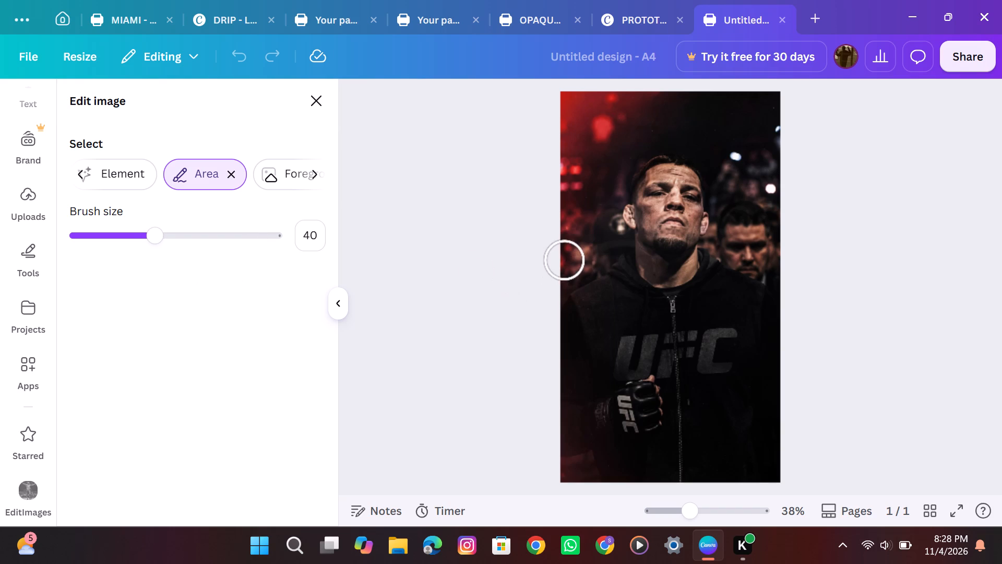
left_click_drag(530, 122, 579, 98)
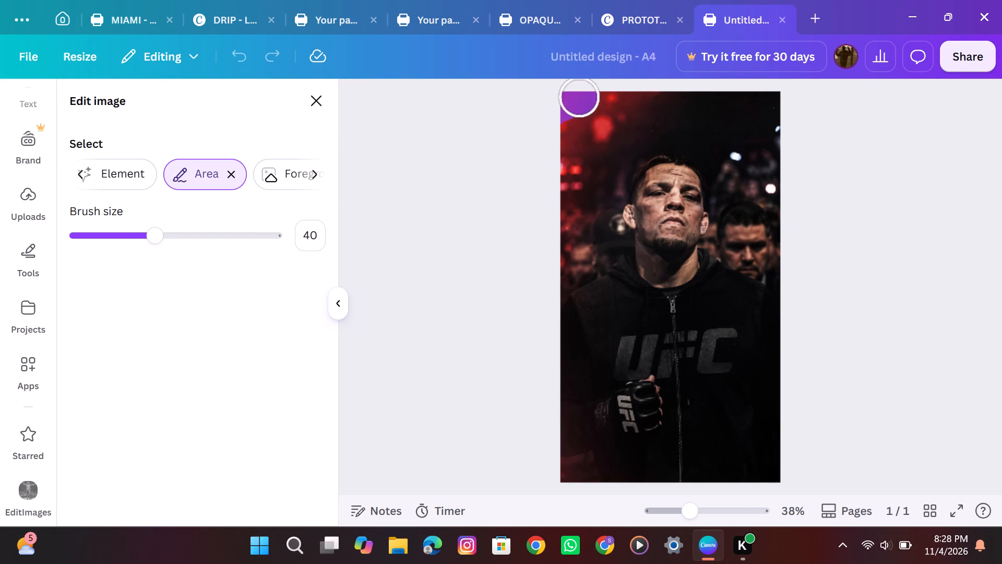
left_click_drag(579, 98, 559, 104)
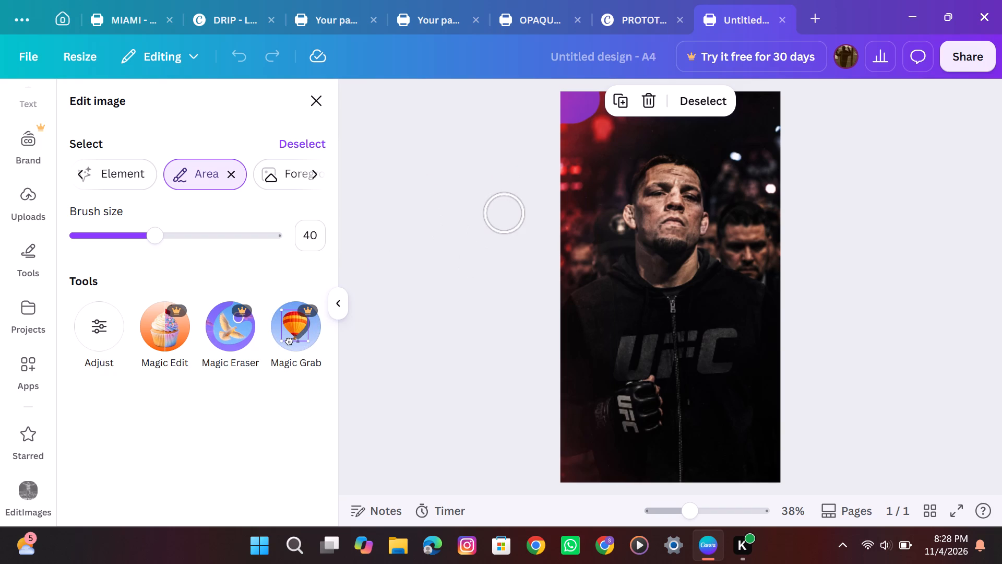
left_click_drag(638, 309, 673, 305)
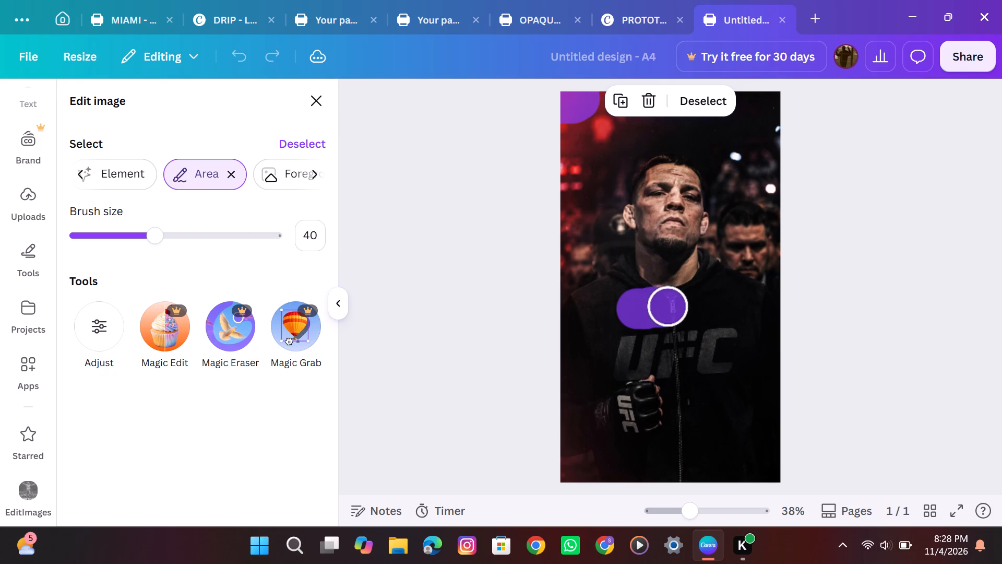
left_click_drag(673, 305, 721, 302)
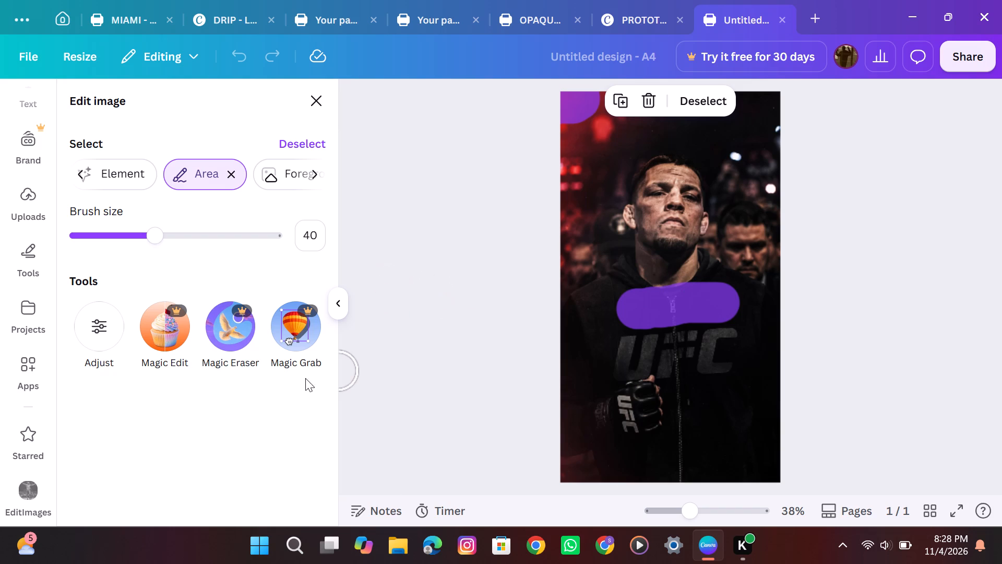
Select the fighter as an individual element of the photo and open the Adjust settings for it.
left_click(113, 185)
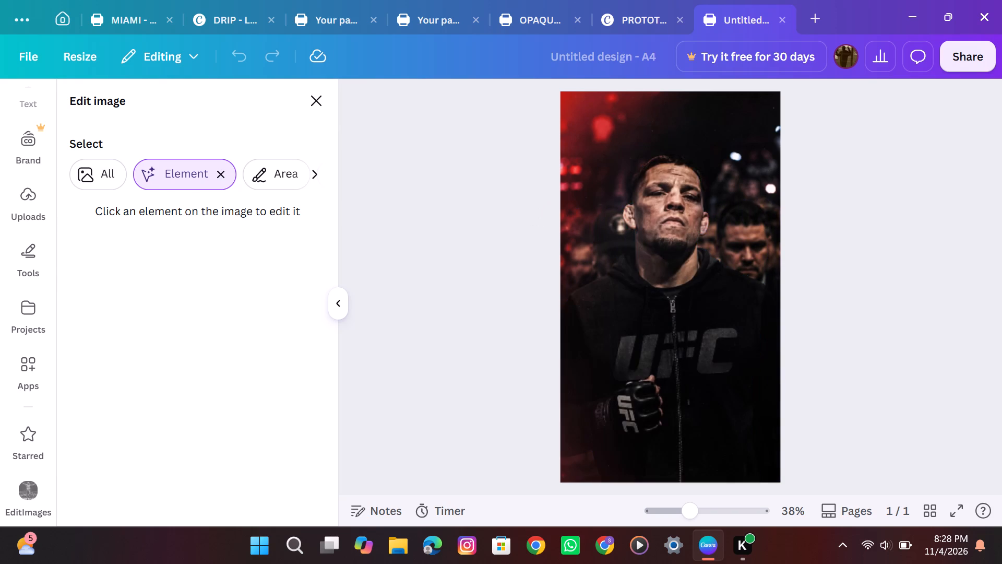
left_click(663, 211)
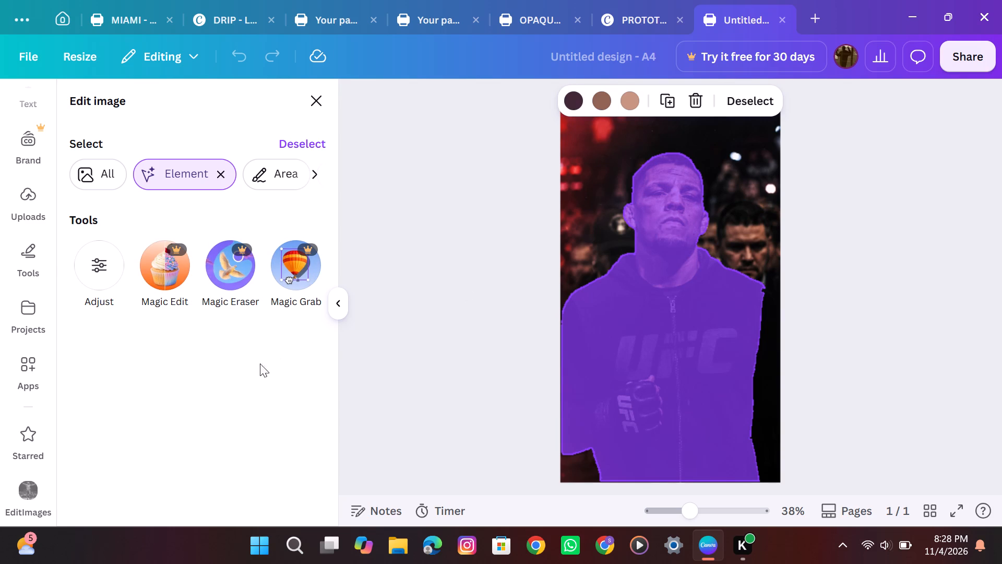
left_click(96, 273)
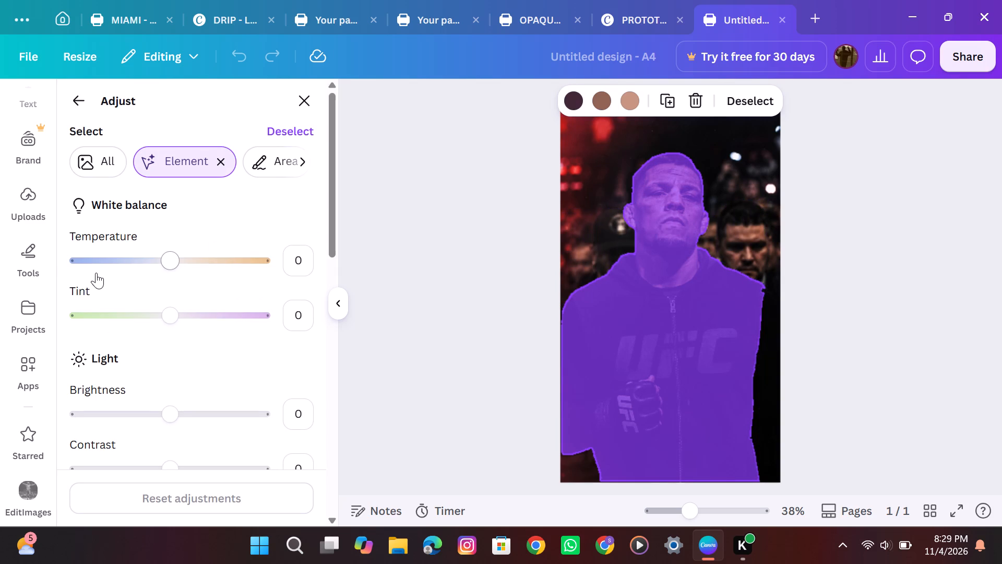
Try sharpness amounts between -100 and 100 on the selected fighter and settle on 10.
scroll(154, 396, "down", 2)
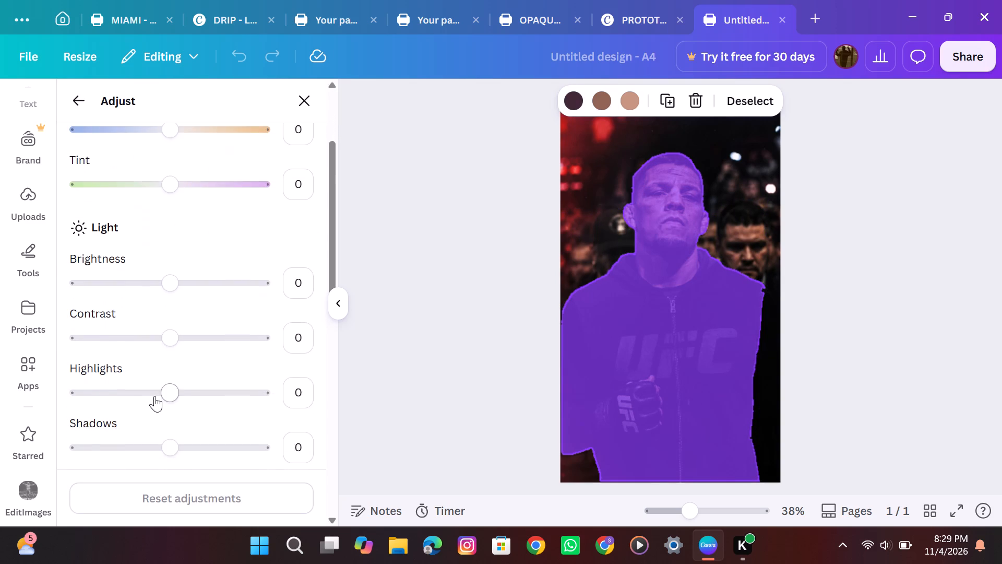
scroll(154, 396, "down", 5)
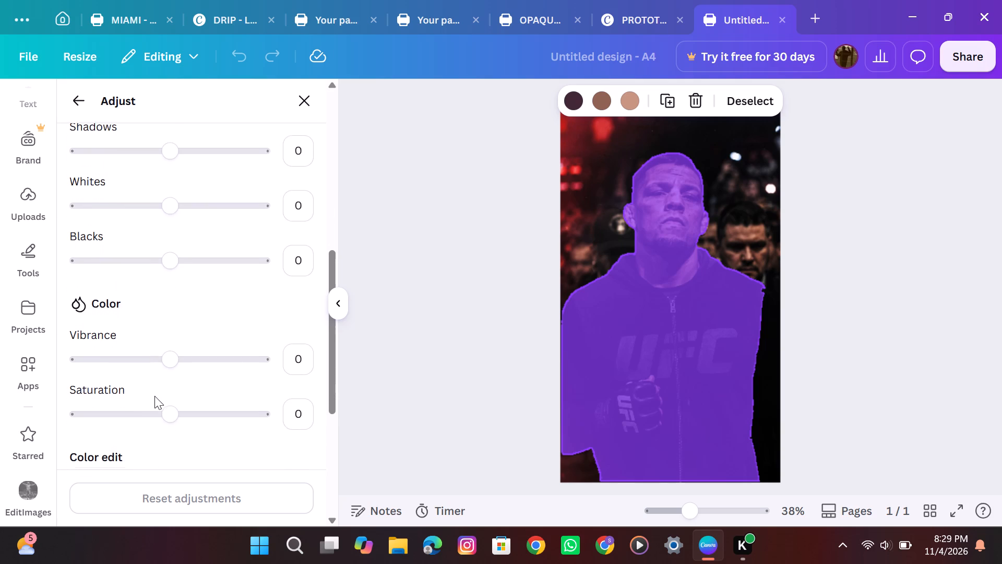
scroll(154, 396, "down", 5)
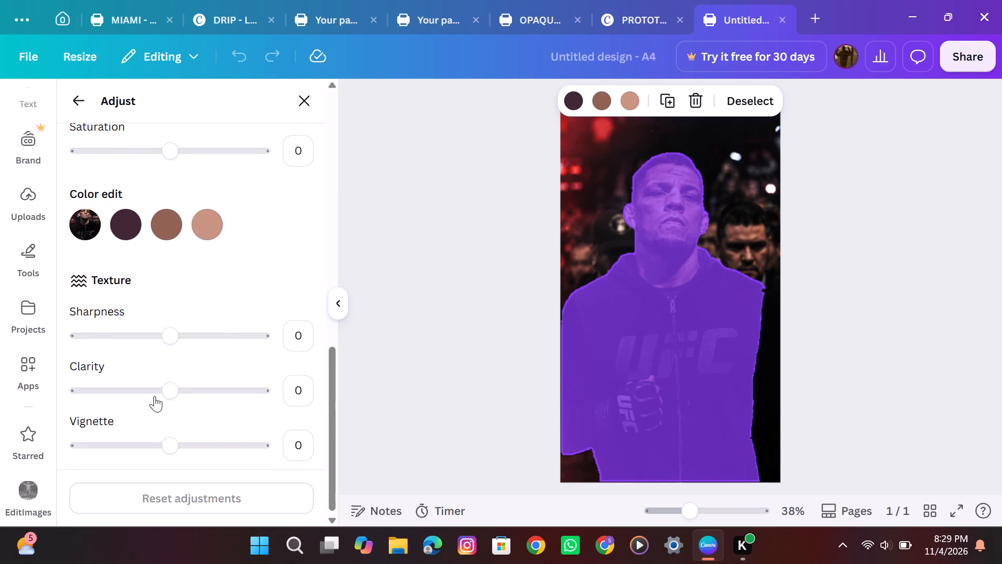
scroll(154, 396, "down", 1)
left_click_drag(176, 331, 166, 332)
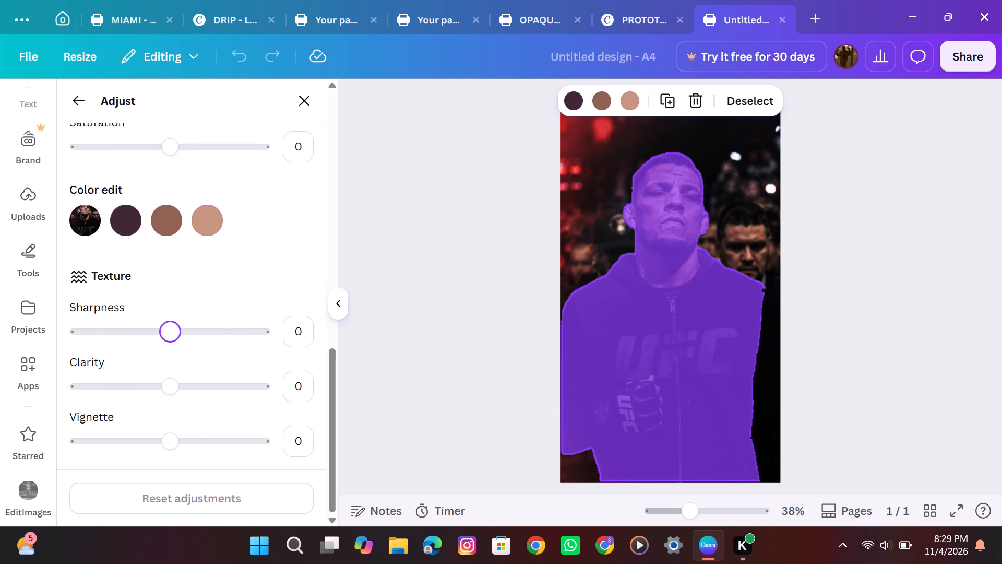
left_click_drag(166, 332, 205, 343)
left_click_drag(173, 336, 149, 346)
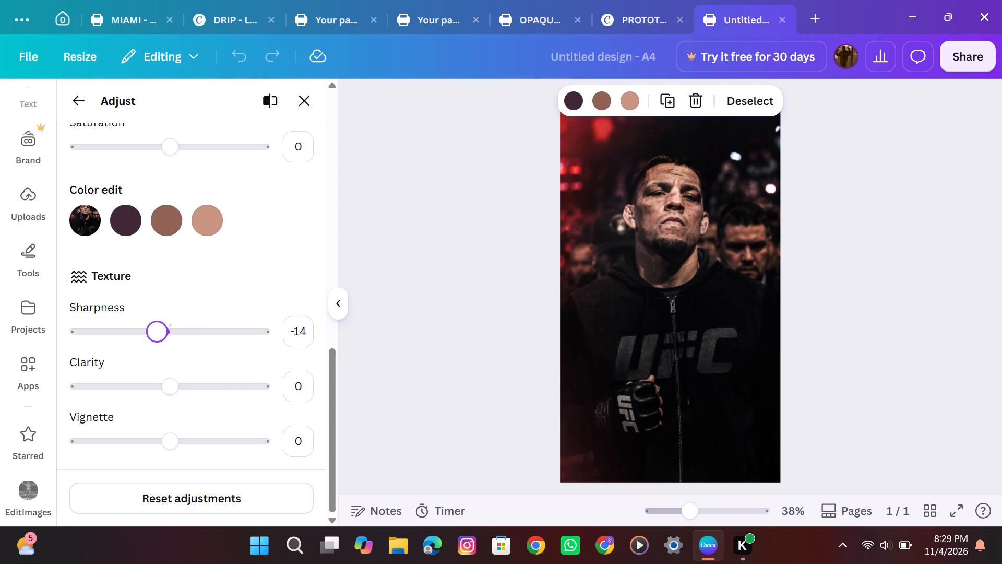
left_click_drag(149, 346, 34, 359)
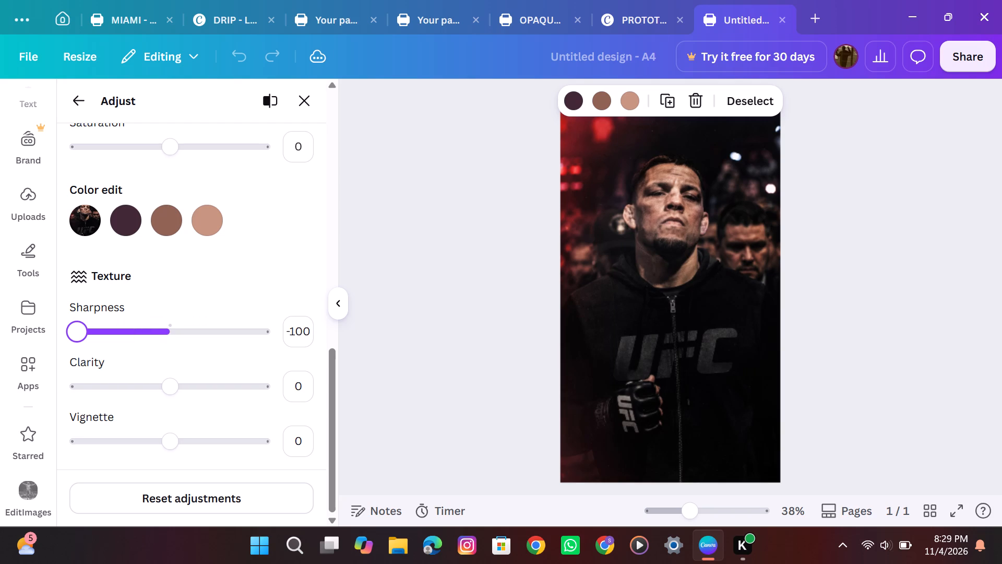
left_click_drag(34, 359, 269, 382)
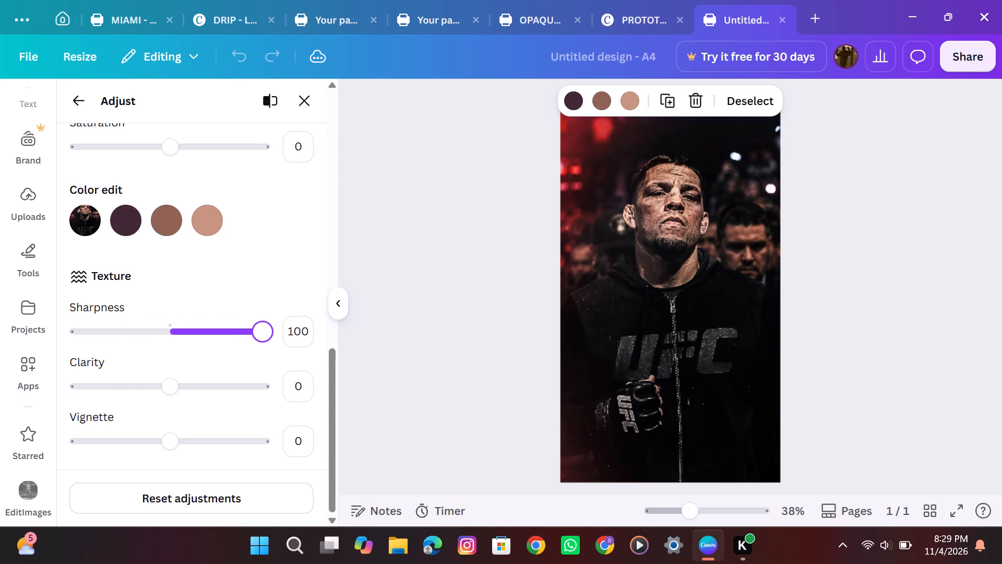
left_click_drag(269, 382, 200, 383)
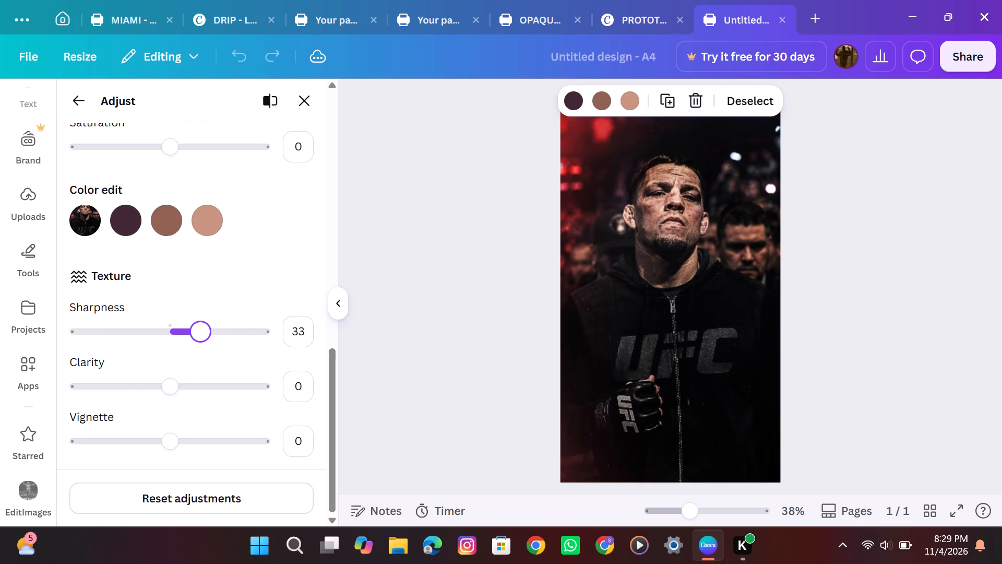
left_click_drag(200, 383, 206, 385)
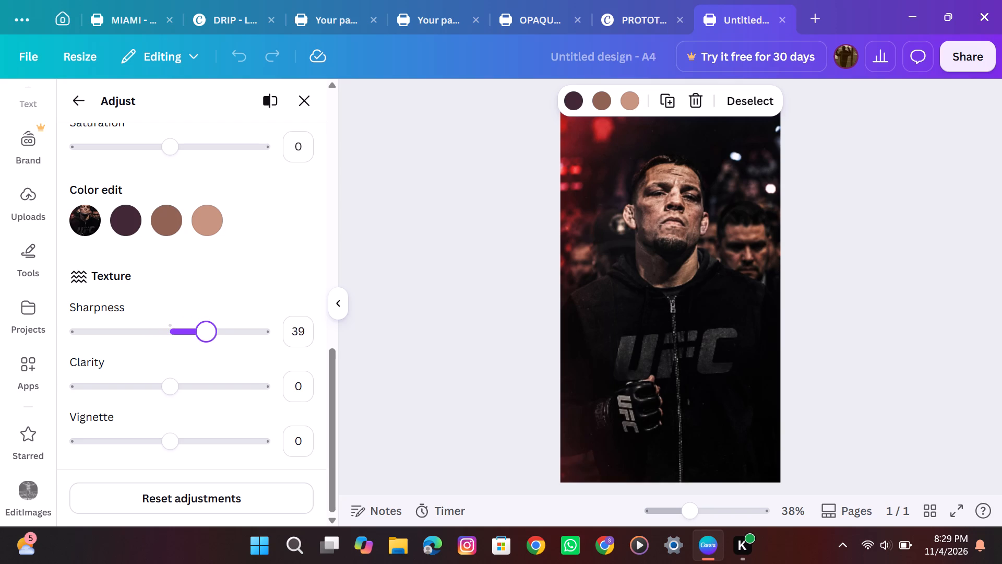
left_click_drag(206, 385, 143, 392)
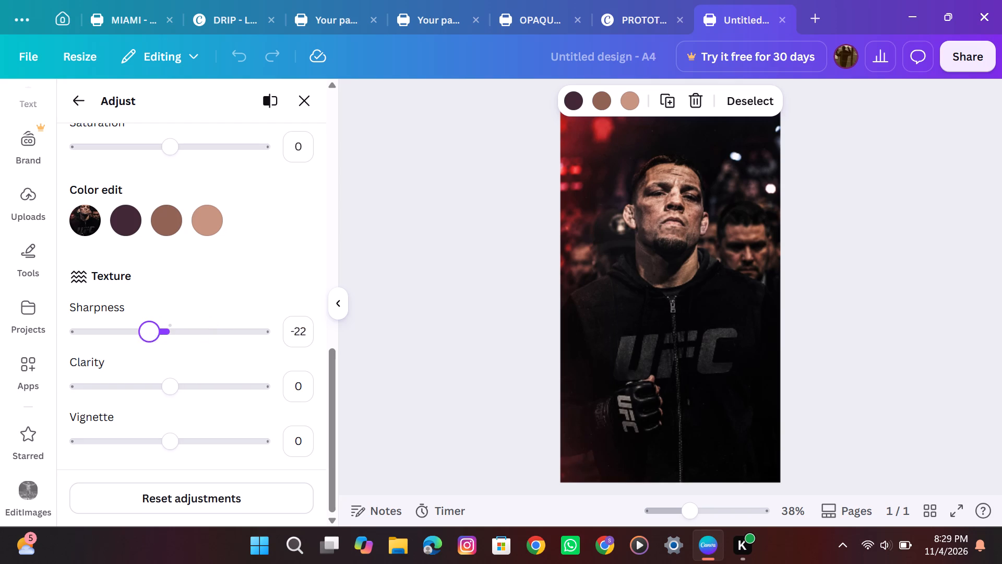
left_click_drag(143, 392, 200, 395)
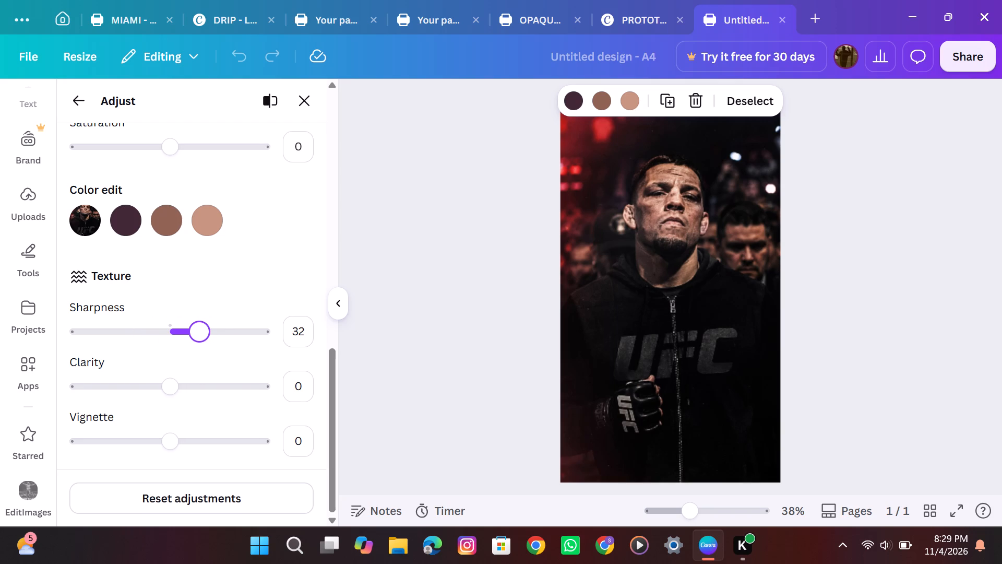
left_click_drag(200, 395, 186, 395)
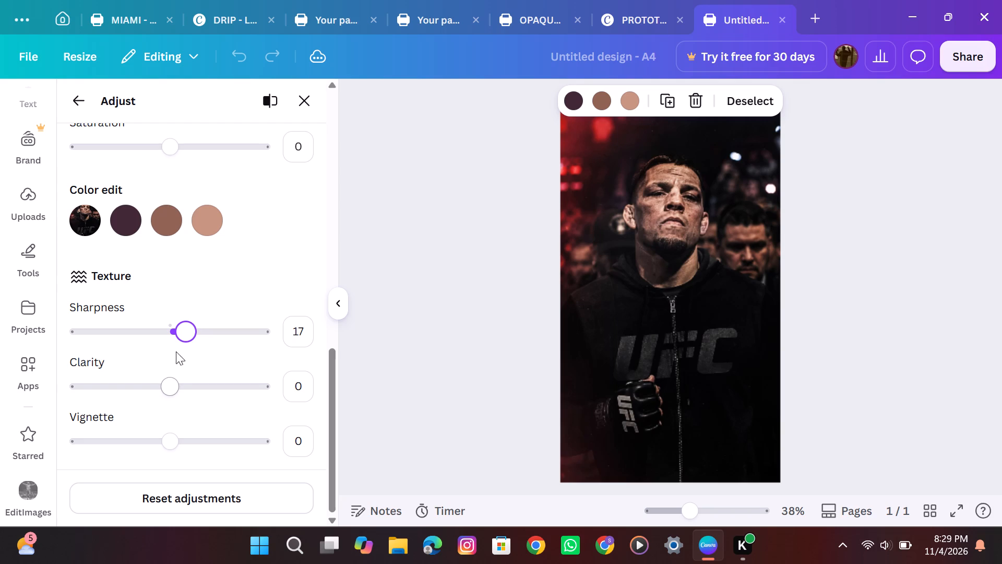
left_click_drag(184, 334, 183, 336)
left_click_drag(183, 336, 180, 338)
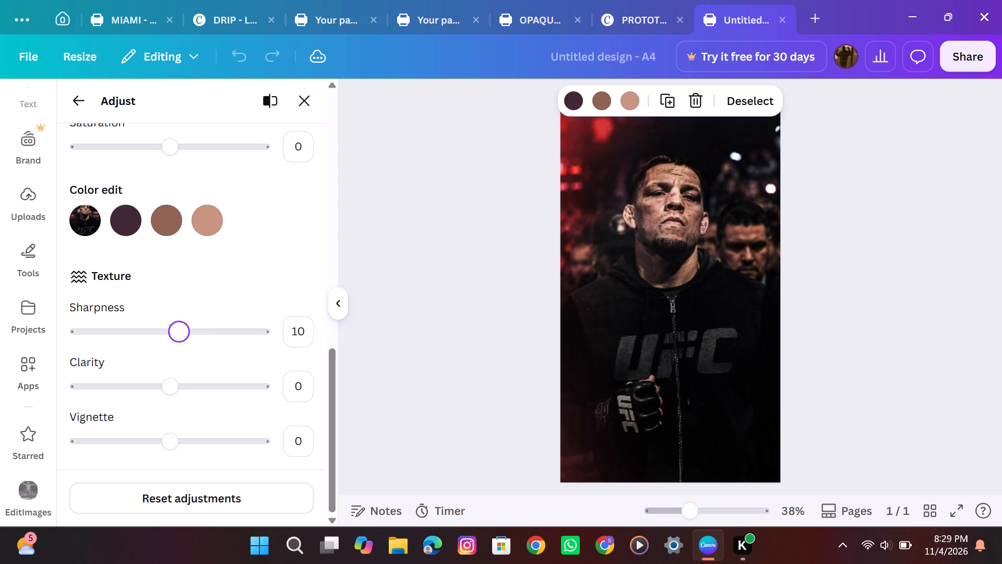
Check the selection options in the Adjust settings and switch from the fighter element back to the whole photo.
scroll(165, 396, "down", 3)
scroll(195, 283, "up", 11)
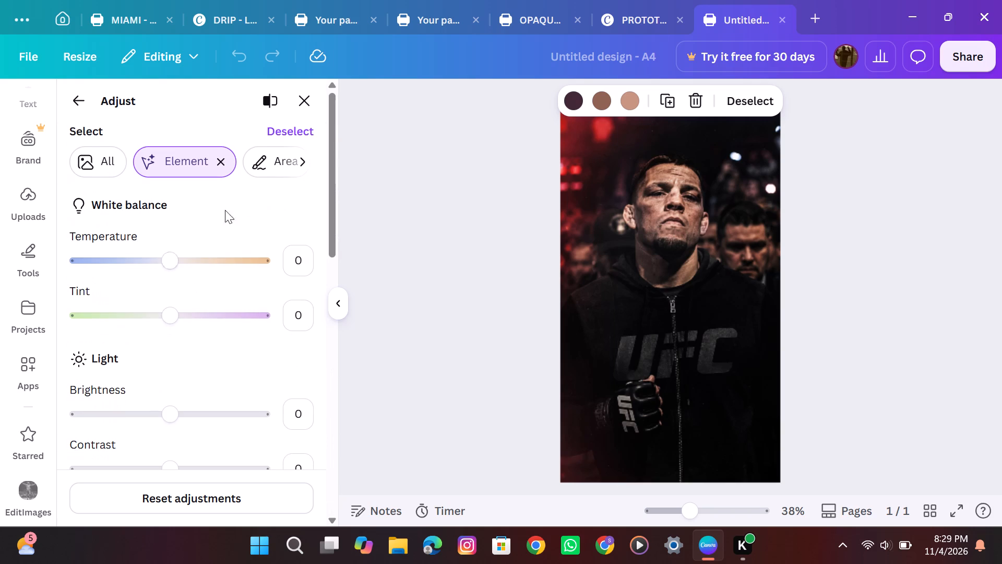
left_click(299, 161)
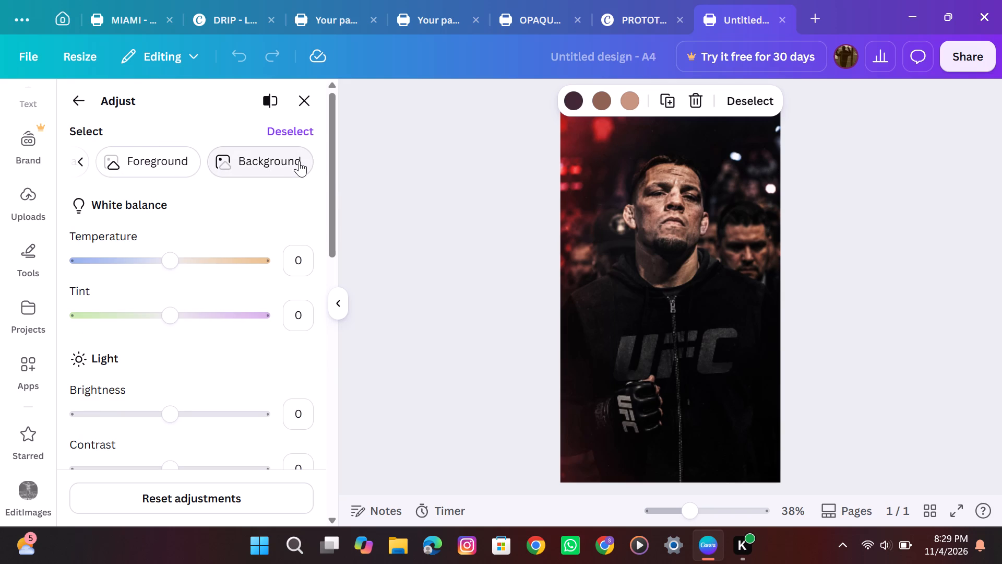
left_click(80, 160)
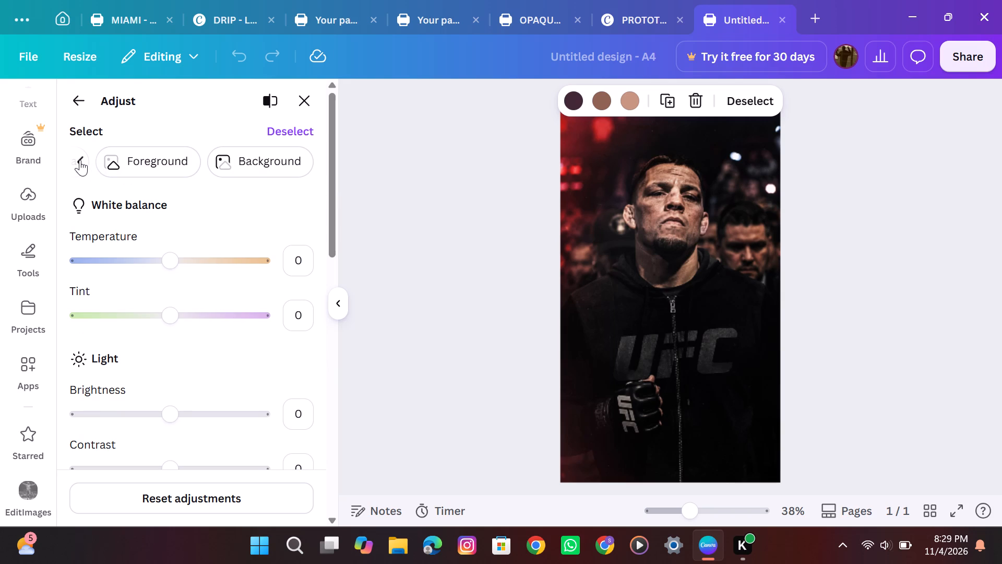
left_click(80, 160)
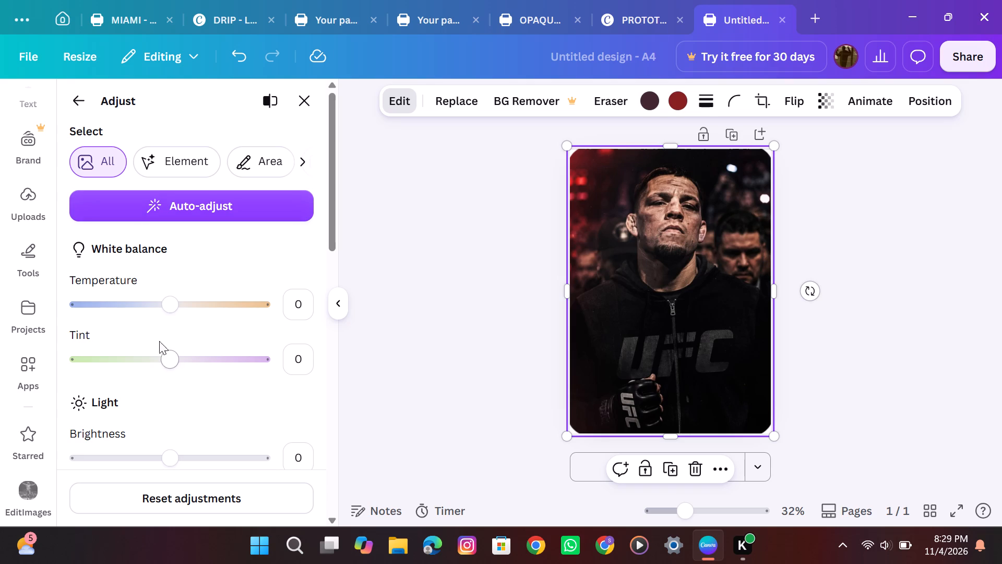
Look through the drawing tools, the element categories and the photo's stroke options.
left_click(32, 253)
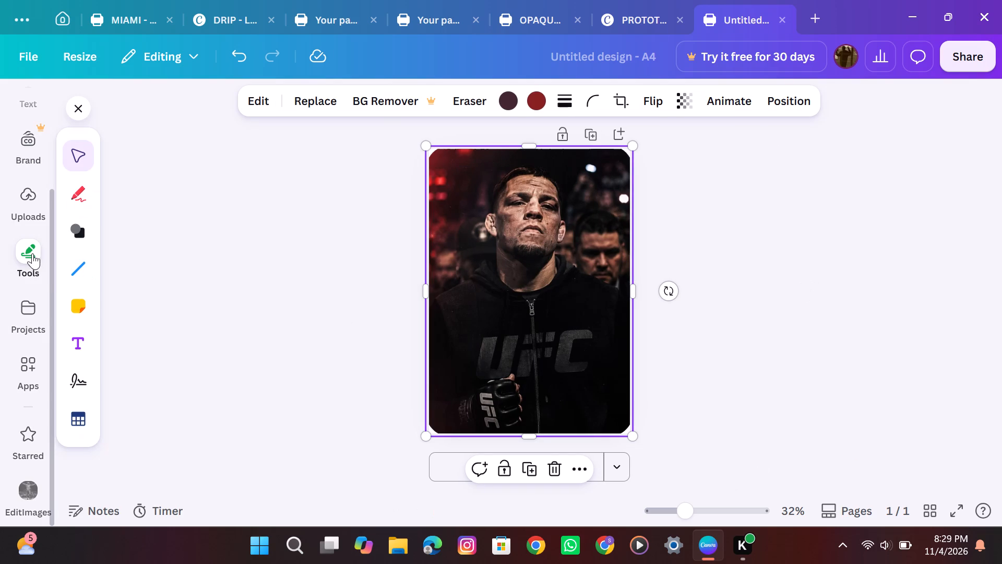
left_click(83, 189)
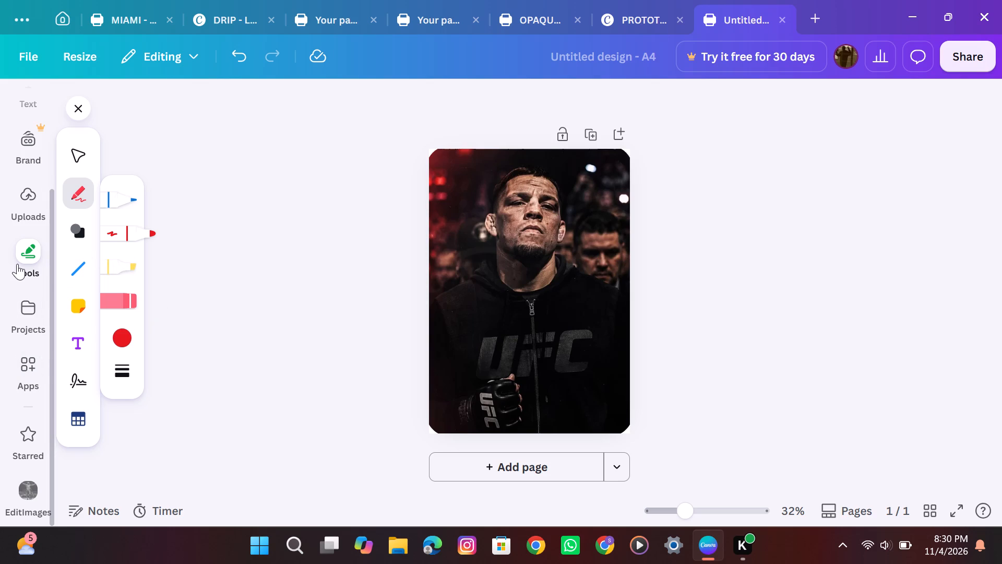
scroll(17, 264, "up", 5)
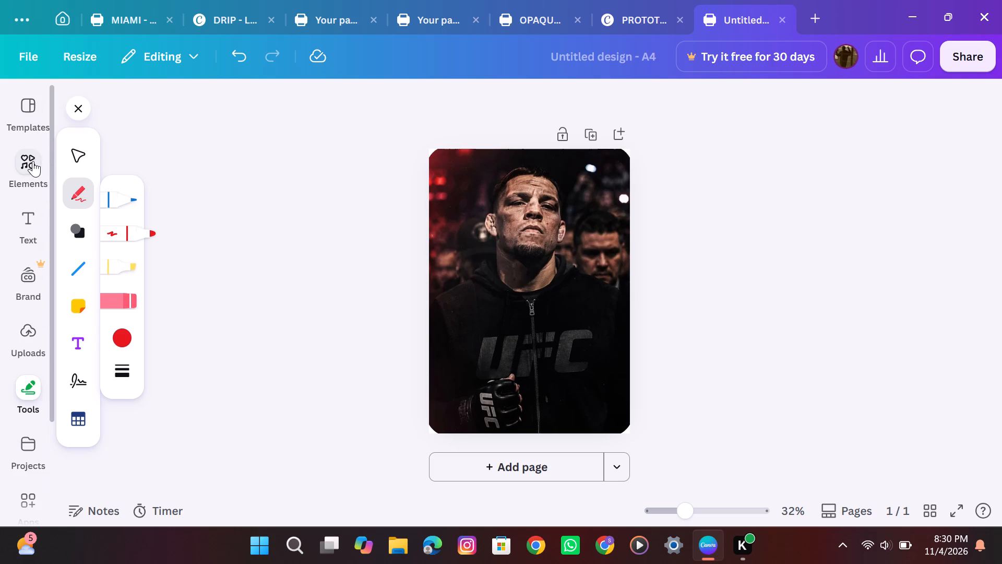
left_click(33, 162)
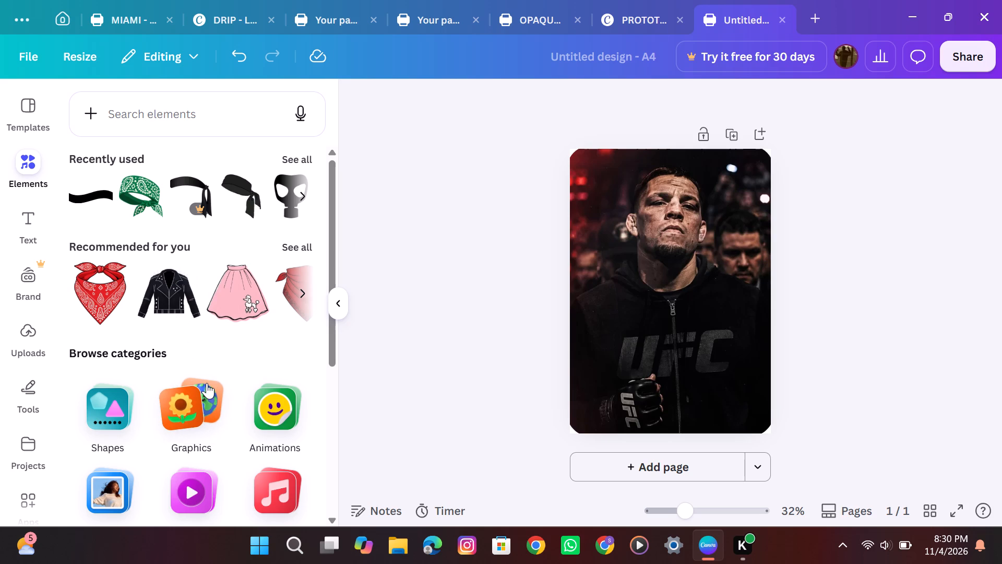
scroll(204, 345, "down", 1)
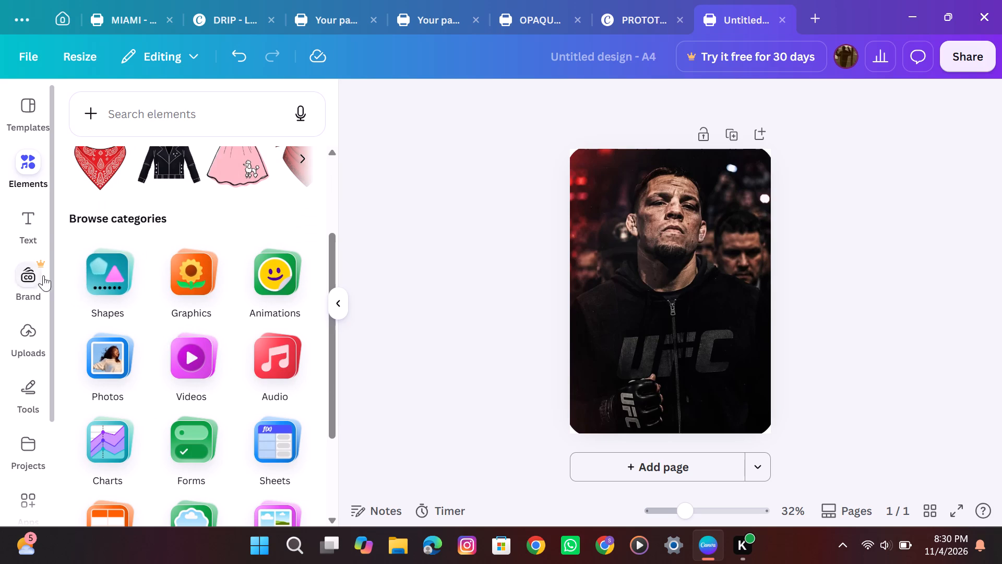
scroll(154, 253, "up", 3)
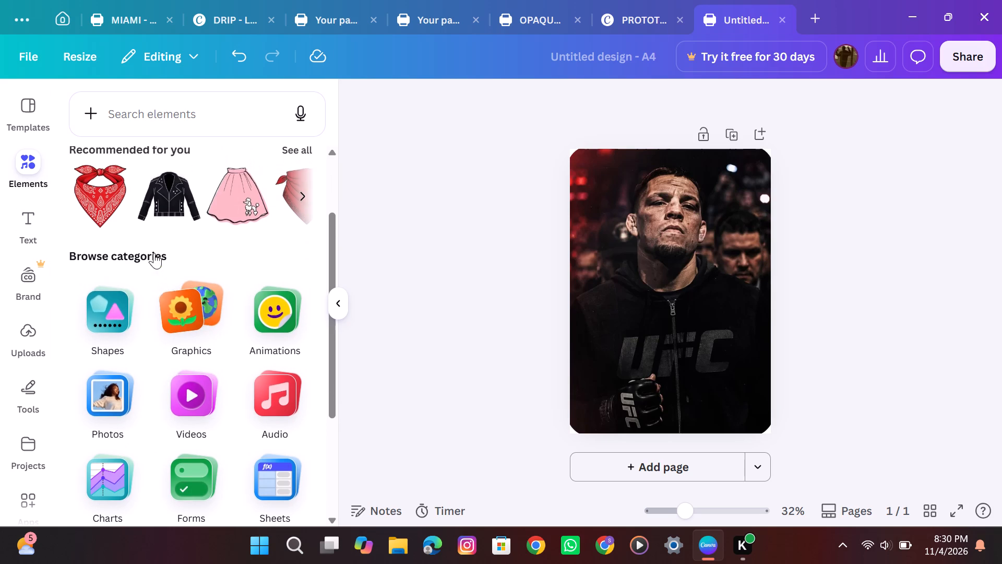
scroll(154, 253, "up", 2)
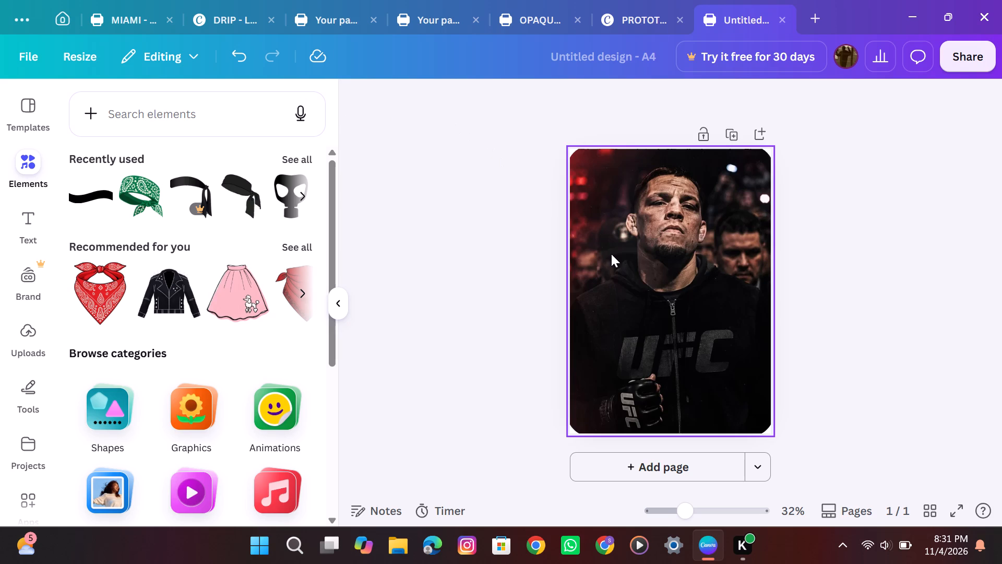
left_click(611, 254)
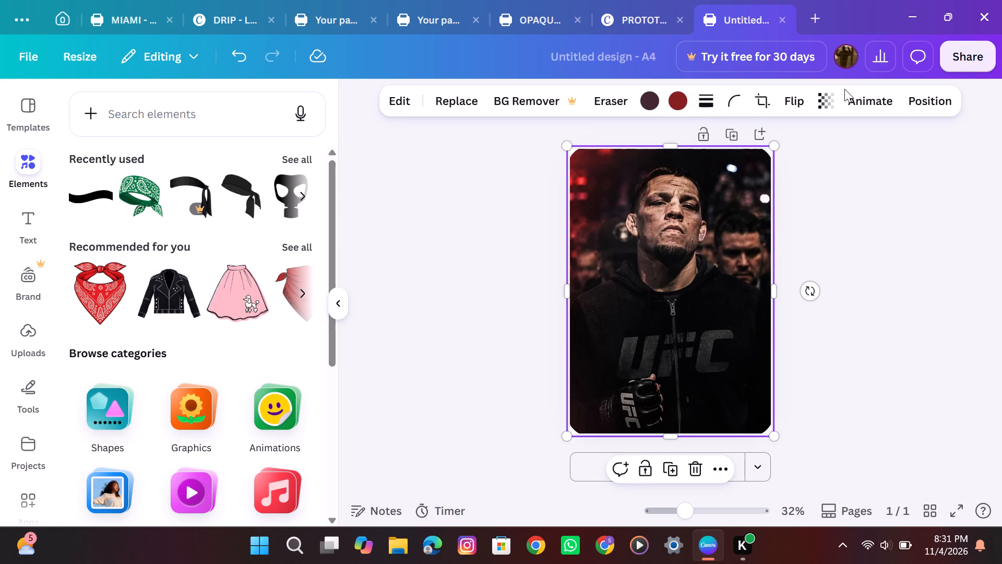
left_click(707, 92)
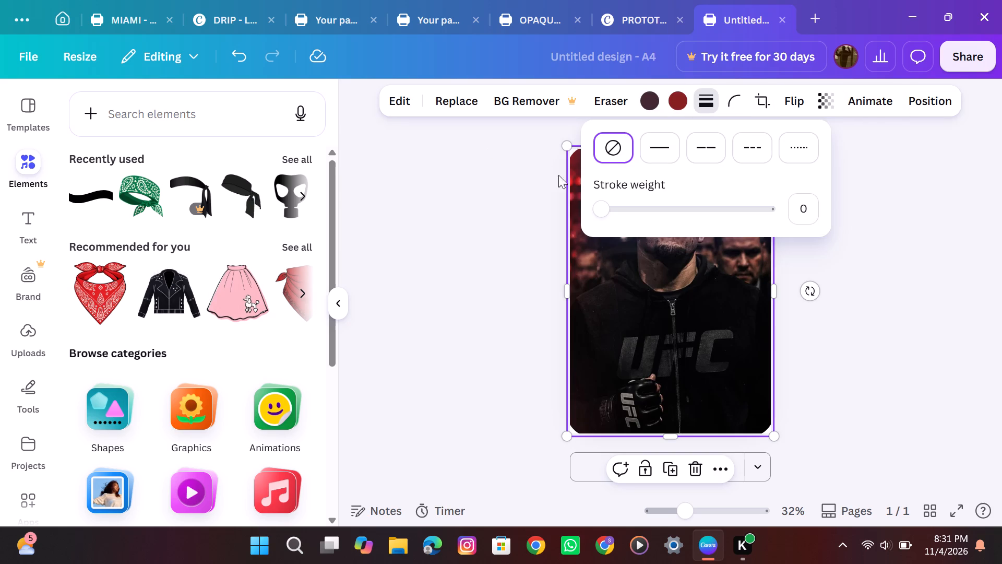
left_click(459, 231)
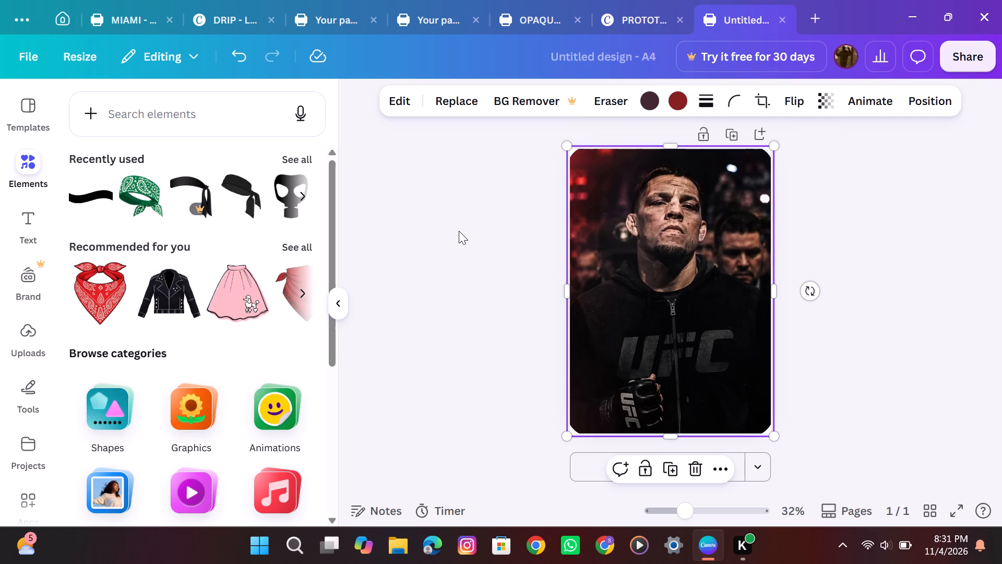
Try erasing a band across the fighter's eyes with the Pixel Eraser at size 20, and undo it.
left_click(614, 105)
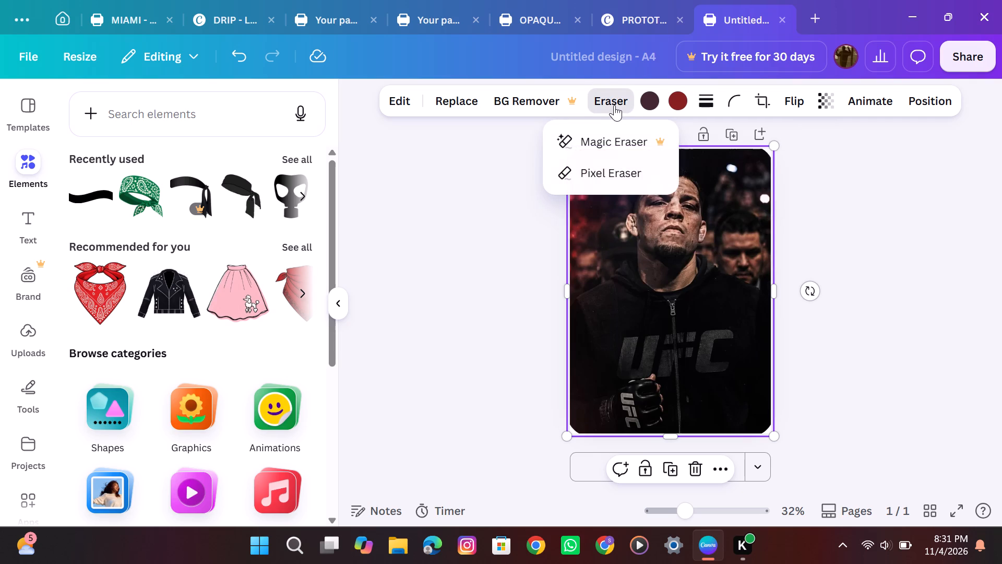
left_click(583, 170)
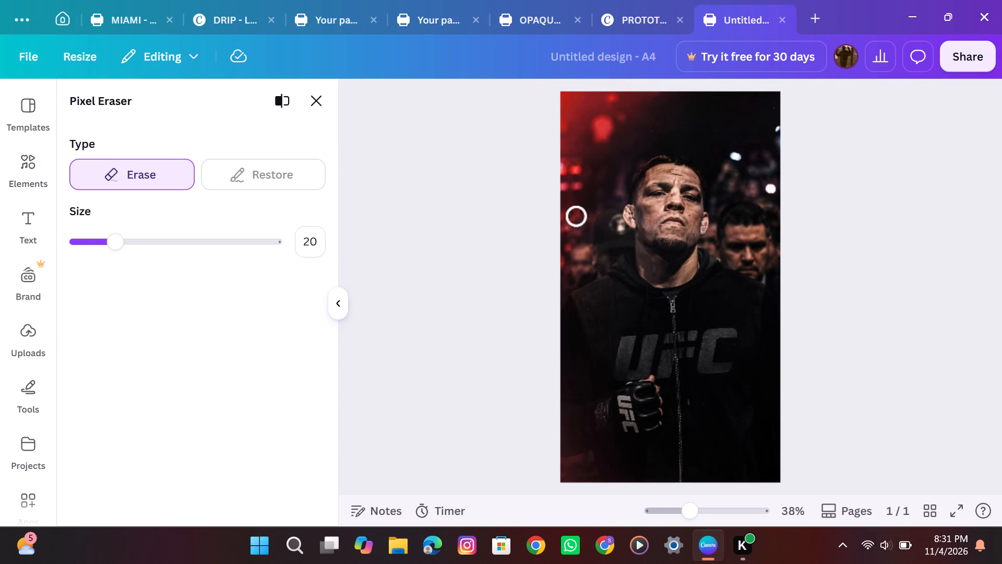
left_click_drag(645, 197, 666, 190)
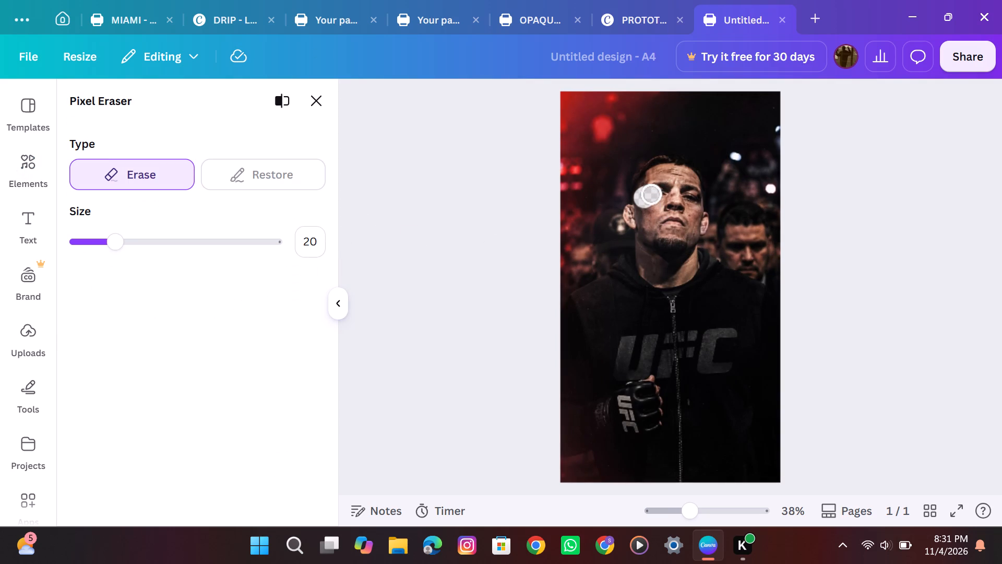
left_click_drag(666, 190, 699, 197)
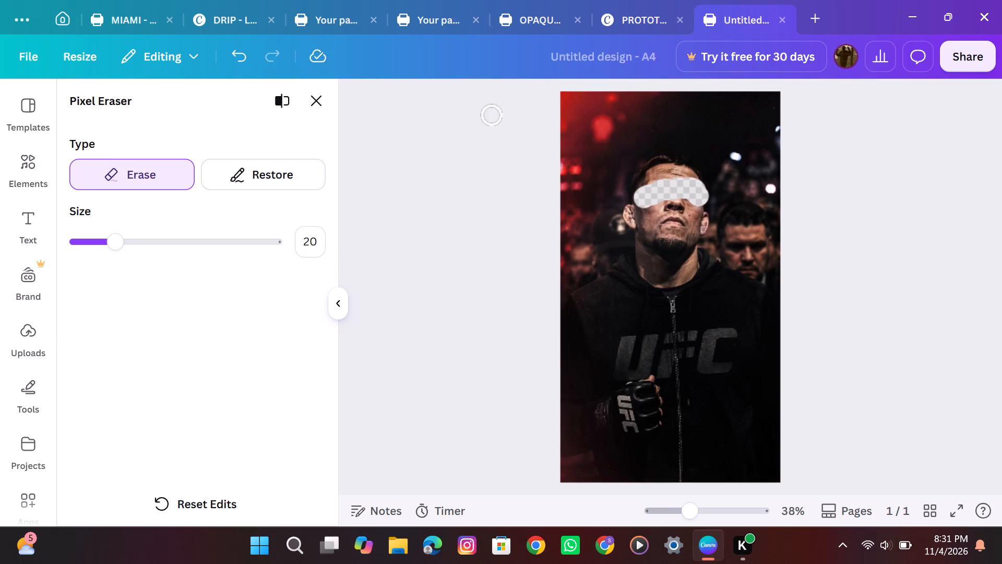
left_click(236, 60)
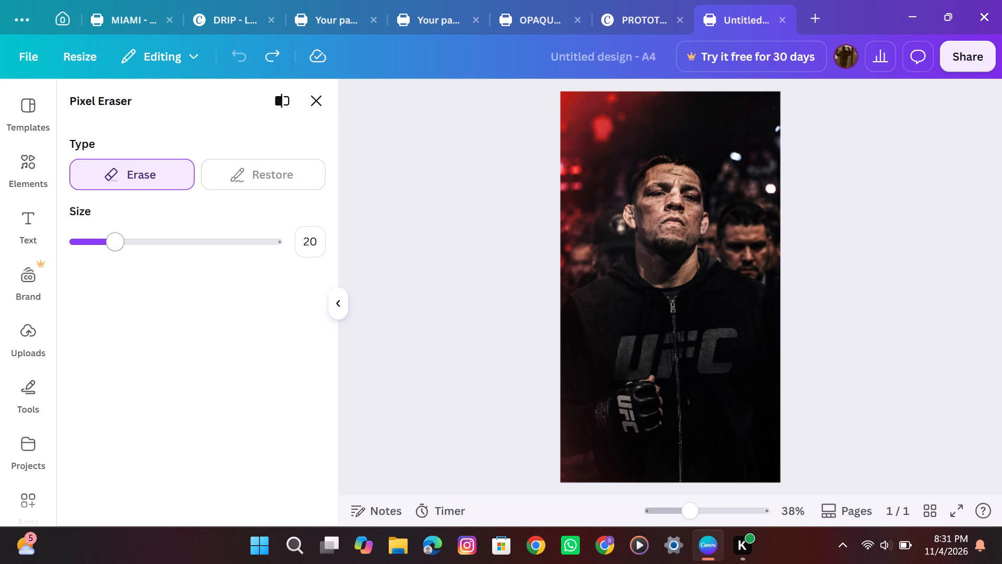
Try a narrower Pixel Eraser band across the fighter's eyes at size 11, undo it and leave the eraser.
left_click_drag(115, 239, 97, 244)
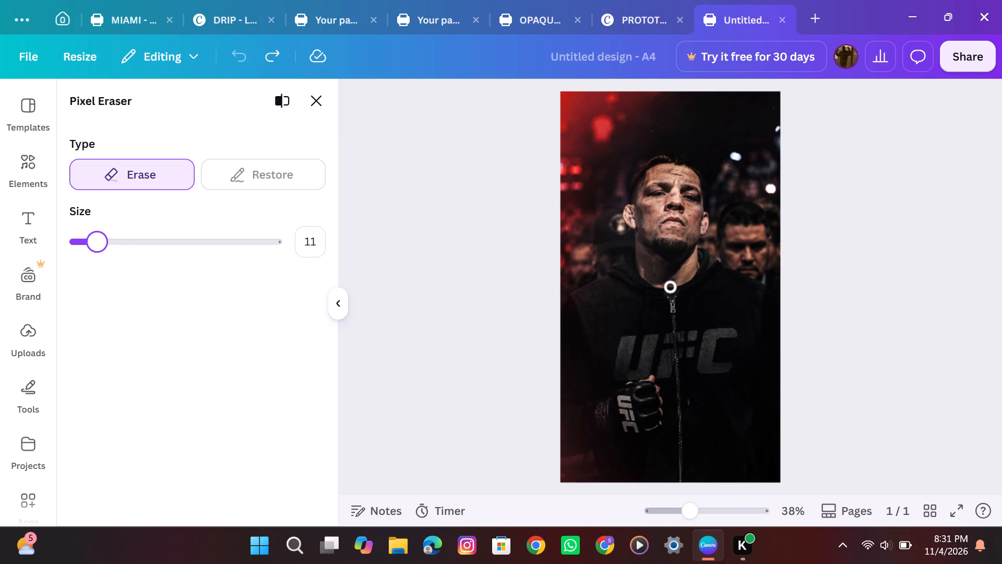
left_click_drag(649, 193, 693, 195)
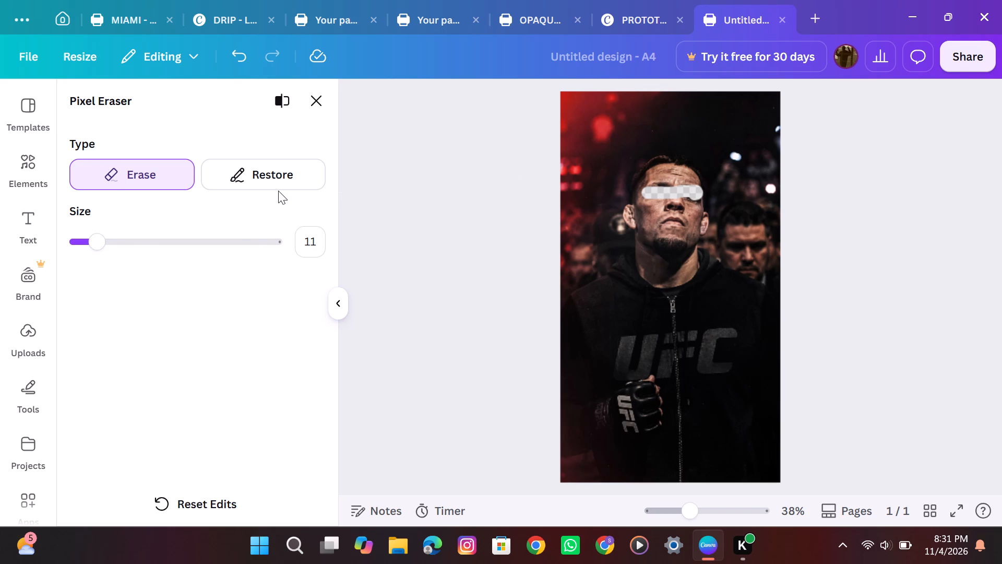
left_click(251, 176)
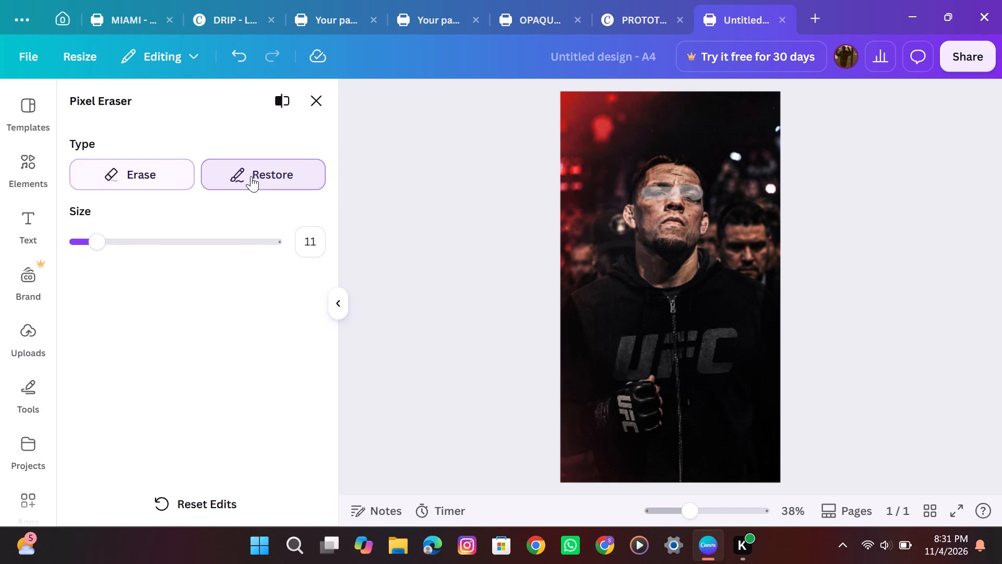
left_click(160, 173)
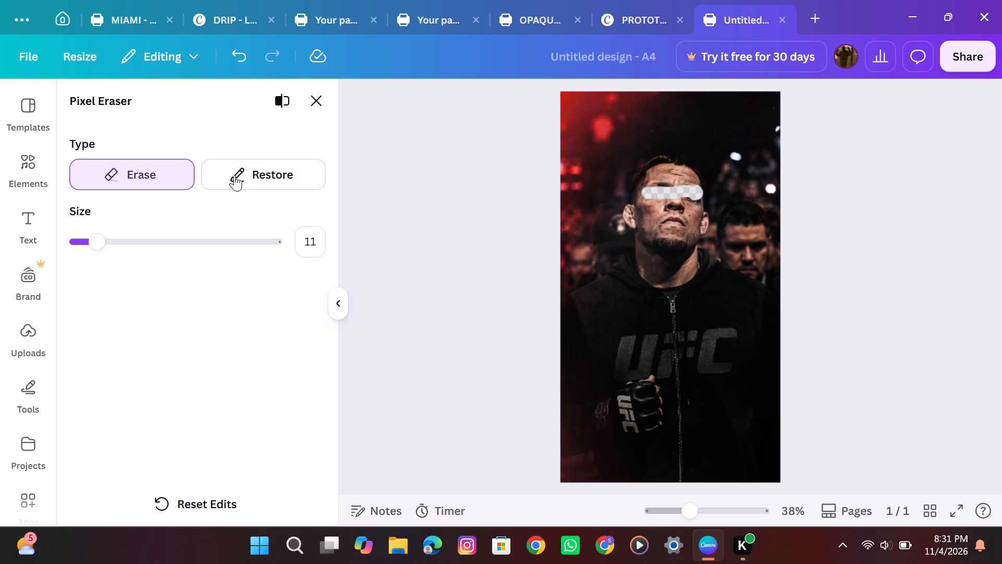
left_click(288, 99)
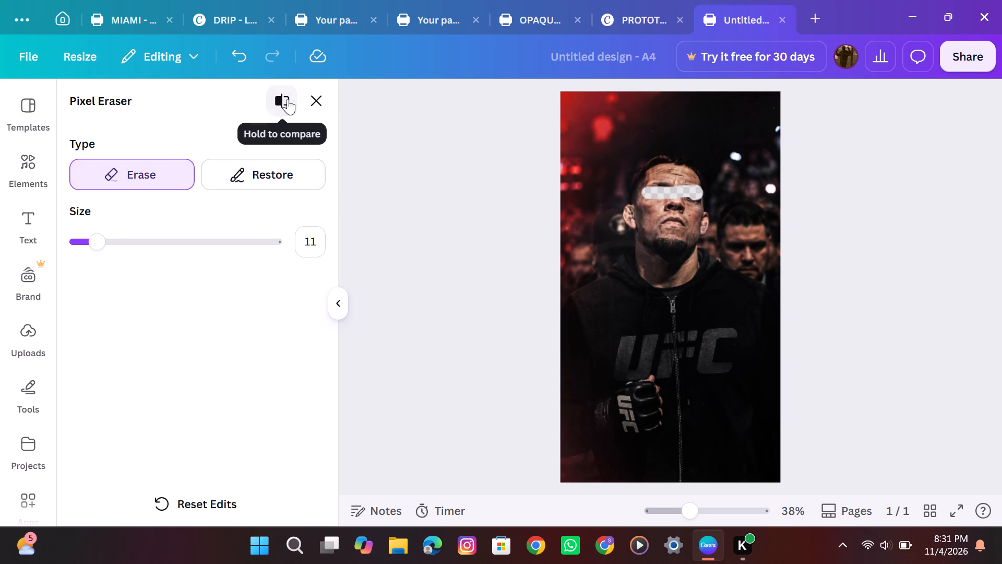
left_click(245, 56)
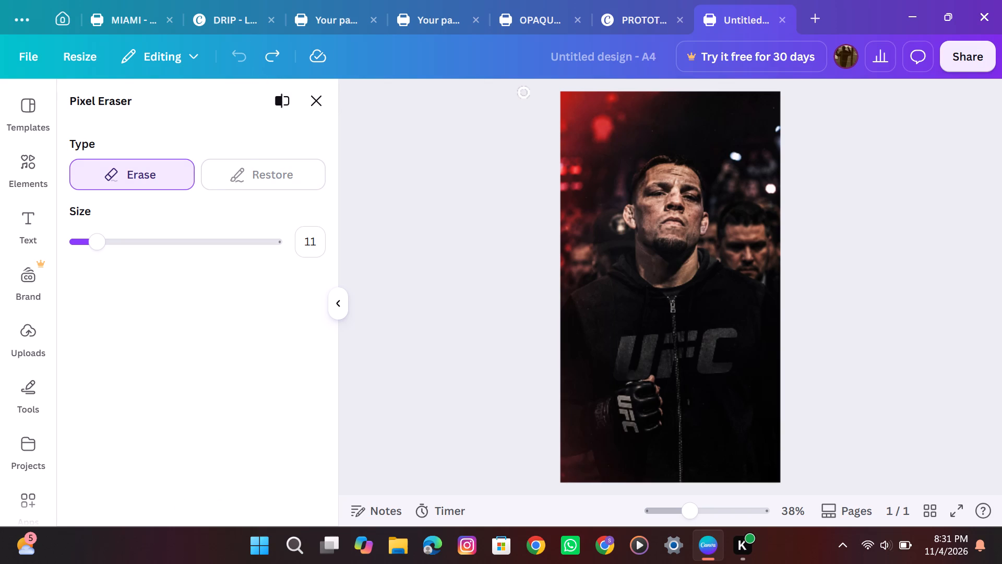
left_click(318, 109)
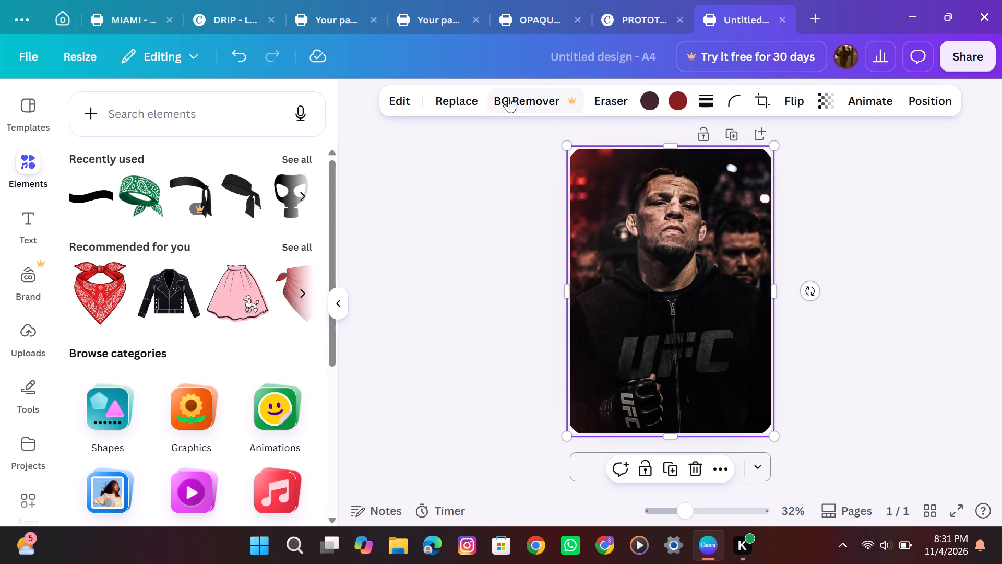
Look through the suggested photo categories for replacing the fighter photo.
left_click(459, 97)
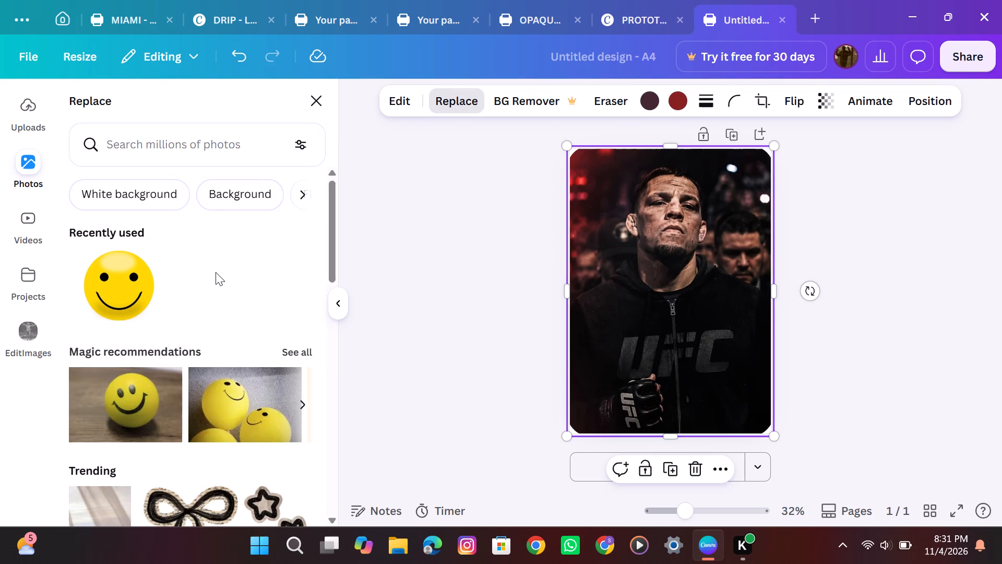
scroll(216, 272, "up", 1)
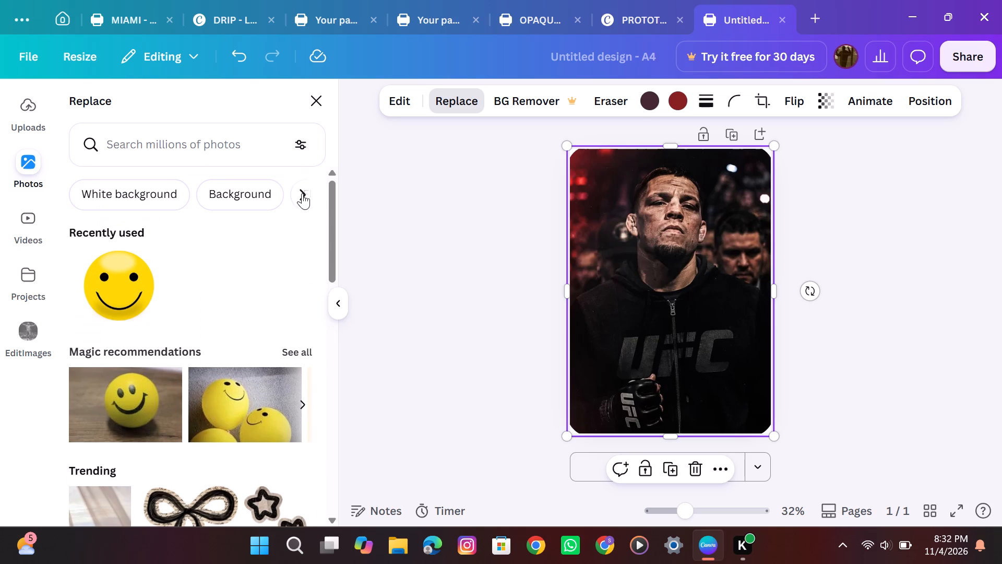
left_click(302, 193)
left_click(302, 193)
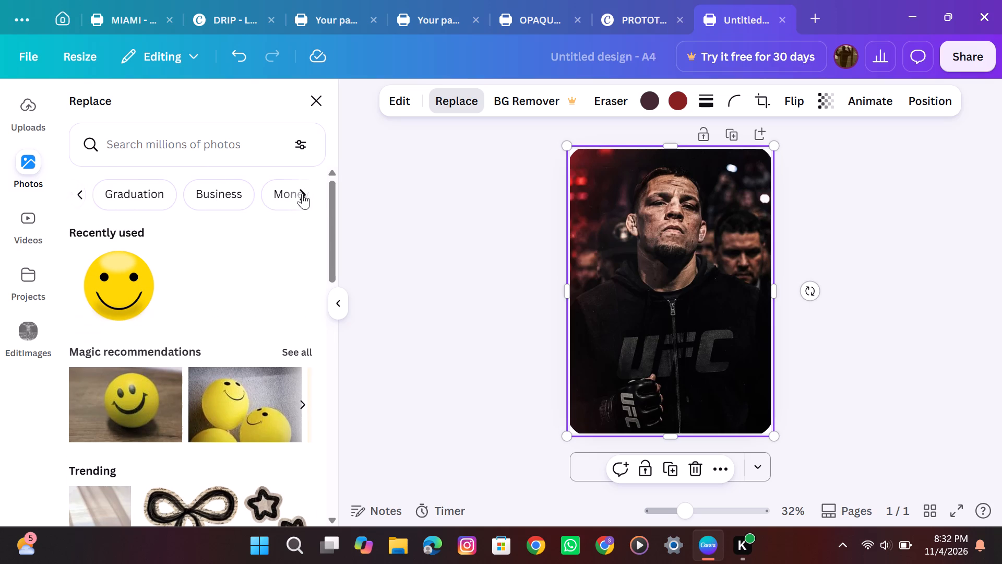
left_click(302, 193)
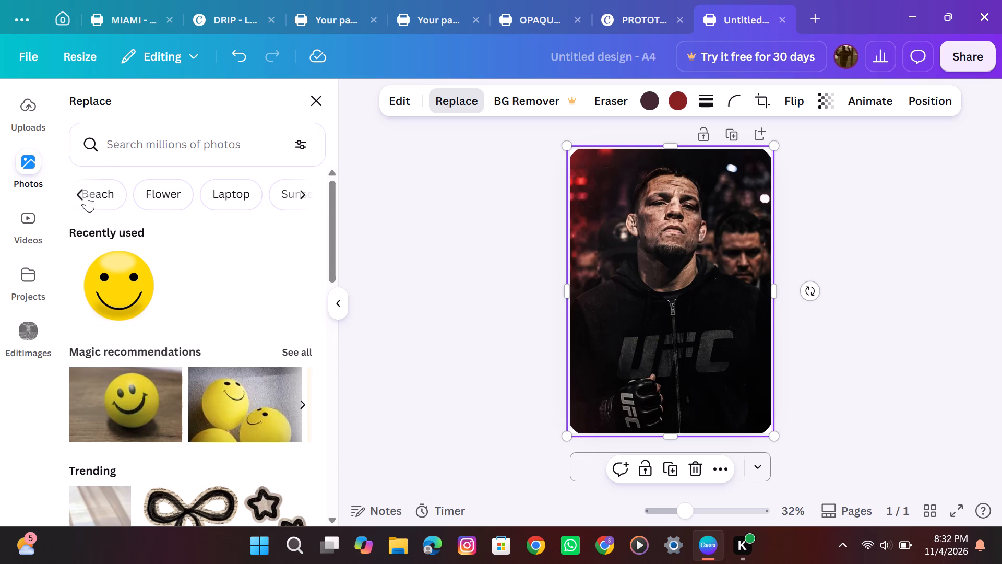
left_click(83, 196)
left_click(83, 196)
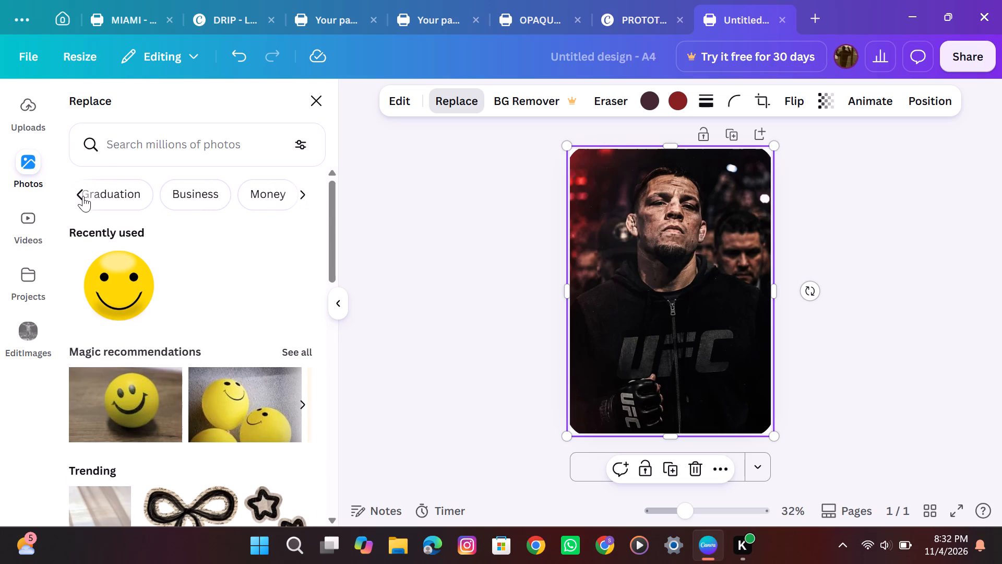
left_click(83, 196)
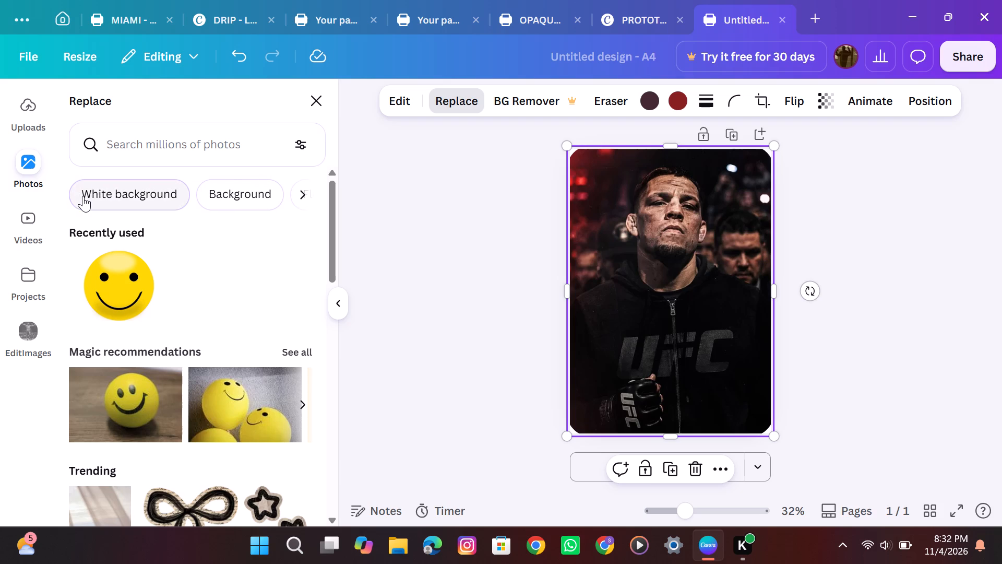
Browse the White background replacement photos and the related background categories.
left_click(105, 198)
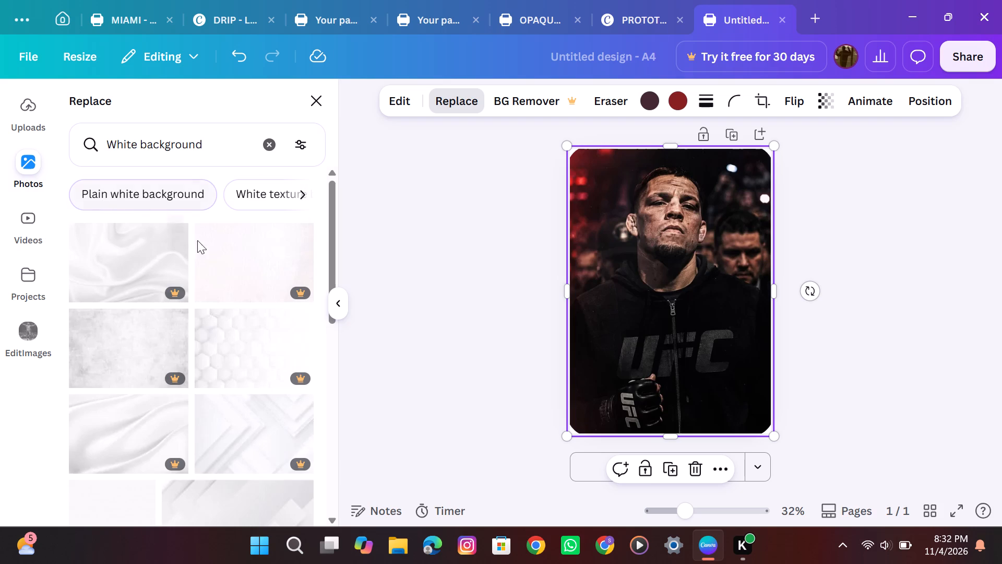
scroll(209, 316, "up", 1)
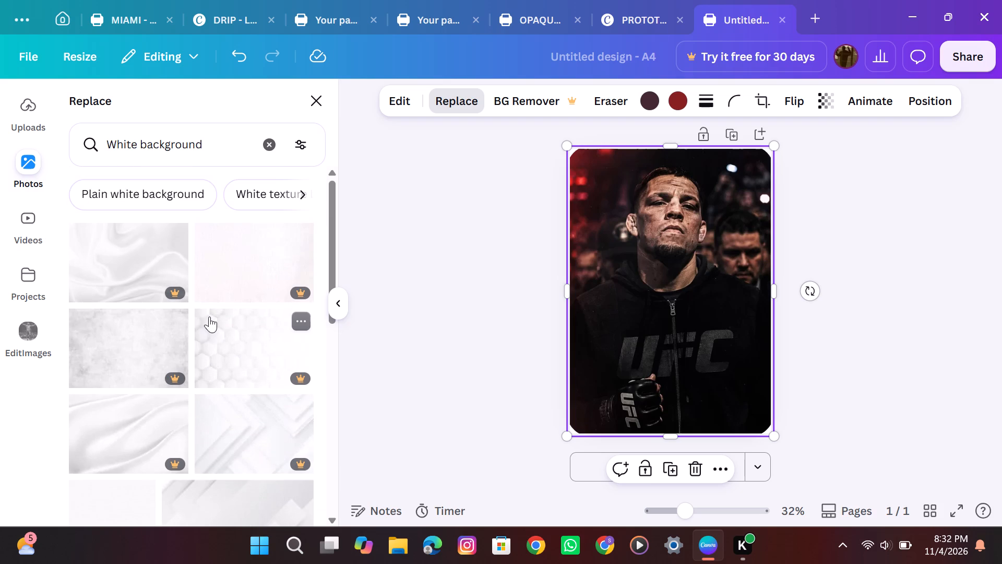
scroll(209, 316, "down", 4)
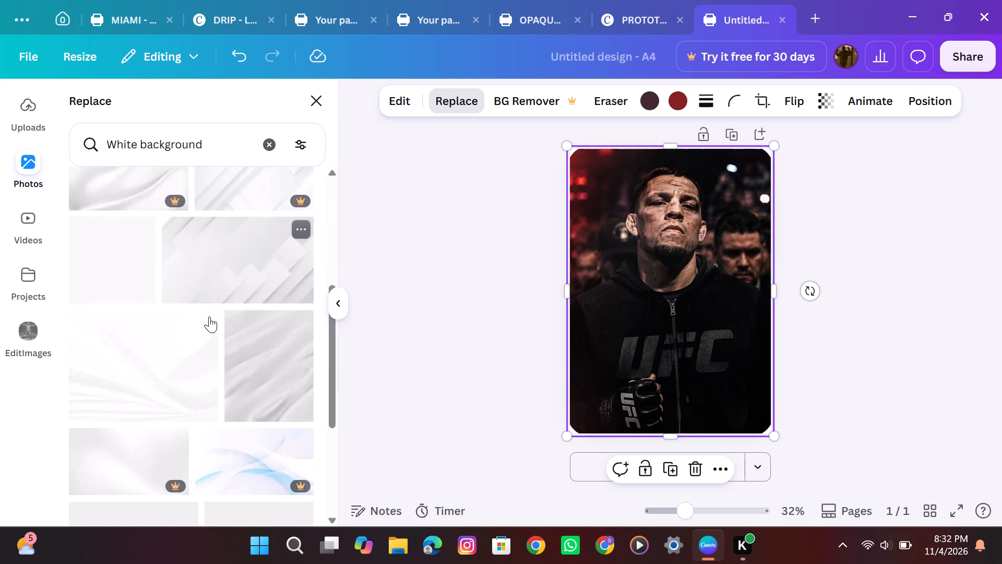
scroll(209, 316, "up", 1)
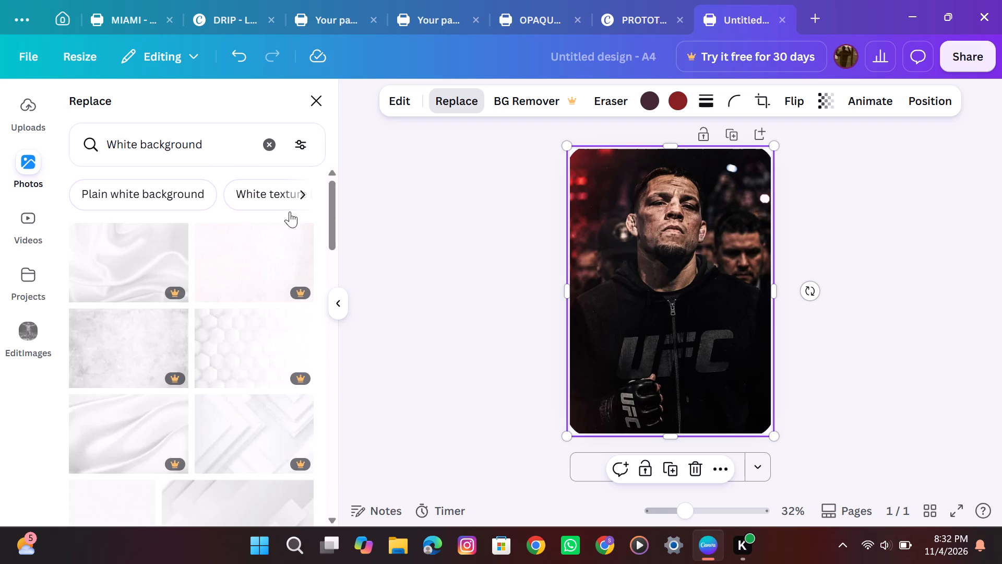
left_click(303, 196)
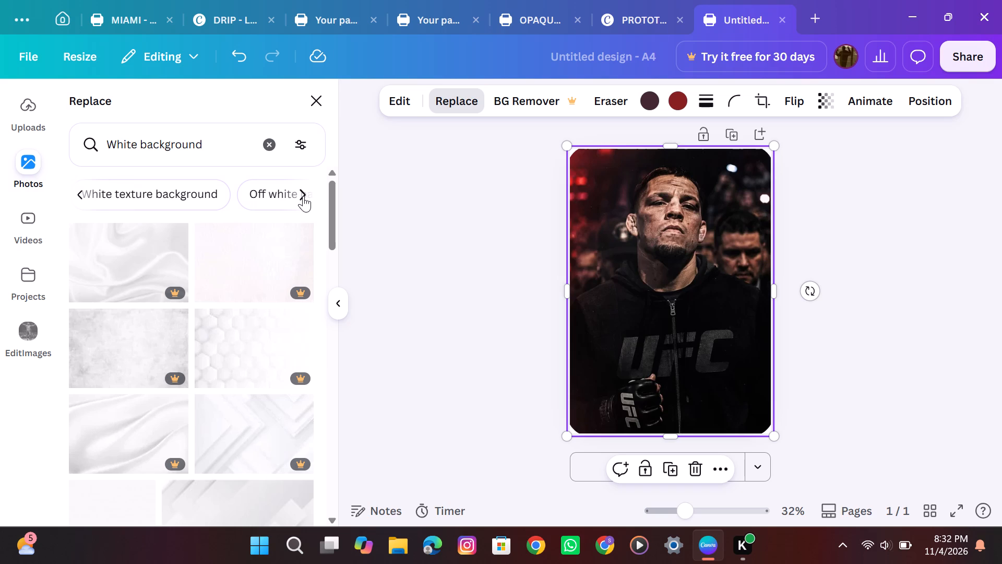
left_click(303, 196)
left_click(303, 196)
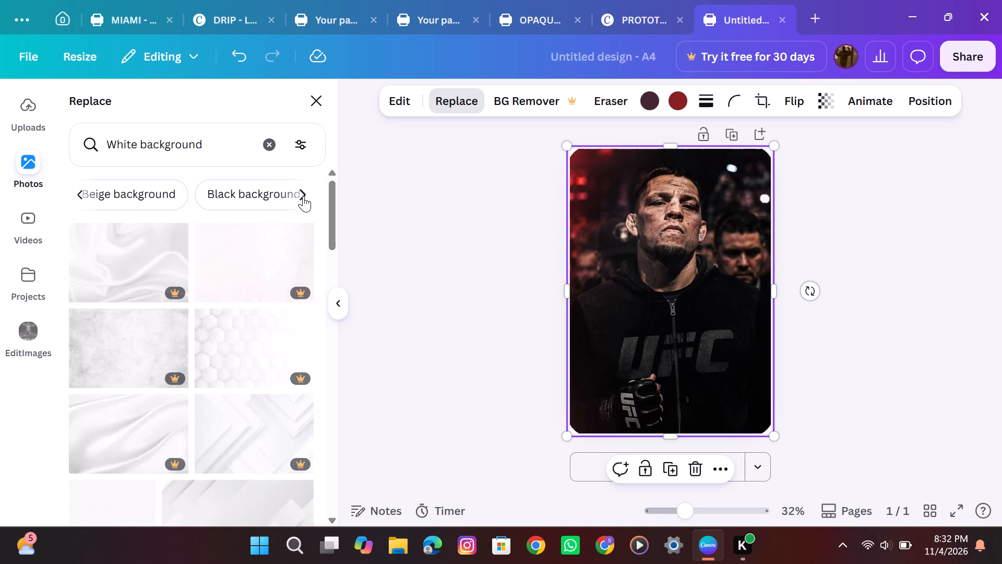
left_click(303, 196)
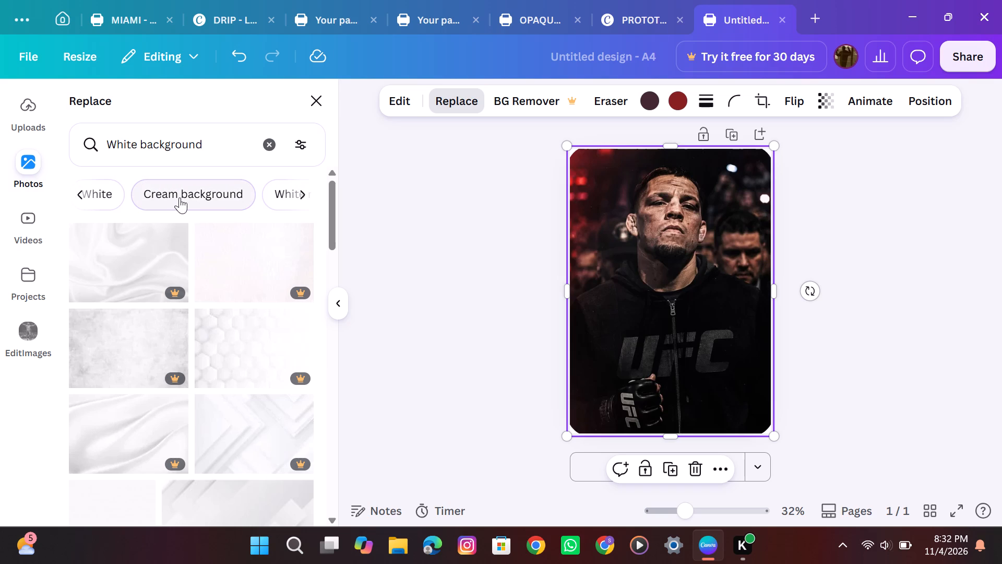
left_click(80, 196)
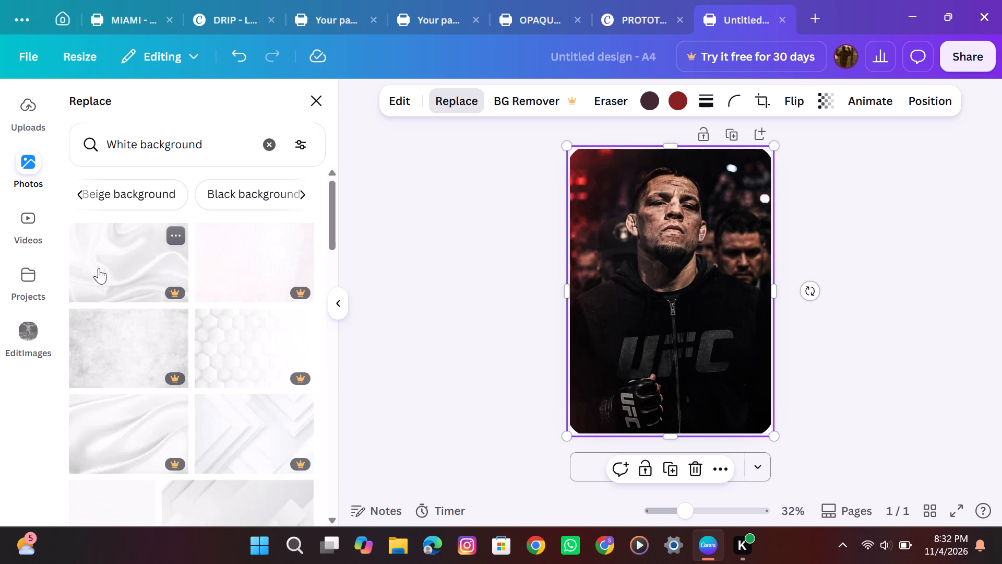
Look further through the White background photos for a possible replacement.
scroll(178, 272, "down", 1)
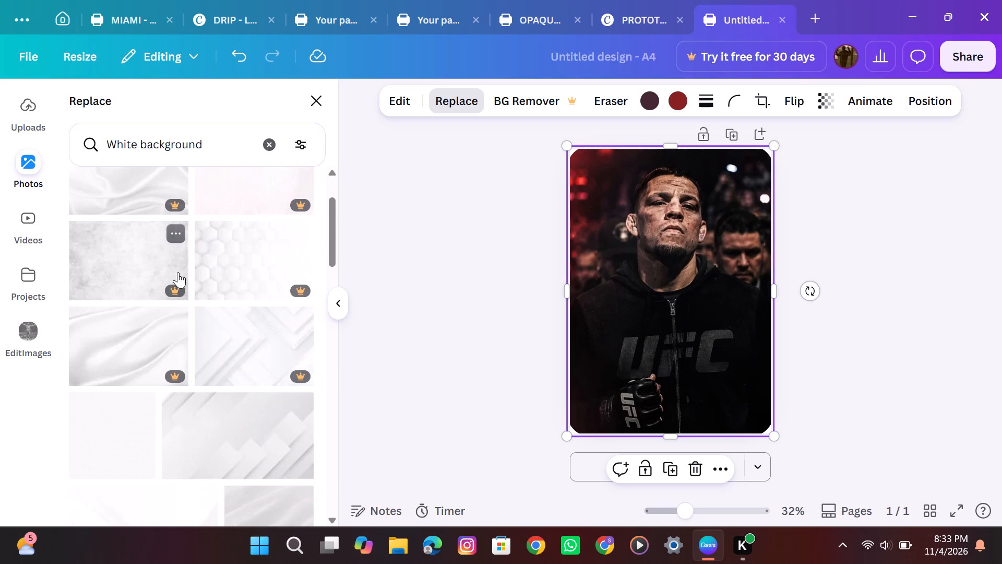
scroll(178, 272, "down", 5)
scroll(178, 272, "up", 1)
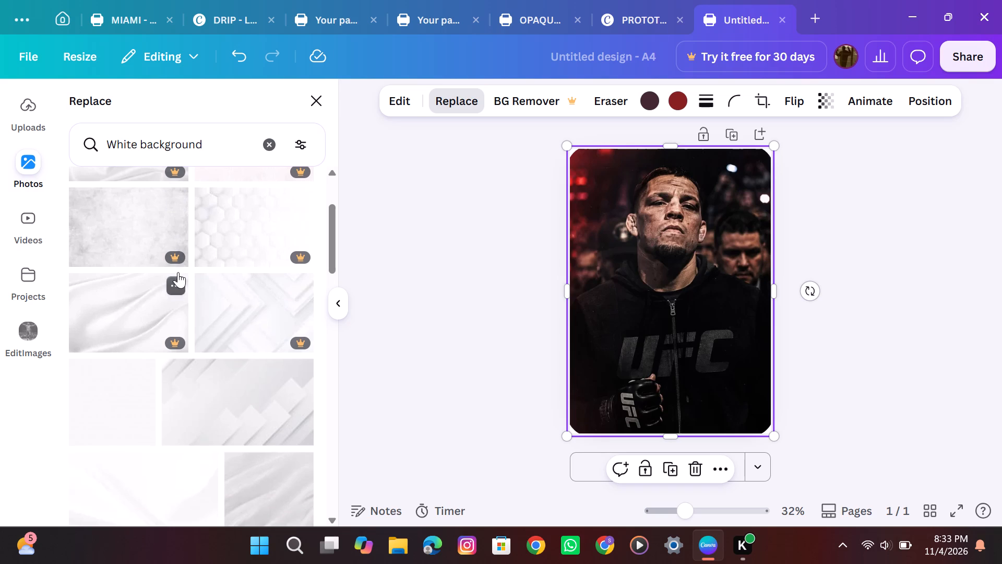
scroll(178, 272, "up", 3)
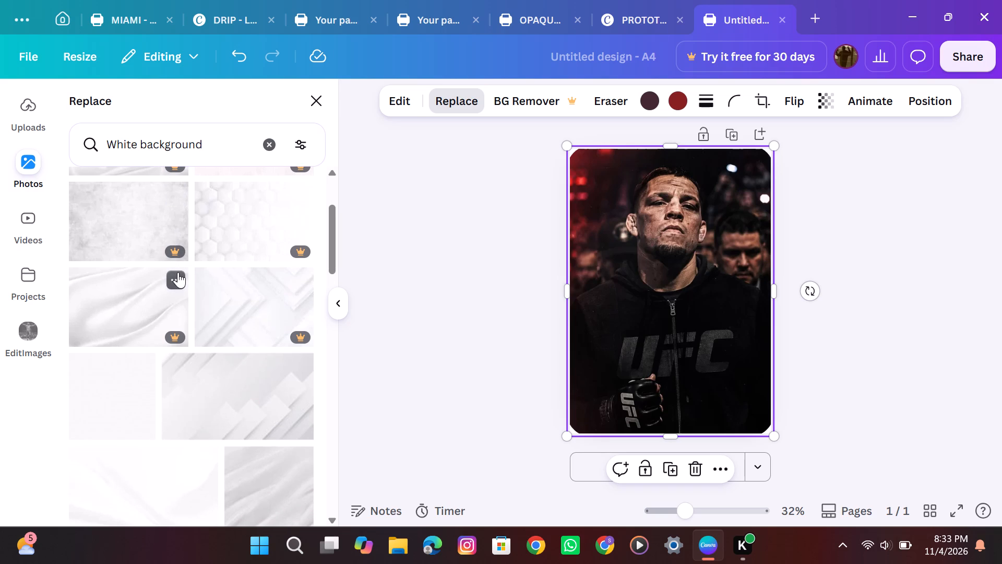
scroll(178, 272, "up", 6)
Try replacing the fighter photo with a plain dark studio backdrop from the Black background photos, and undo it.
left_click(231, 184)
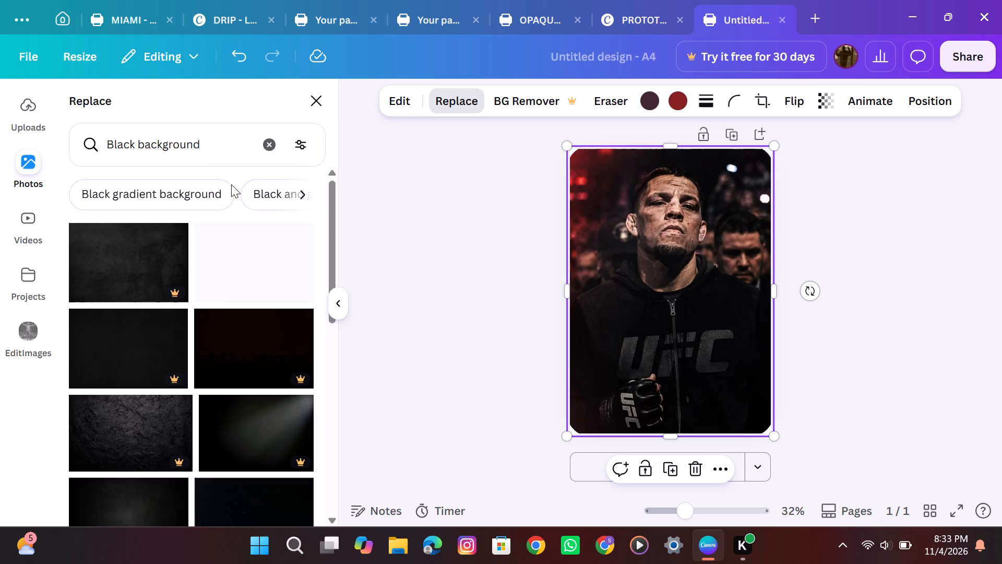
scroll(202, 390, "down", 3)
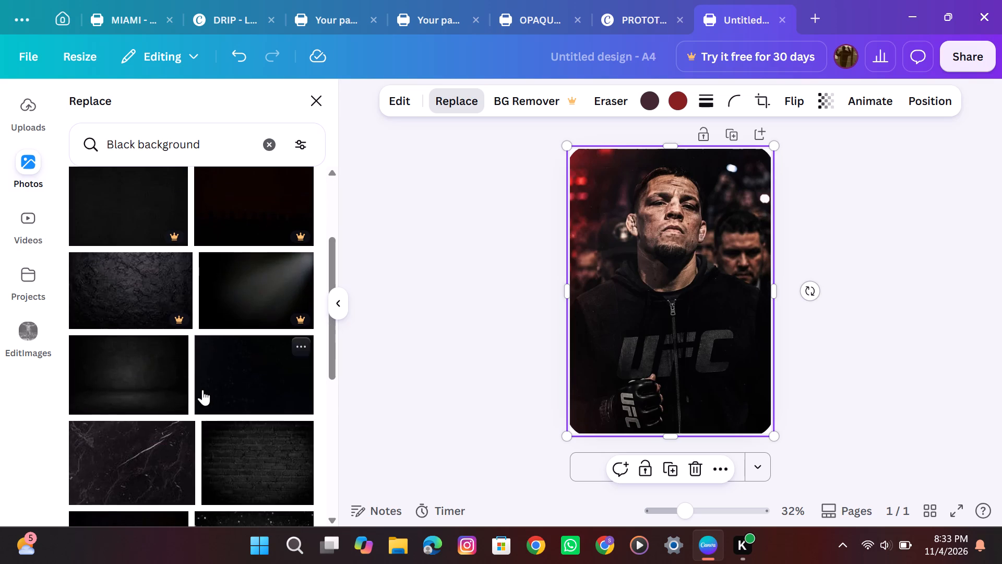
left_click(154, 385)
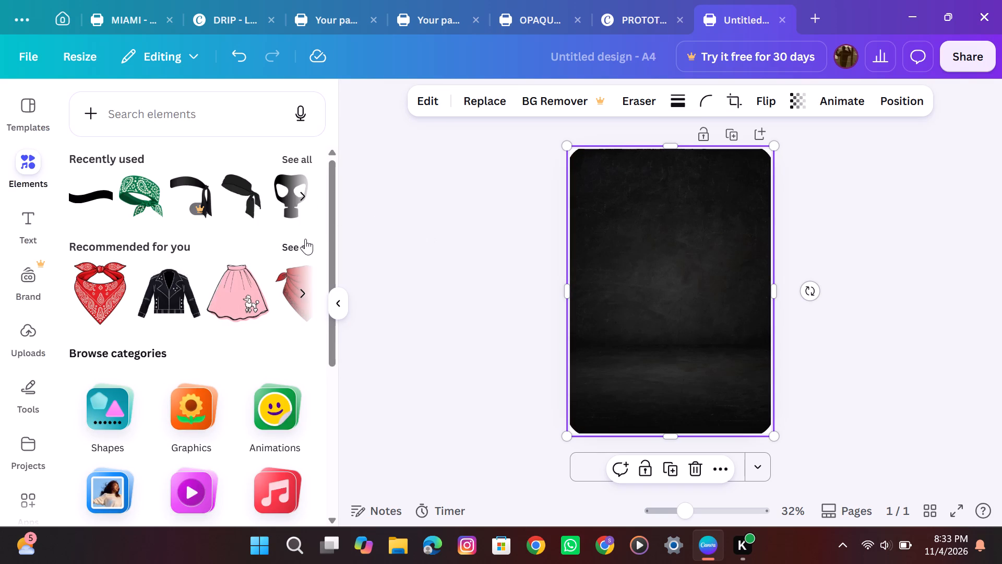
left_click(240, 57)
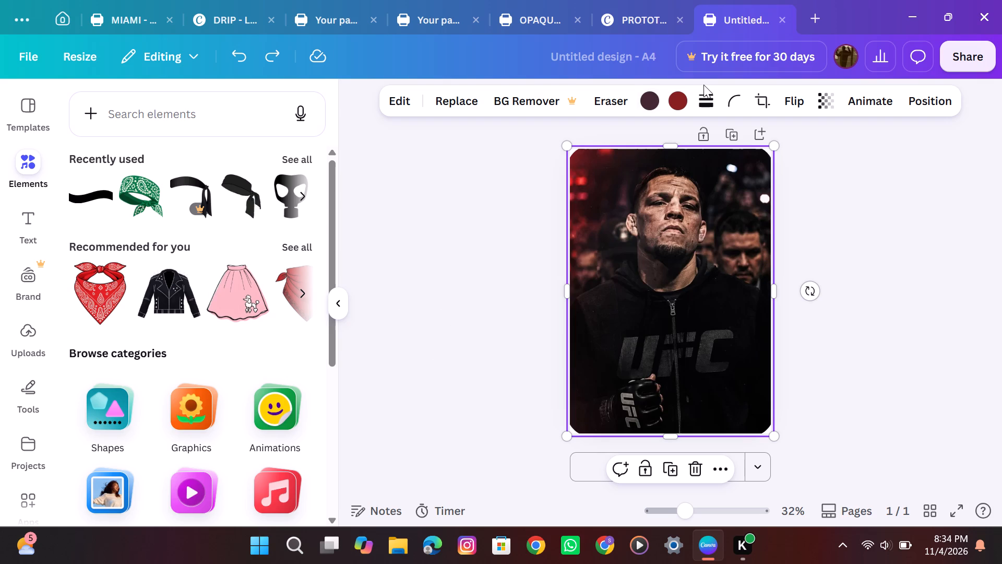
Look through the photo animations in the Animate options, from the Featured effects down to the Add-on effects.
left_click(869, 96)
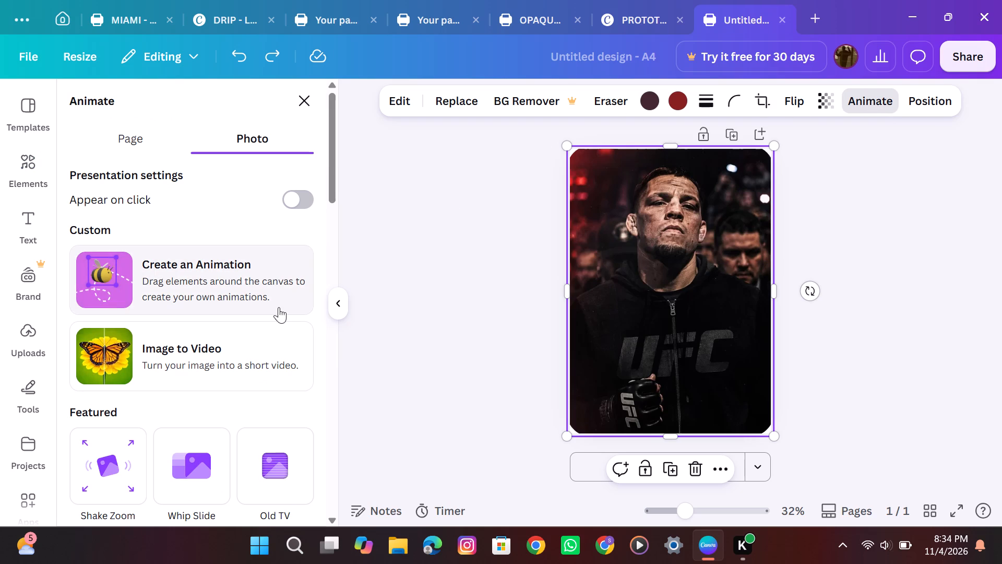
scroll(171, 346, "down", 2)
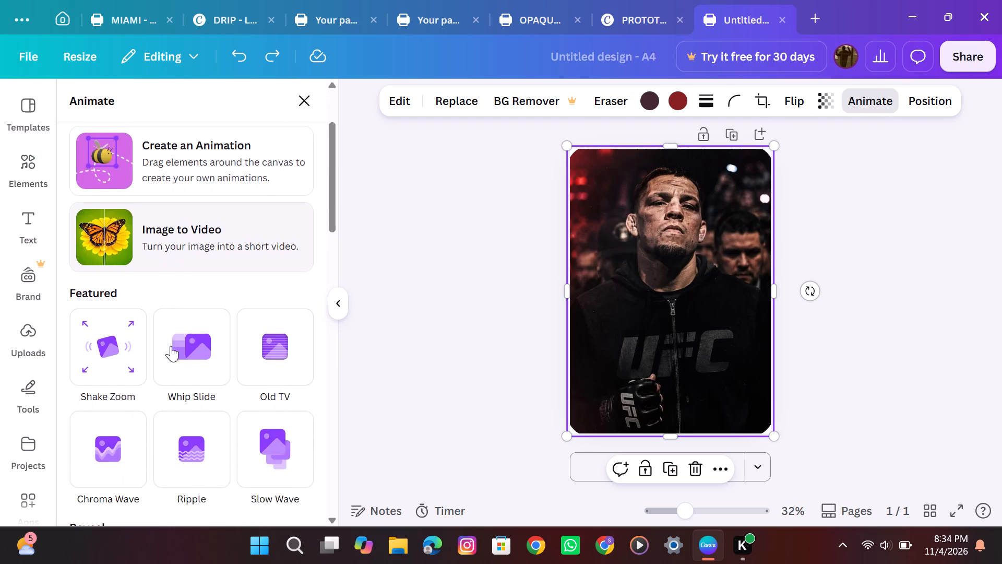
scroll(171, 346, "down", 2)
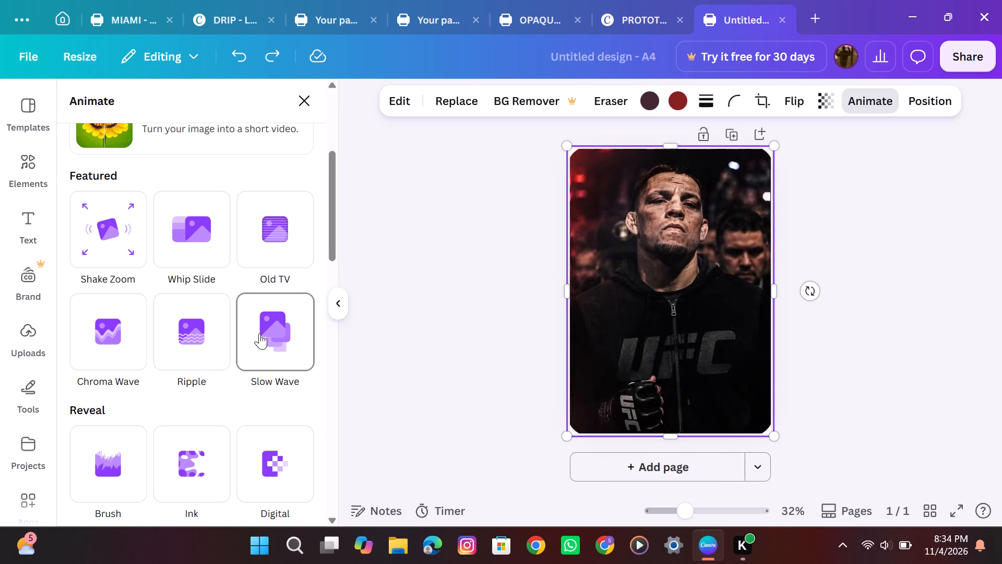
scroll(259, 333, "down", 4)
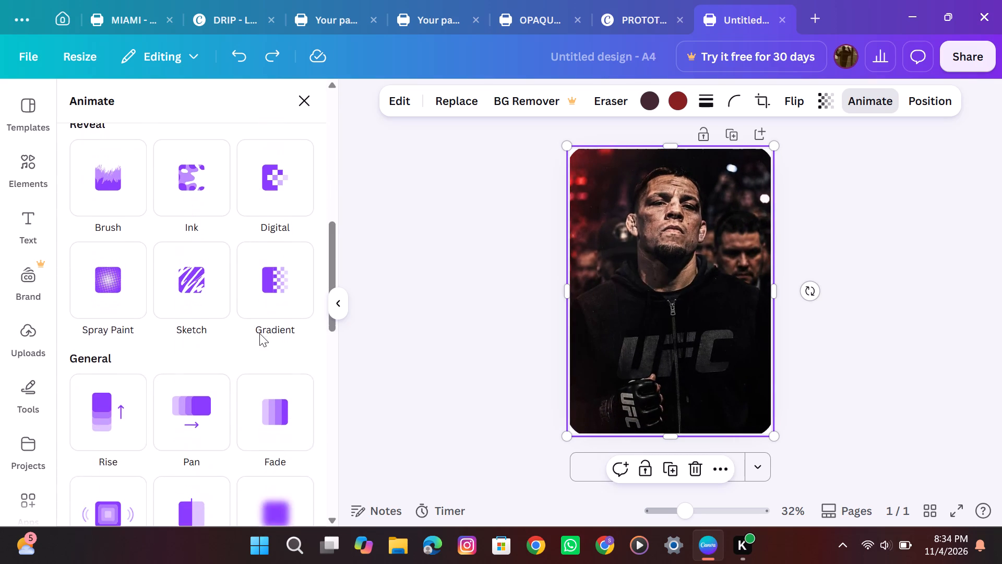
scroll(259, 333, "down", 4)
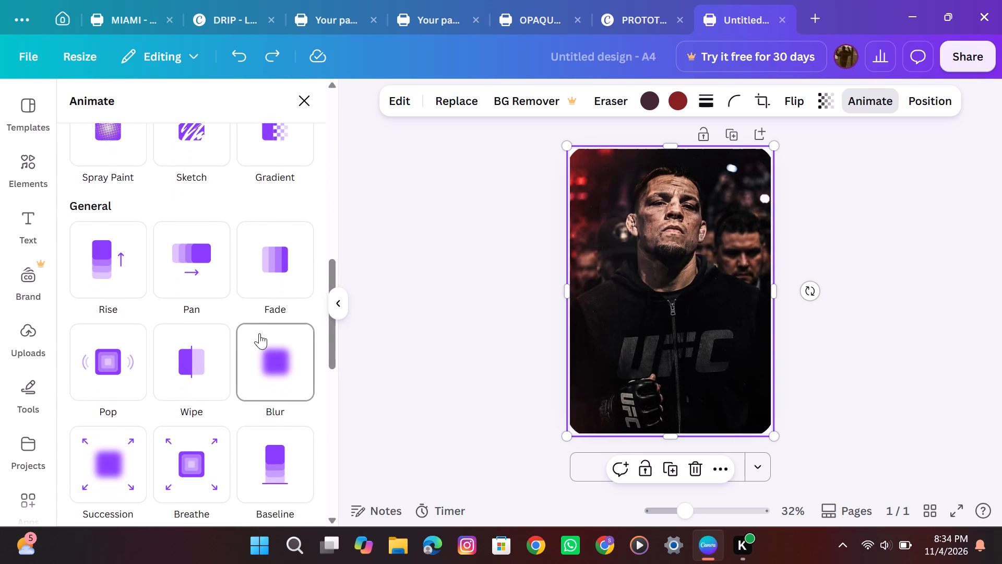
scroll(259, 333, "down", 12)
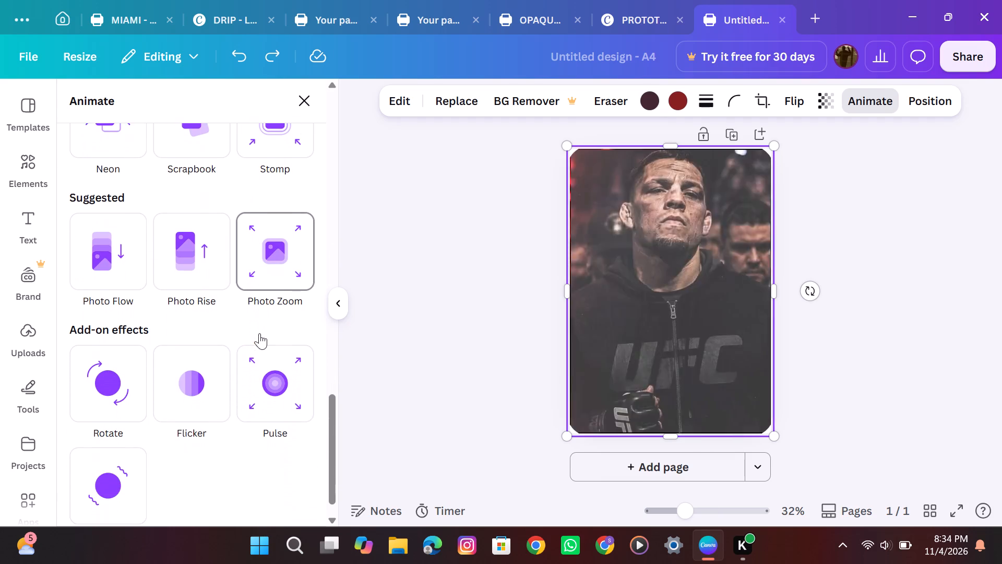
scroll(259, 333, "down", 1)
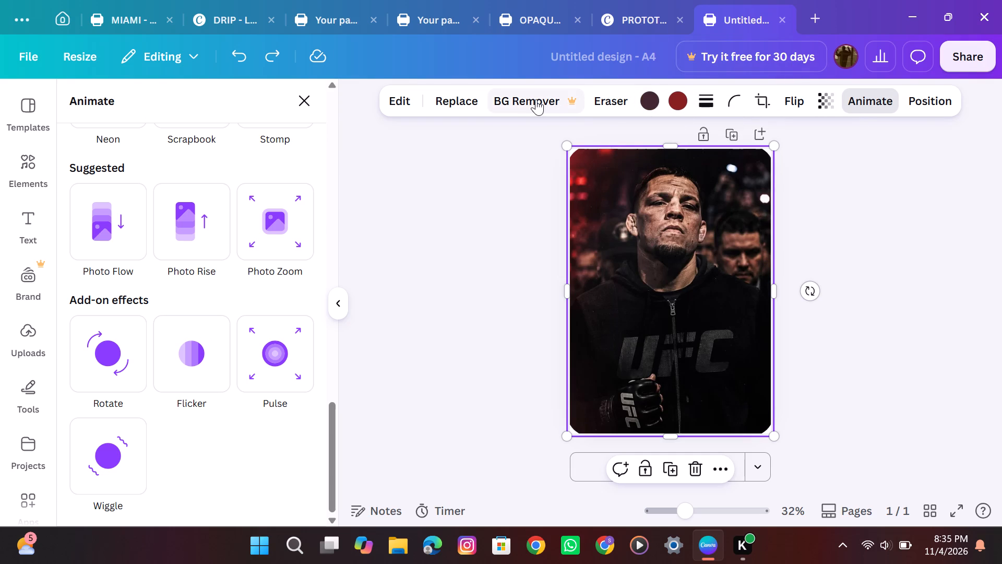
Select a band across the fighter's eyes in the image editor using the Area brush at size 17.
left_click(402, 108)
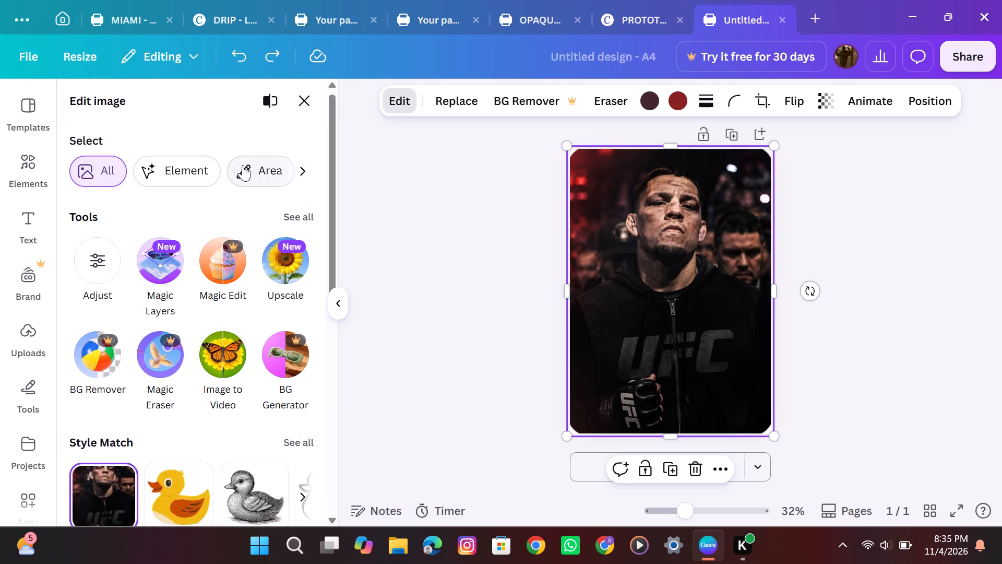
left_click(243, 165)
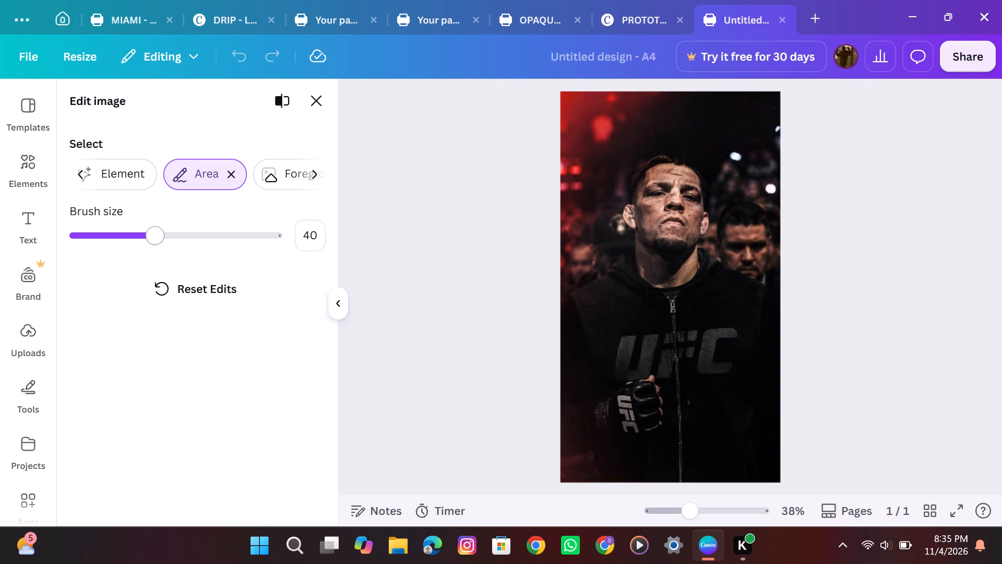
left_click_drag(160, 238, 108, 246)
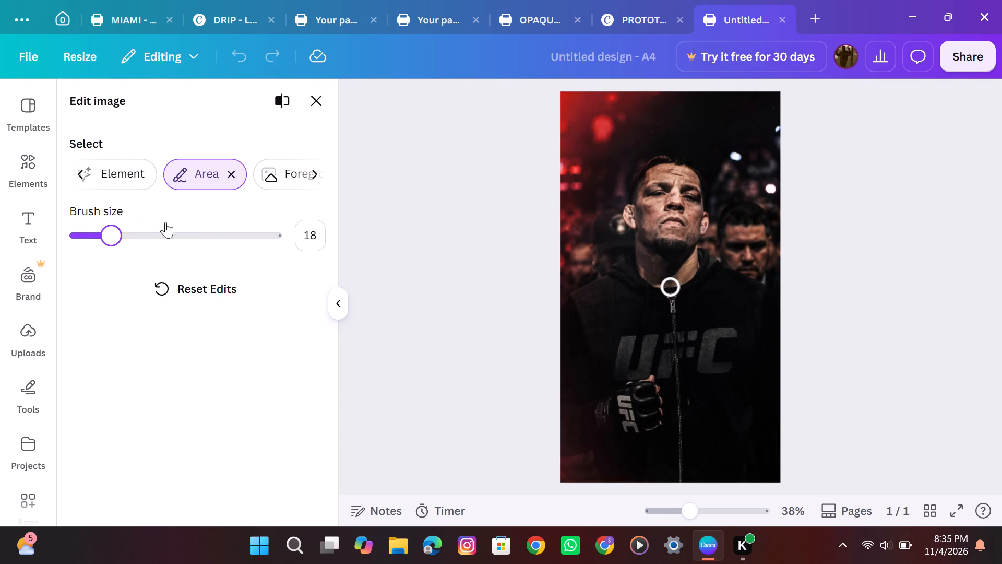
left_click_drag(643, 194, 647, 194)
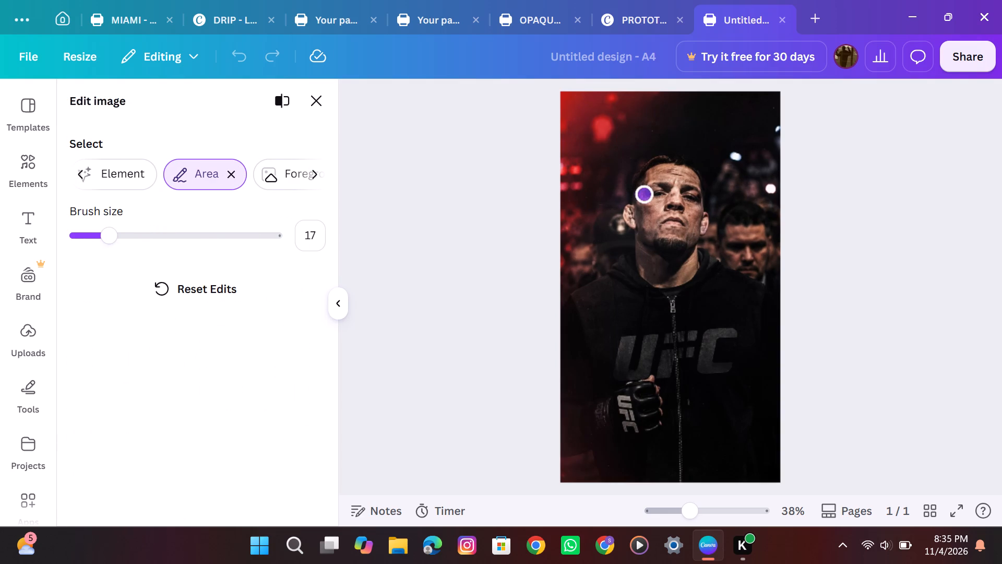
left_click_drag(647, 194, 694, 196)
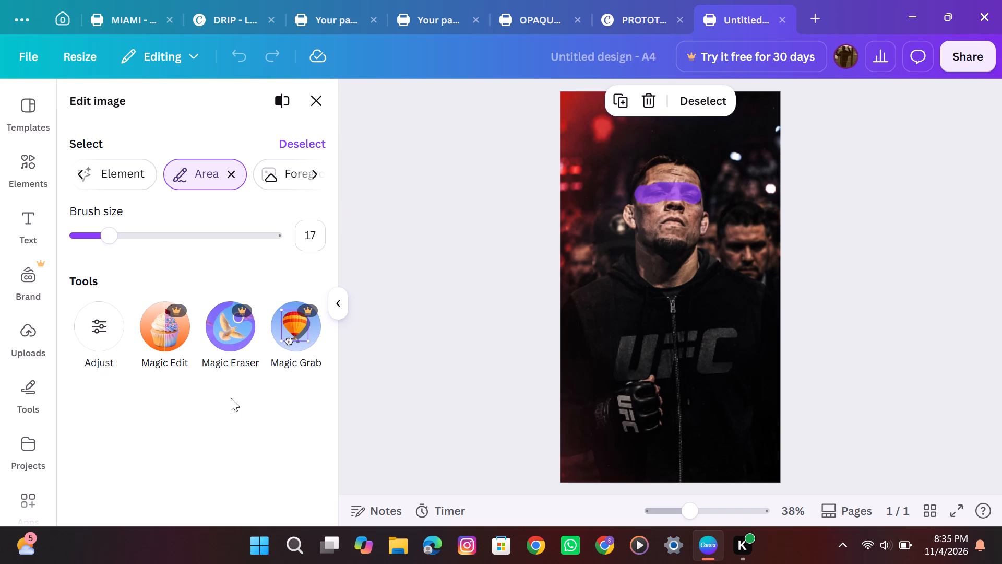
Look through the Adjust settings for the selected eye area, from White balance down to Texture.
left_click(104, 338)
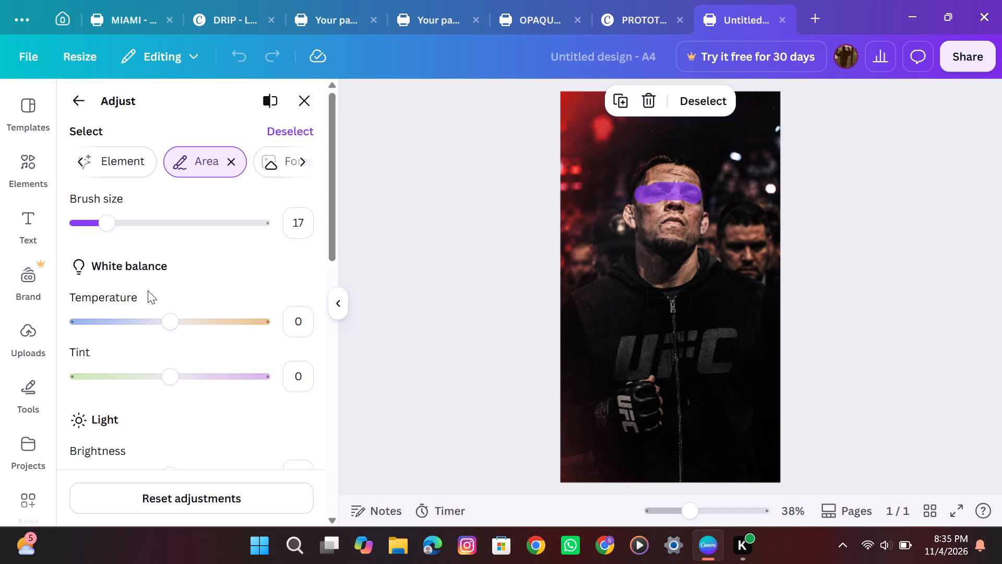
scroll(177, 271, "down", 2)
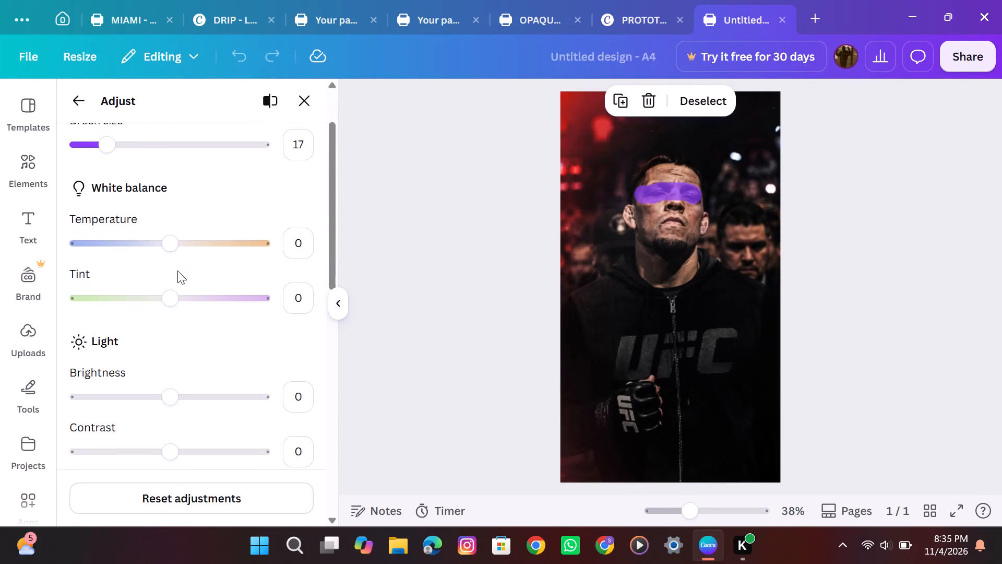
scroll(177, 271, "down", 6)
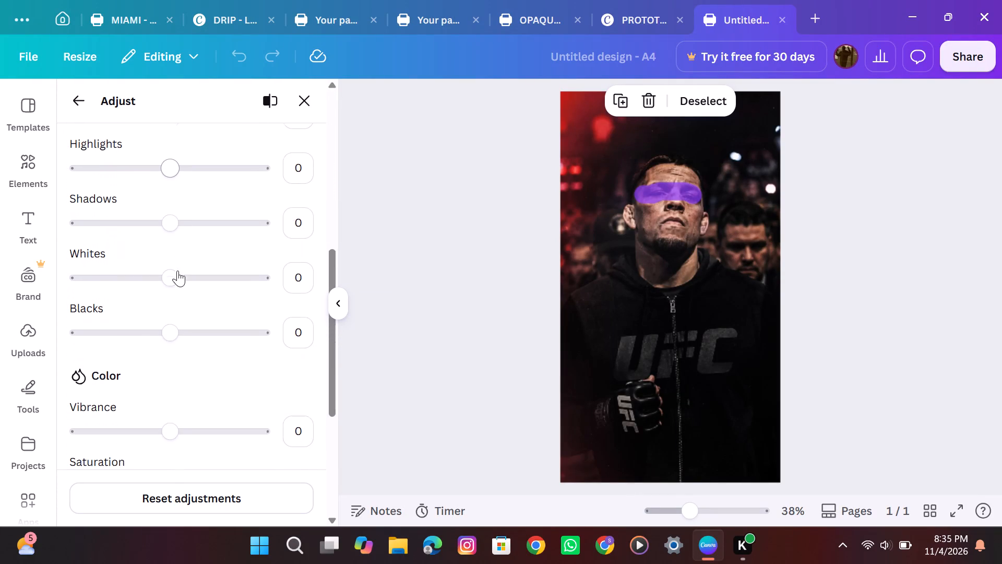
scroll(177, 271, "down", 4)
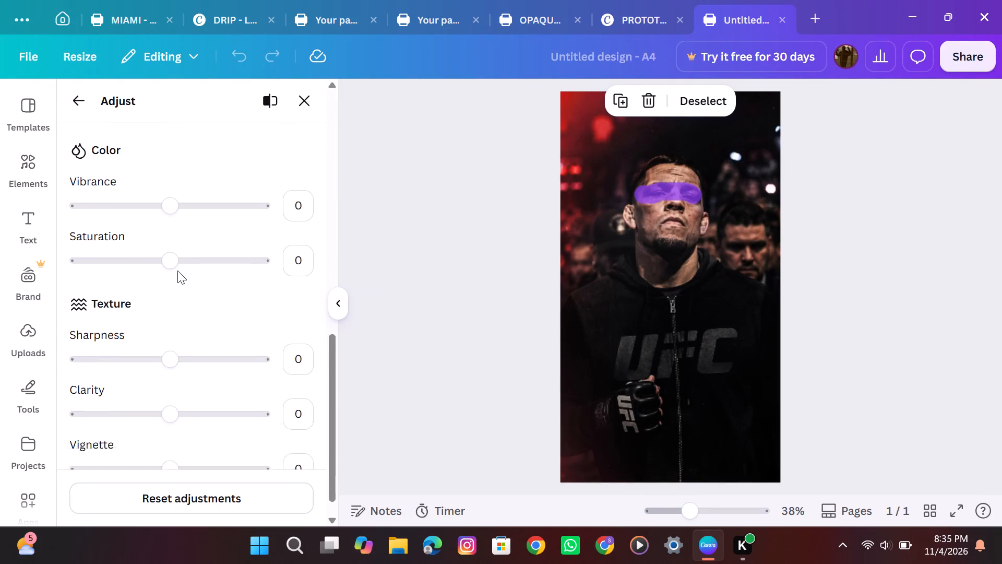
scroll(177, 271, "down", 3)
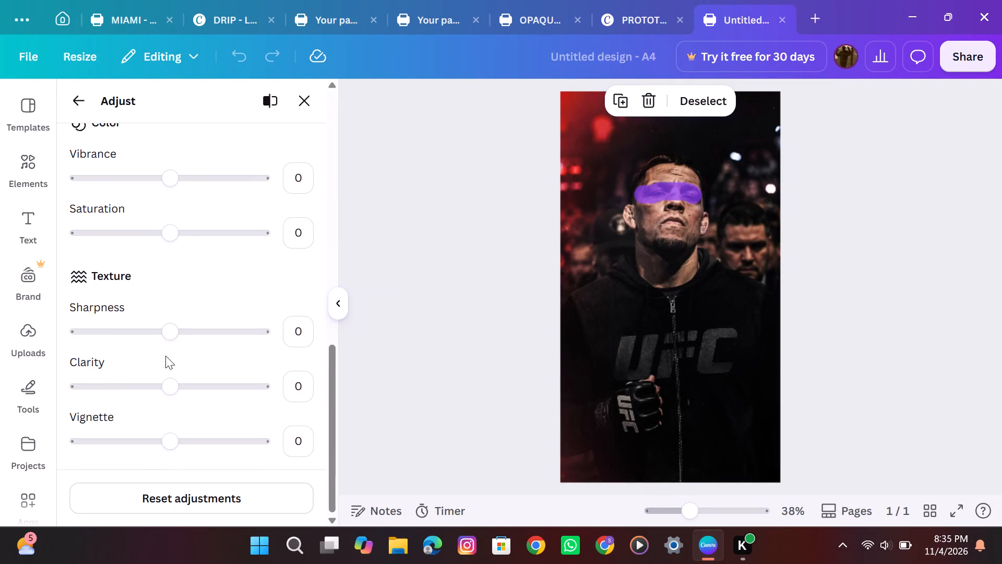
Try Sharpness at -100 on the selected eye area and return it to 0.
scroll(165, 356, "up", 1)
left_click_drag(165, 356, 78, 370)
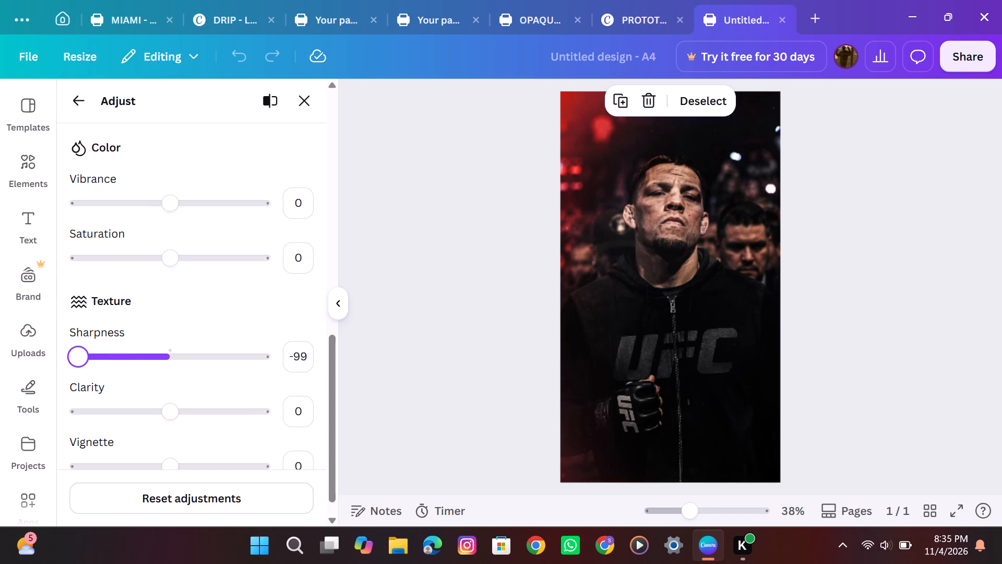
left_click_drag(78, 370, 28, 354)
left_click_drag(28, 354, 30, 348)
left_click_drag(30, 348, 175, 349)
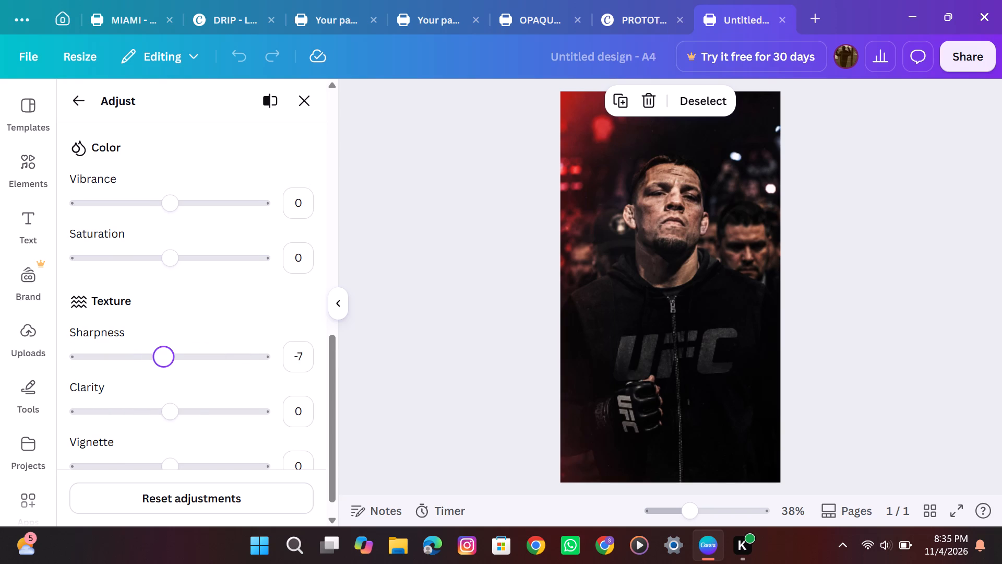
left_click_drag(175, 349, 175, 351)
Compare both extremes of Clarity on the selected eye area and settle on -100.
left_click_drag(170, 415, 127, 417)
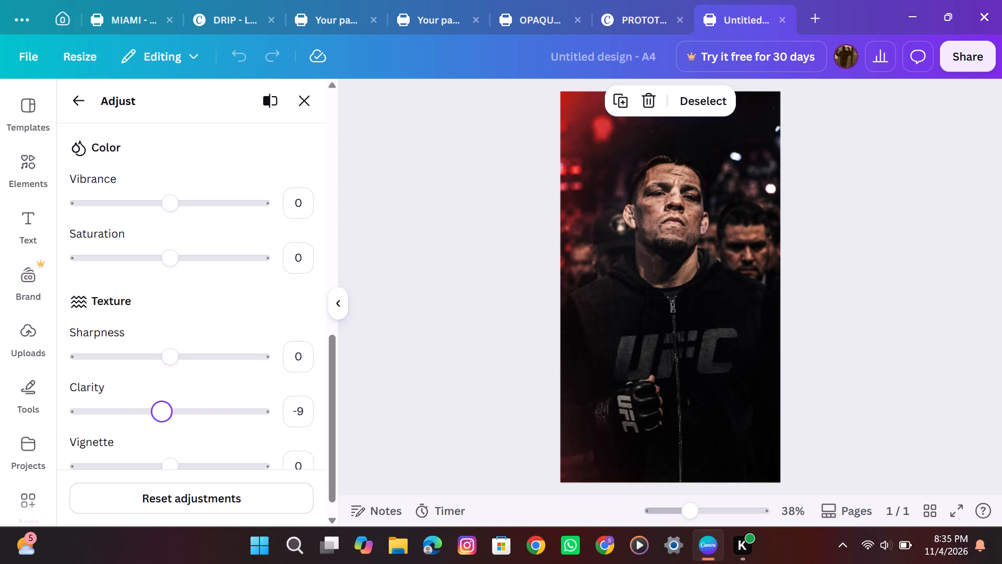
left_click_drag(127, 417, 56, 432)
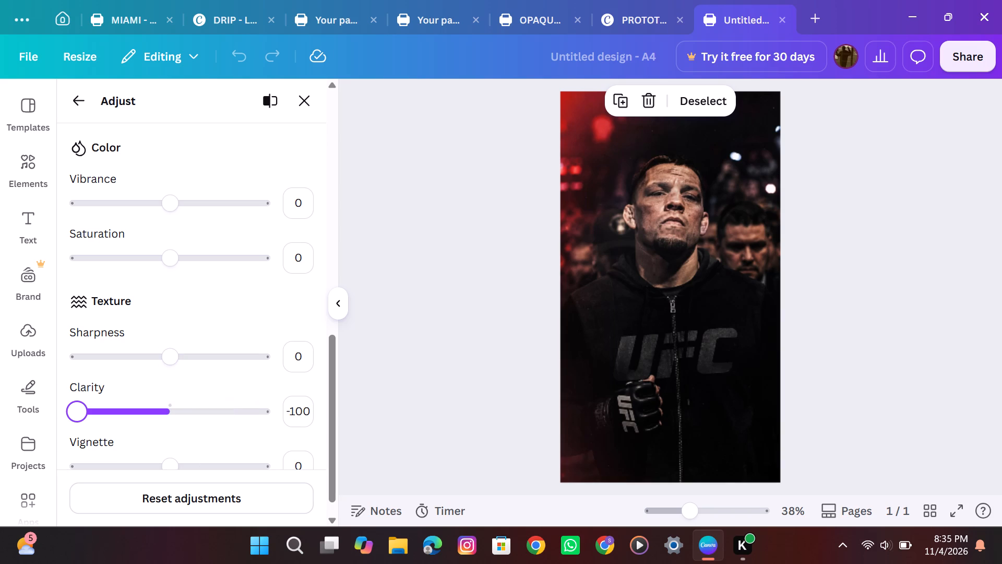
left_click_drag(56, 432, 268, 428)
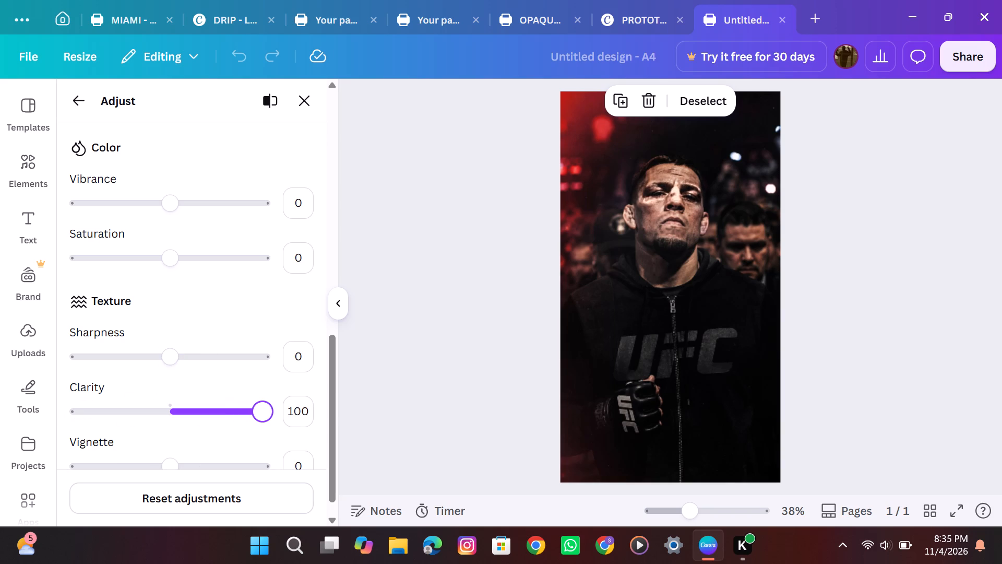
left_click_drag(268, 428, 190, 398)
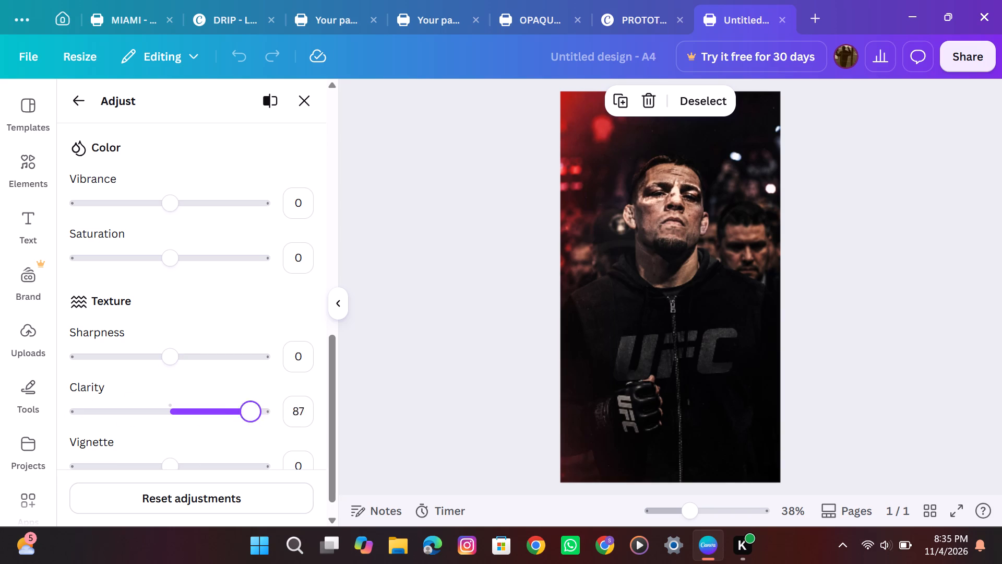
left_click_drag(190, 398, 56, 433)
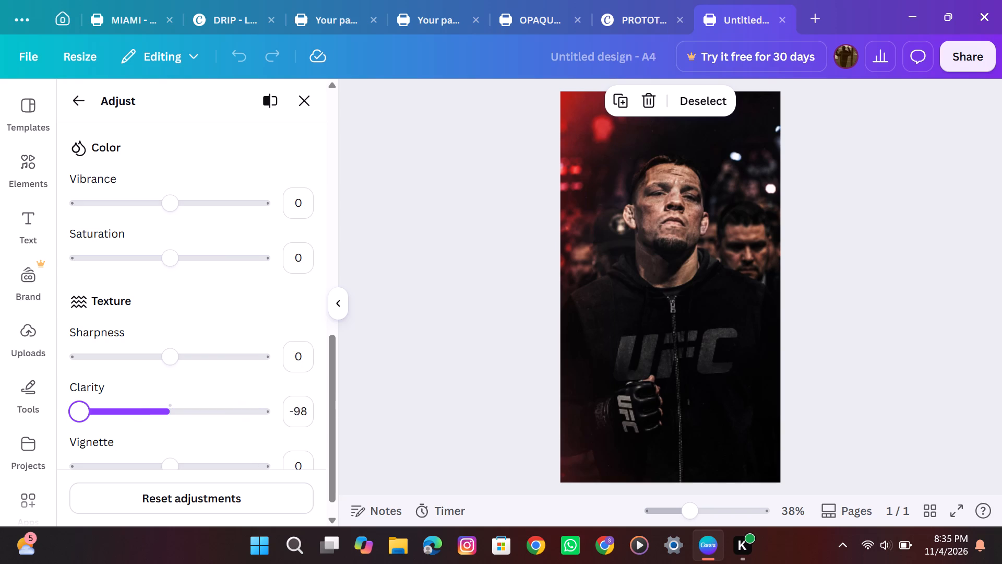
left_click_drag(56, 433, 0, 499)
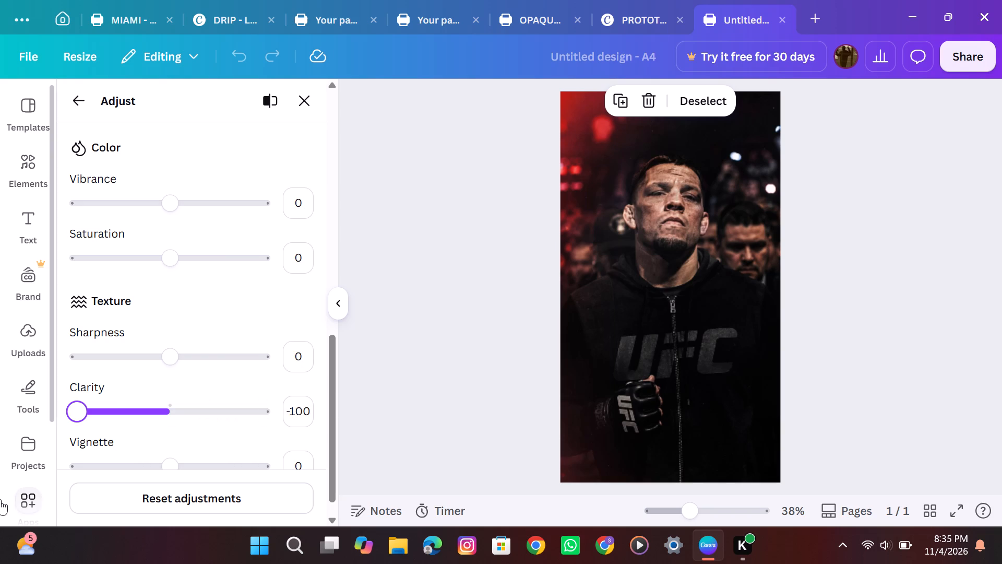
Set the Sharpness of the selected eye area to 39 after trying it at -100.
left_click_drag(165, 361, 57, 398)
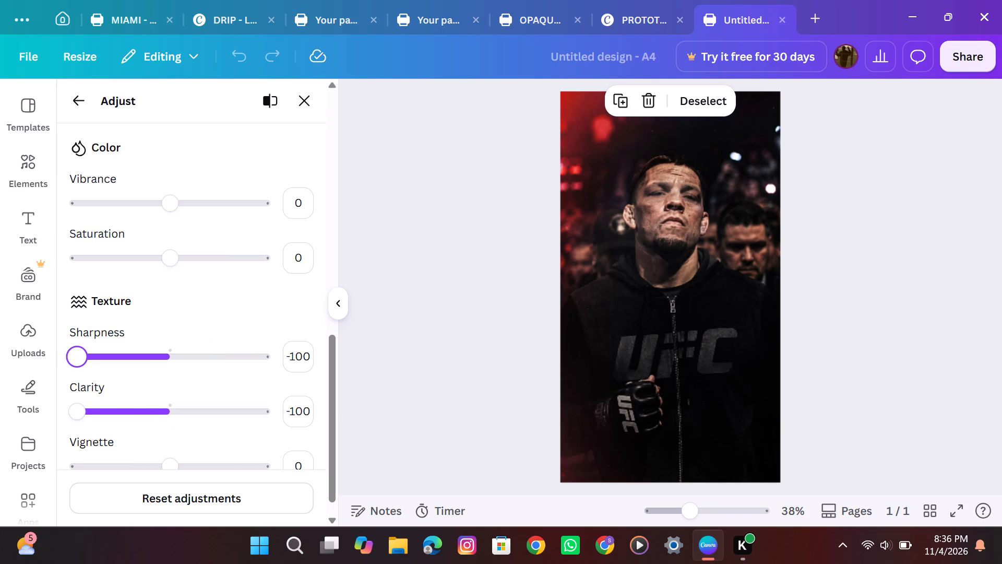
left_click_drag(57, 398, 207, 434)
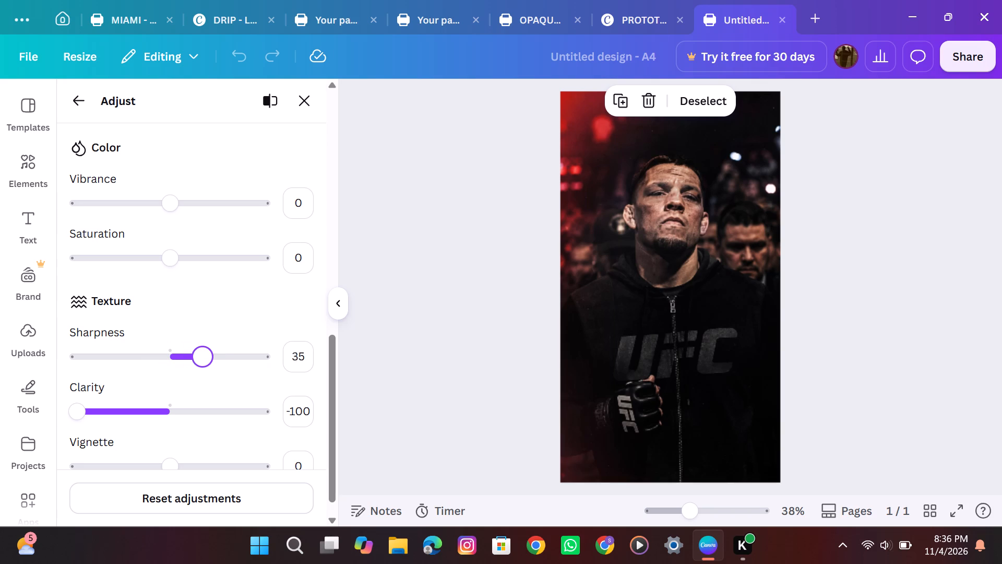
left_click_drag(207, 434, 207, 438)
Try positive and negative Vignette values on the selected eye area and settle on -53.
scroll(207, 438, "down", 1)
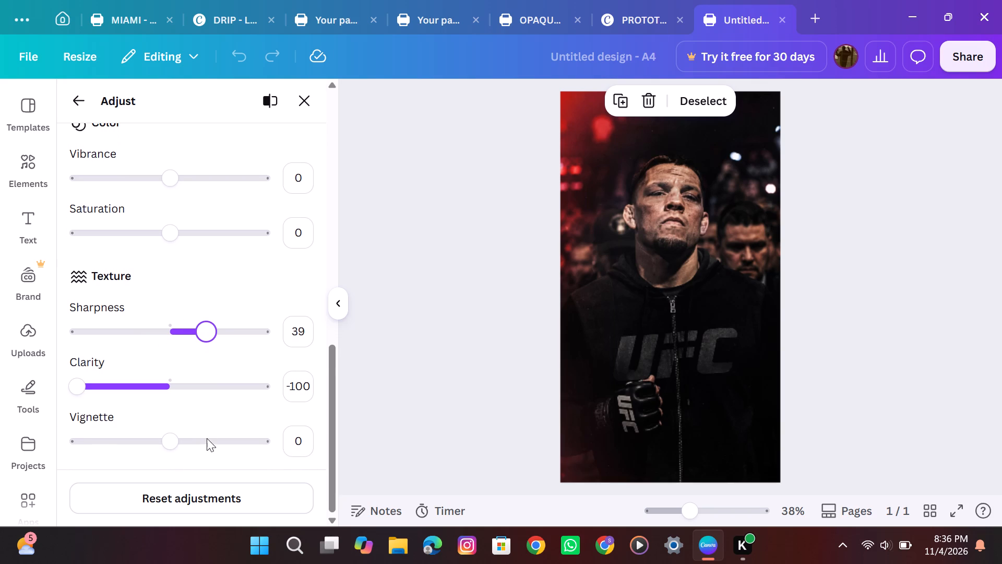
scroll(207, 438, "down", 1)
left_click_drag(164, 443, 135, 445)
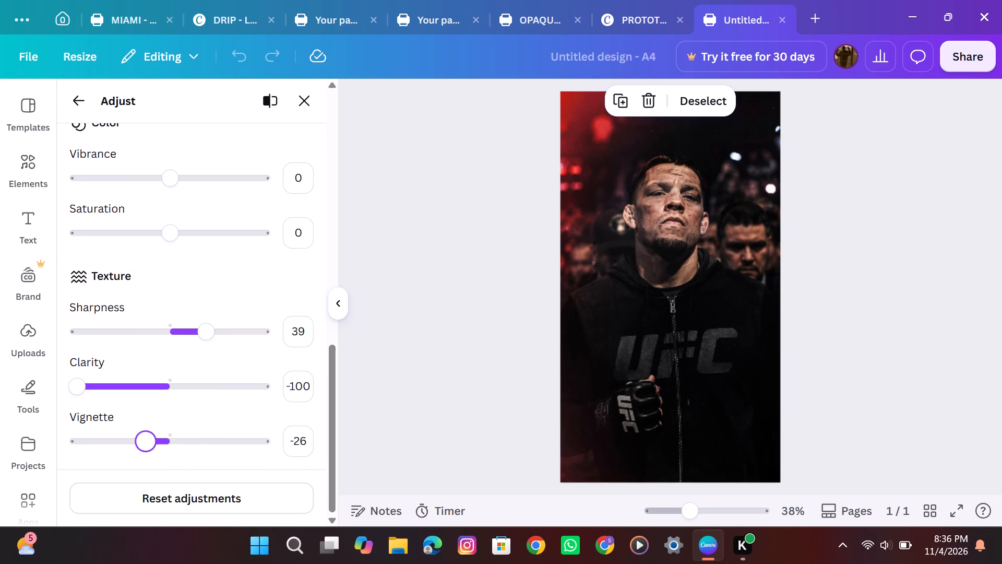
left_click_drag(135, 445, 142, 466)
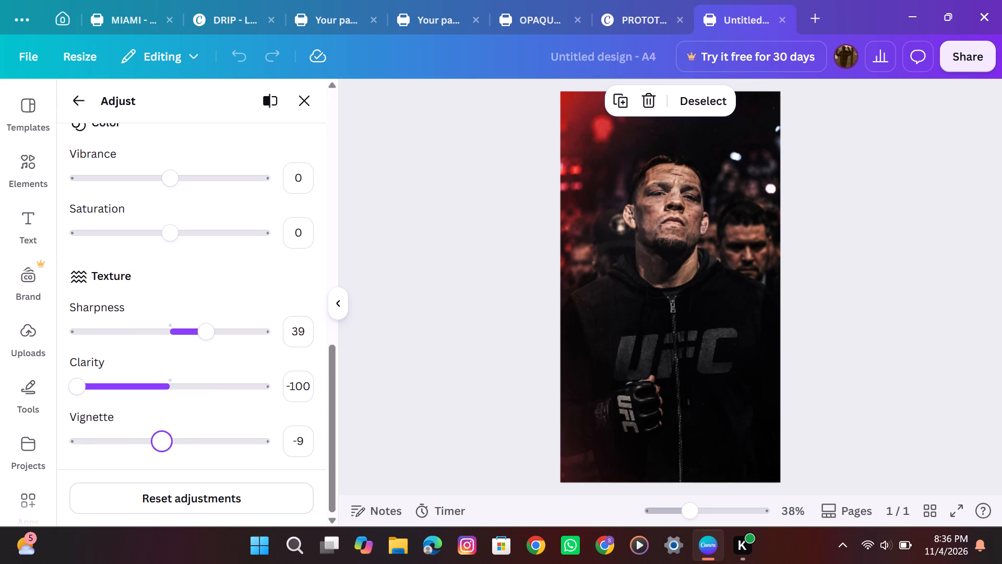
left_click_drag(142, 466, 186, 467)
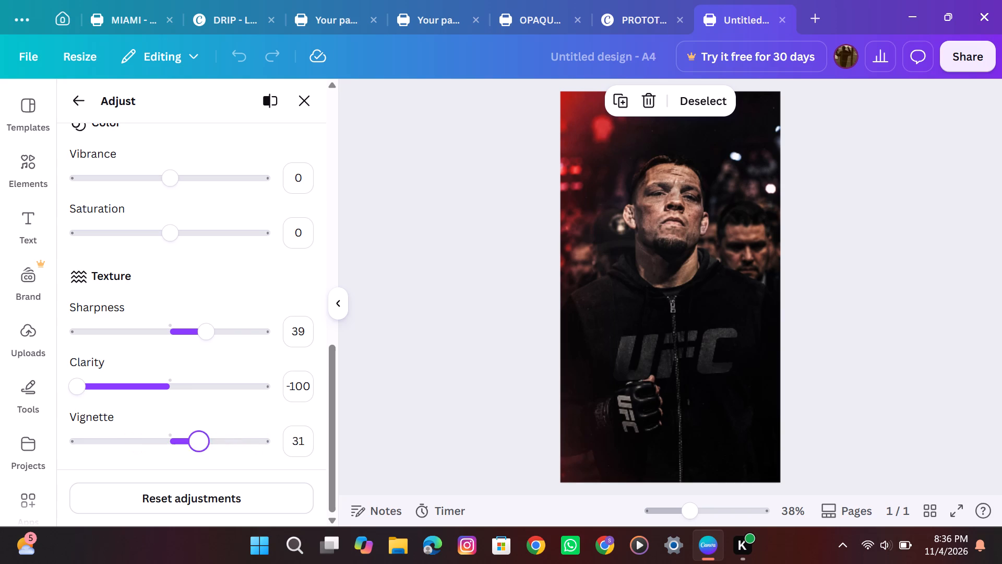
left_click_drag(186, 467, 139, 481)
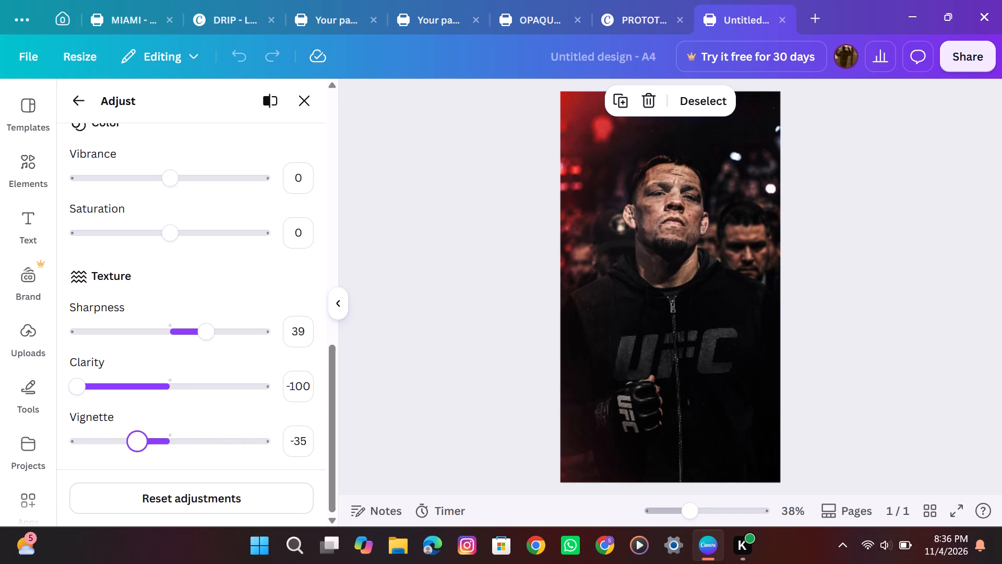
left_click_drag(139, 481, 120, 481)
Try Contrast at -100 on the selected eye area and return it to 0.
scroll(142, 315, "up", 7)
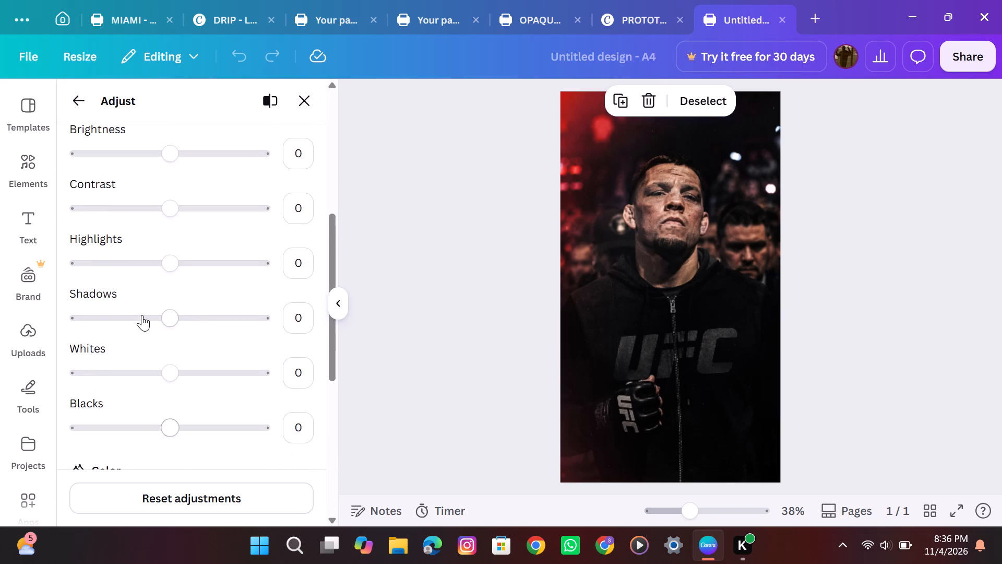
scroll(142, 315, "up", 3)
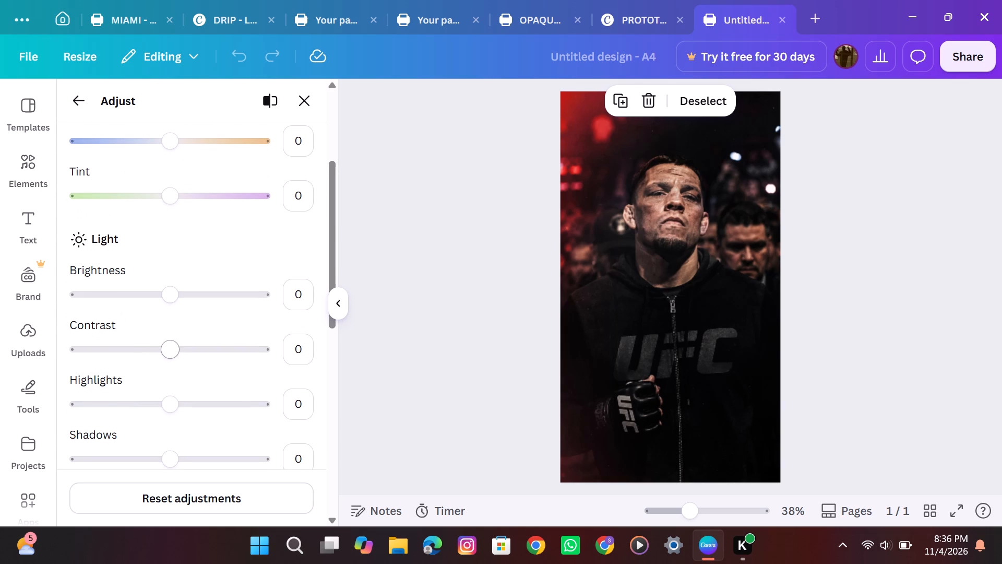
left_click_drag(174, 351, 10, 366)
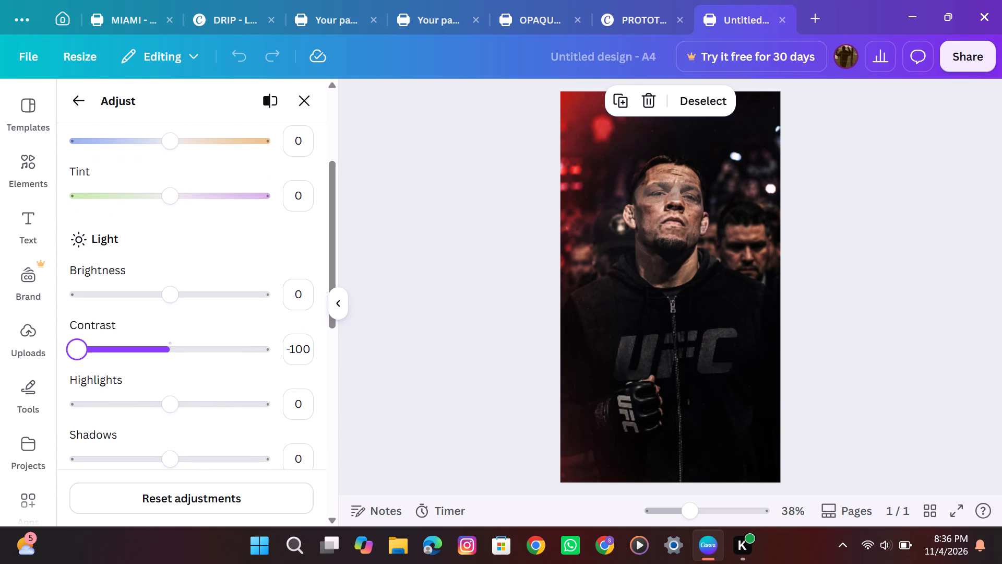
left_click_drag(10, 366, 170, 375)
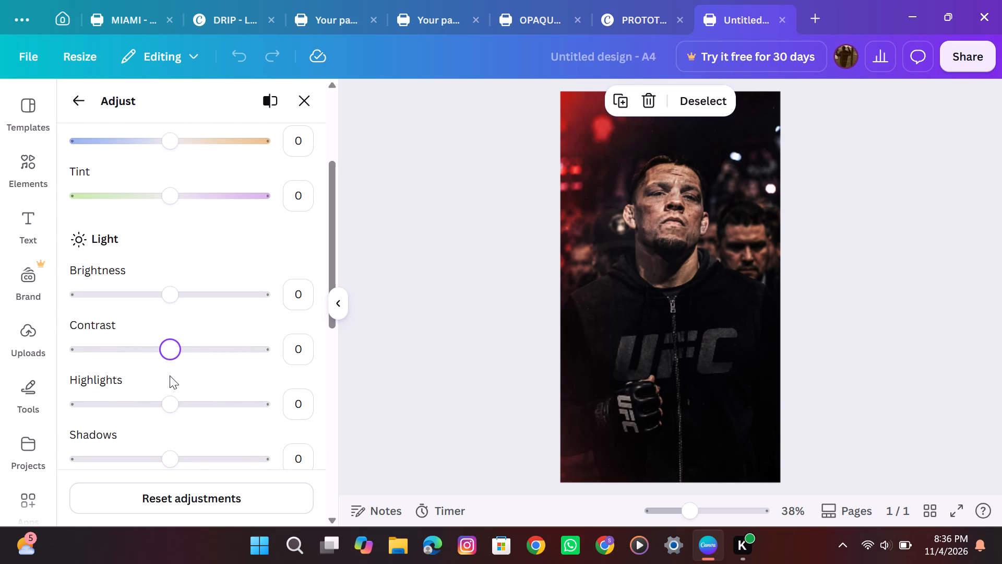
Set the white balance Temperature of the selected eye area to 100.
scroll(110, 253, "up", 4)
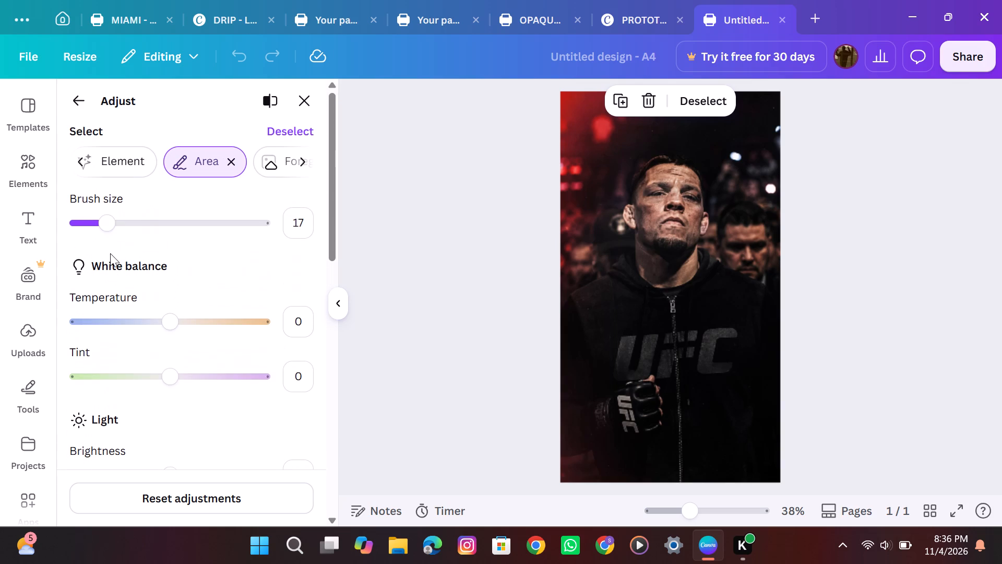
scroll(110, 253, "up", 1)
left_click_drag(176, 320, 314, 326)
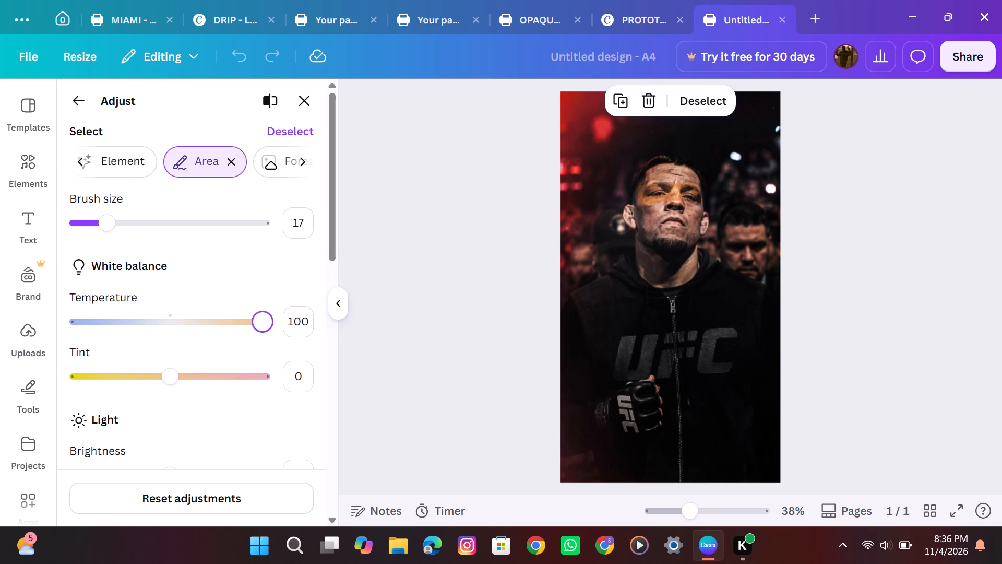
Return the white balance Temperature of the selected eye area to 0.
left_click_drag(314, 326, 178, 333)
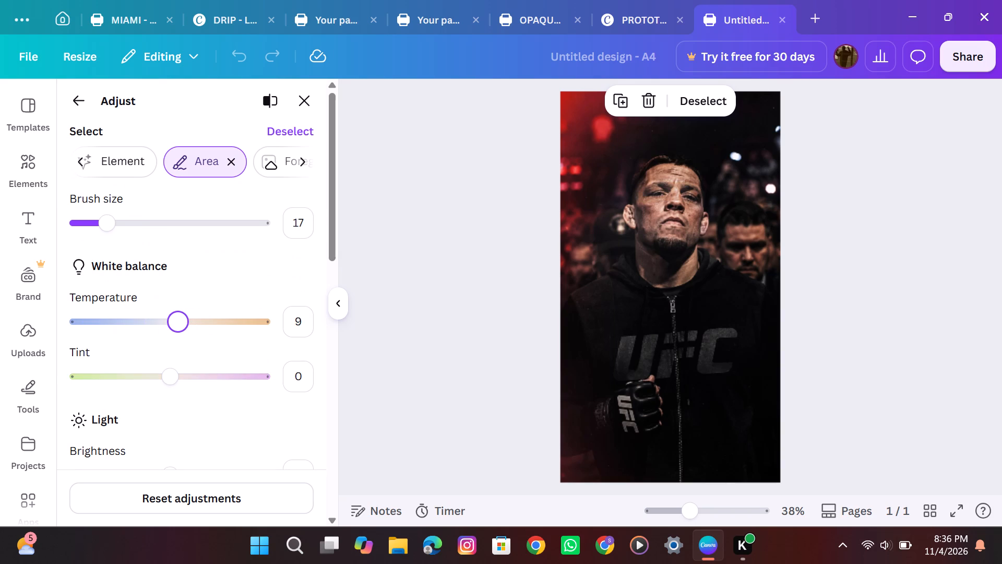
left_click_drag(178, 333, 172, 333)
left_click_drag(172, 333, 170, 335)
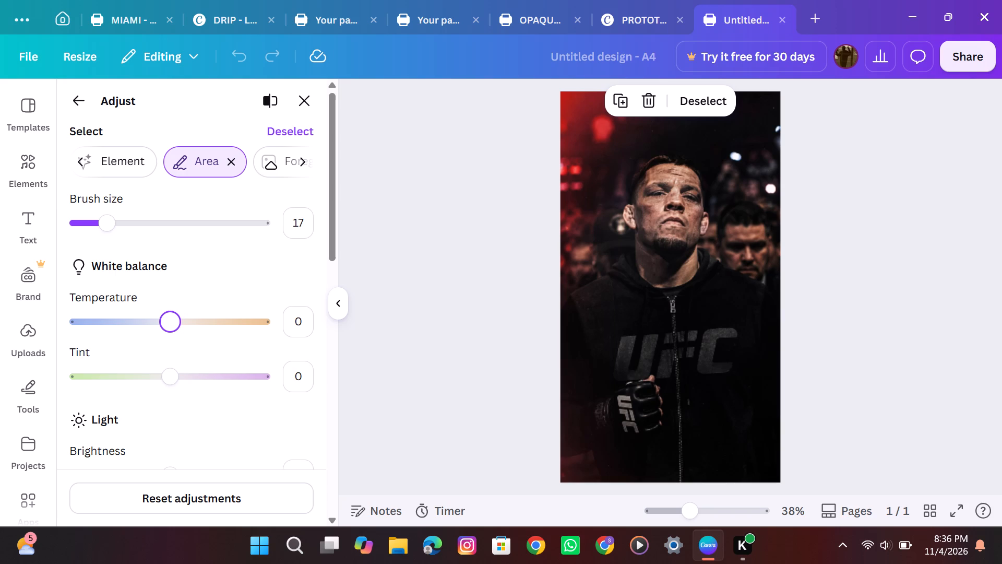
Try Tint at -67 on the selected eye area and settle on 1.
left_click_drag(170, 384, 106, 392)
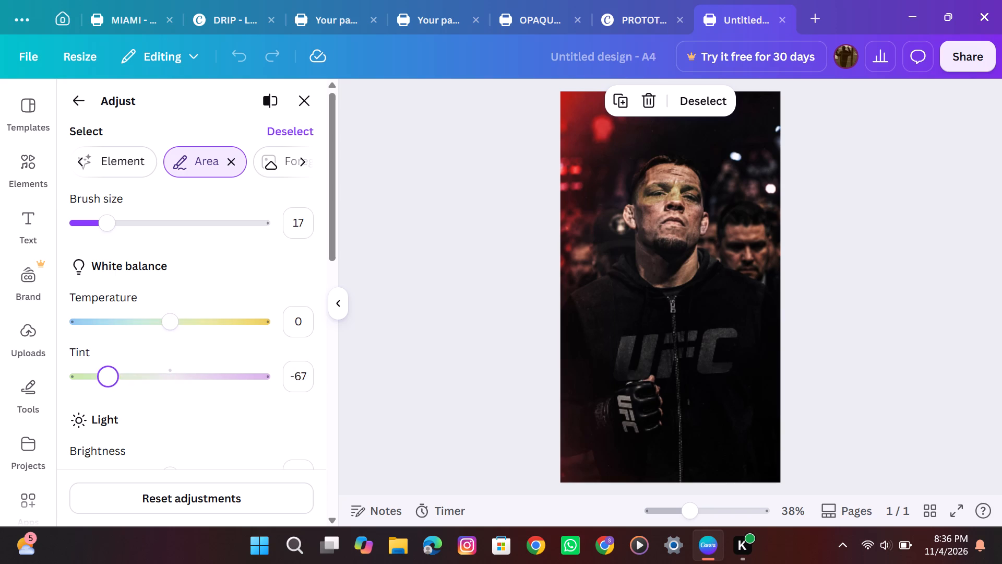
left_click_drag(106, 392, 172, 416)
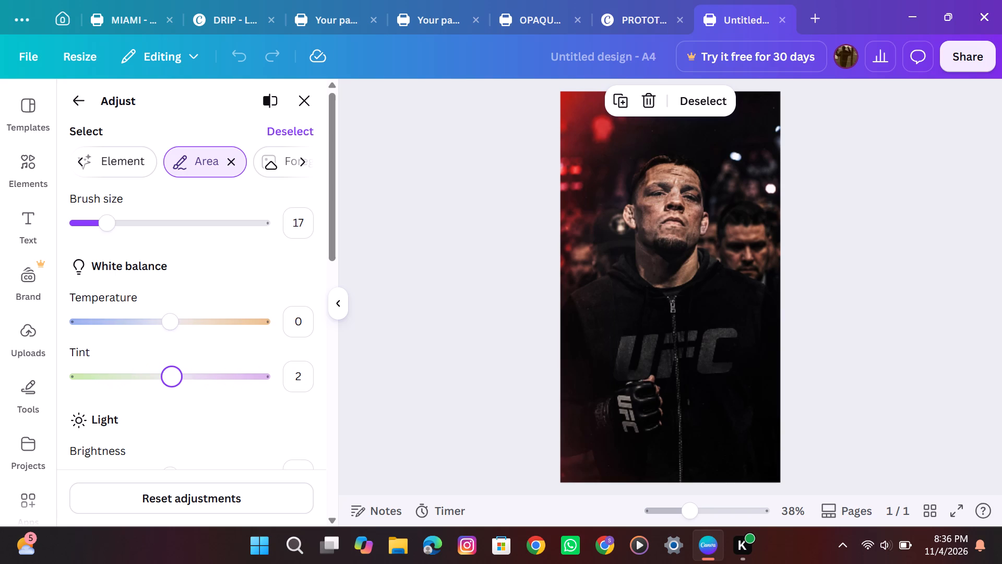
left_click_drag(172, 416, 172, 417)
left_click_drag(172, 417, 171, 417)
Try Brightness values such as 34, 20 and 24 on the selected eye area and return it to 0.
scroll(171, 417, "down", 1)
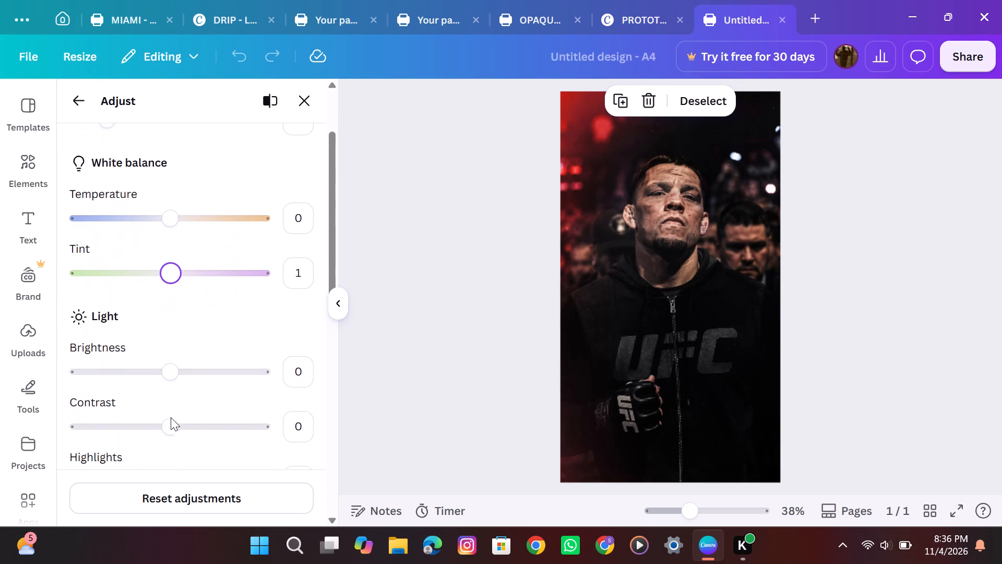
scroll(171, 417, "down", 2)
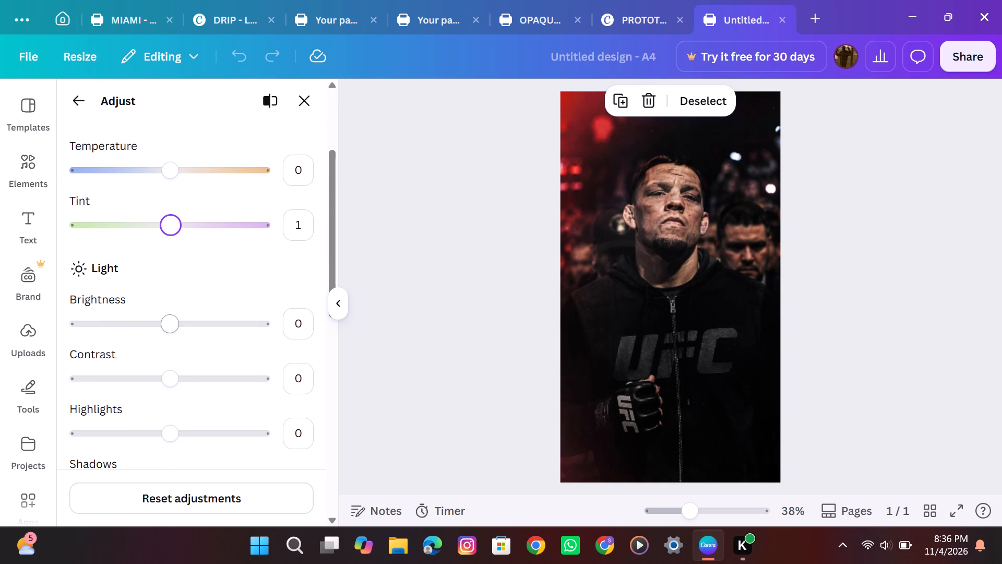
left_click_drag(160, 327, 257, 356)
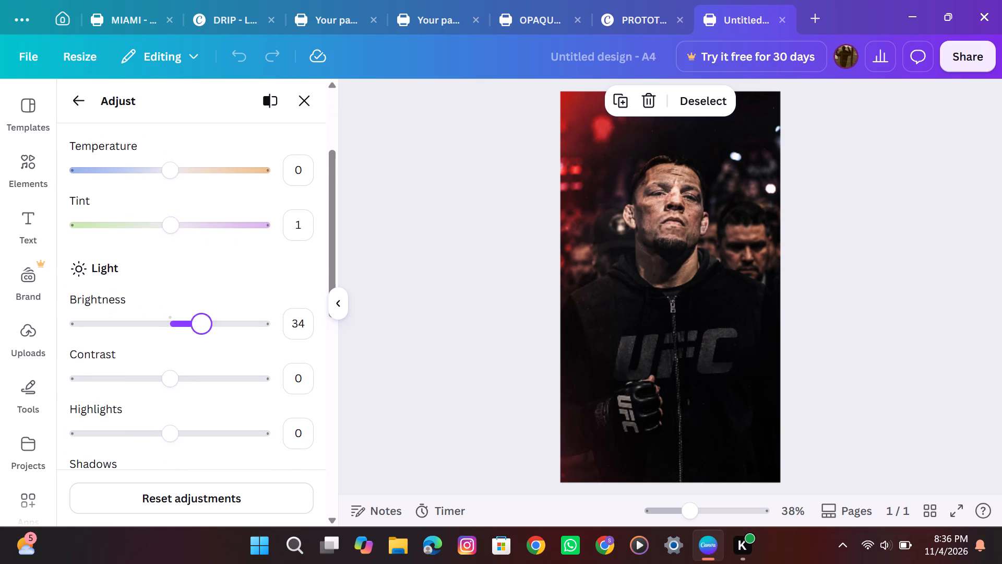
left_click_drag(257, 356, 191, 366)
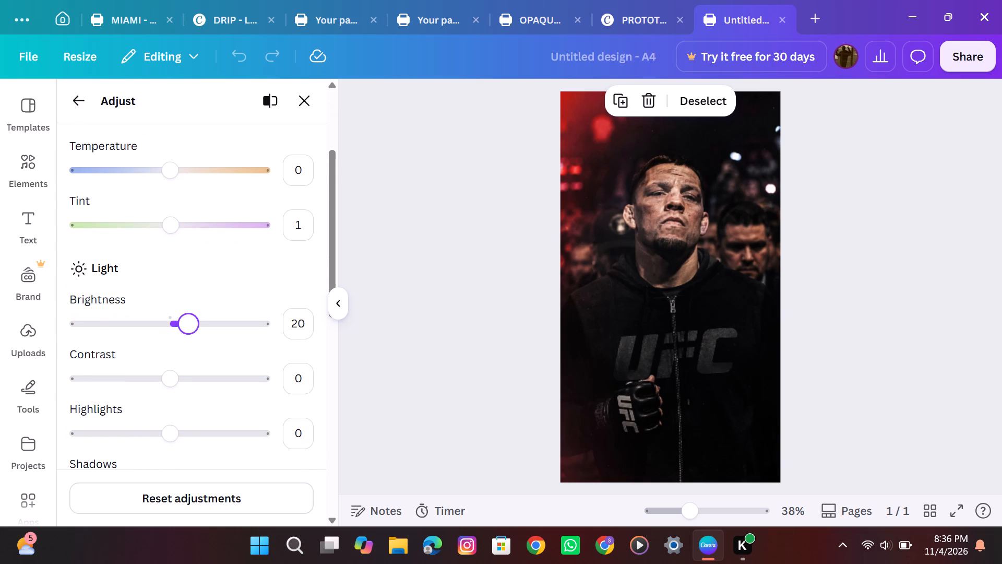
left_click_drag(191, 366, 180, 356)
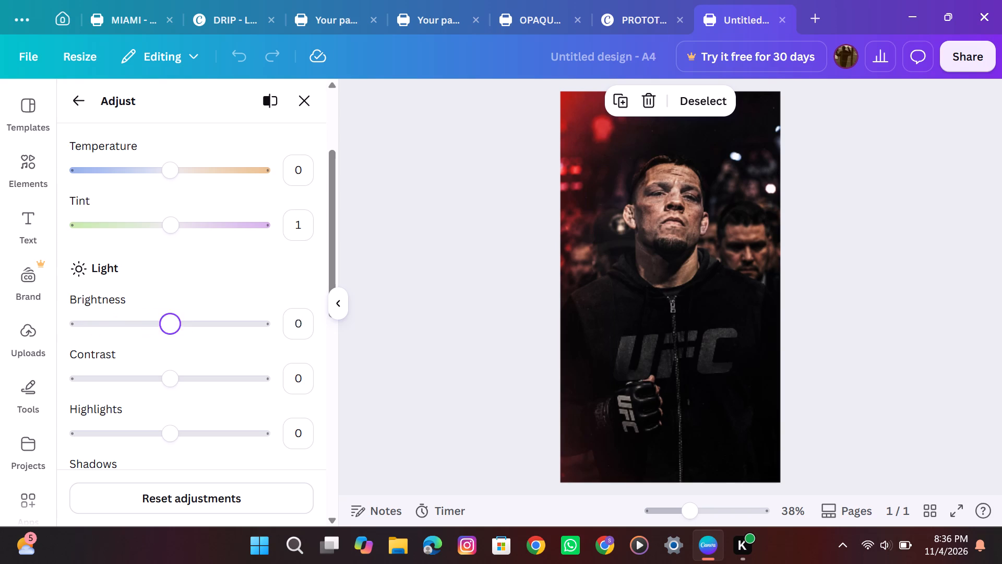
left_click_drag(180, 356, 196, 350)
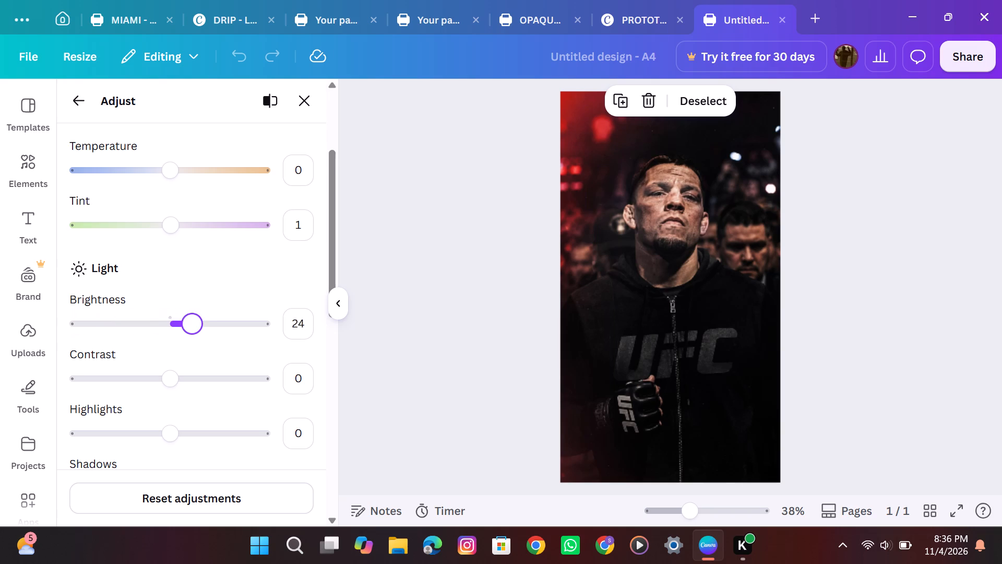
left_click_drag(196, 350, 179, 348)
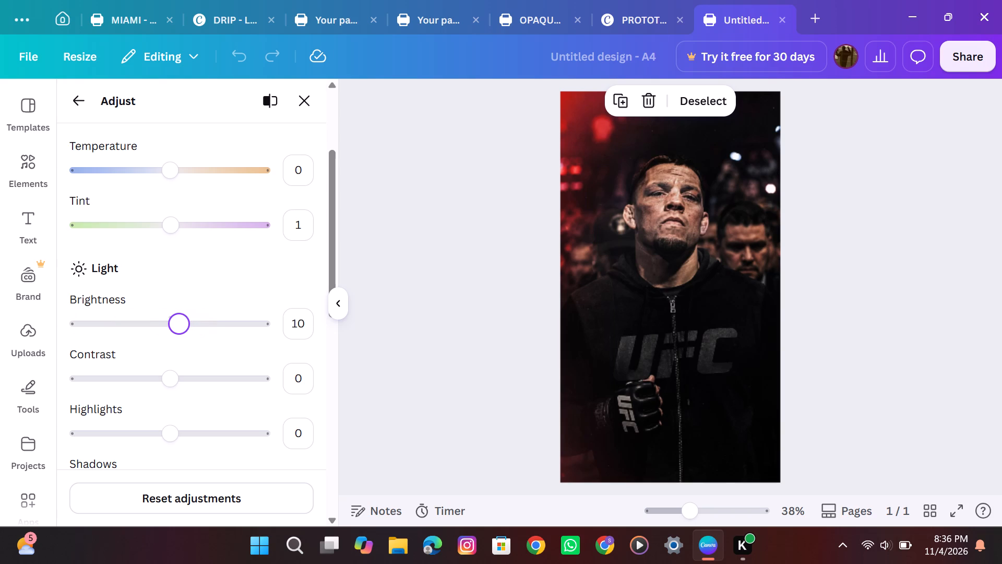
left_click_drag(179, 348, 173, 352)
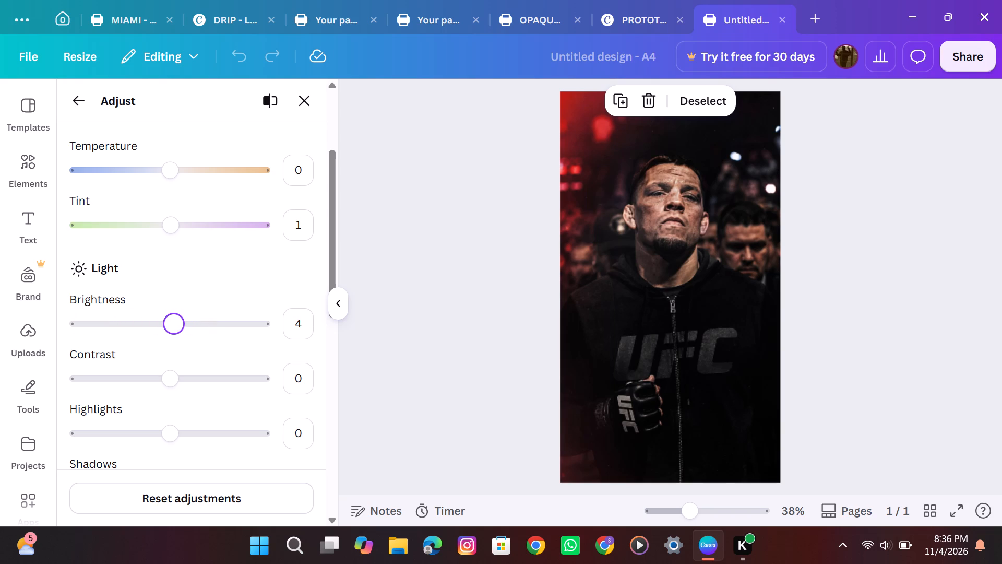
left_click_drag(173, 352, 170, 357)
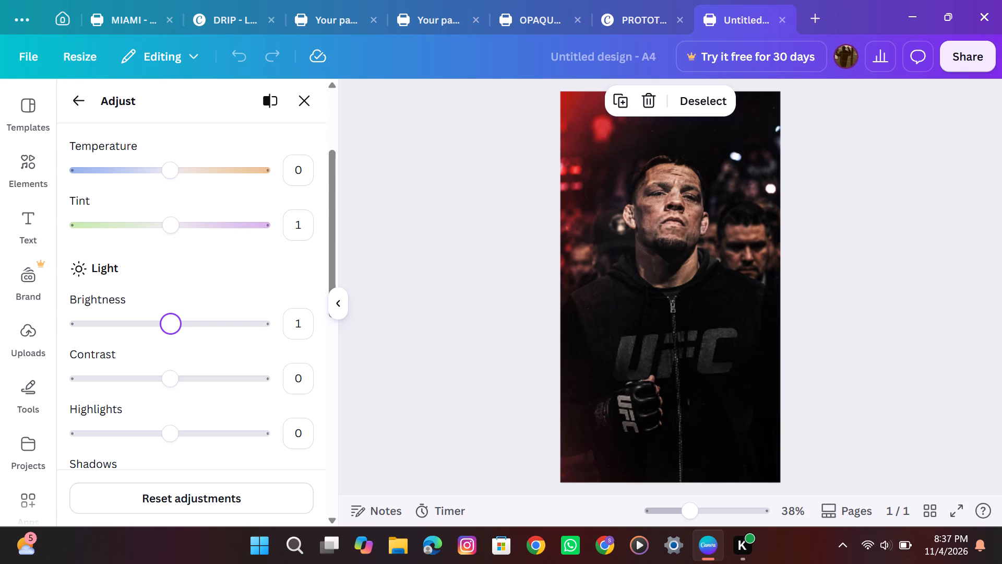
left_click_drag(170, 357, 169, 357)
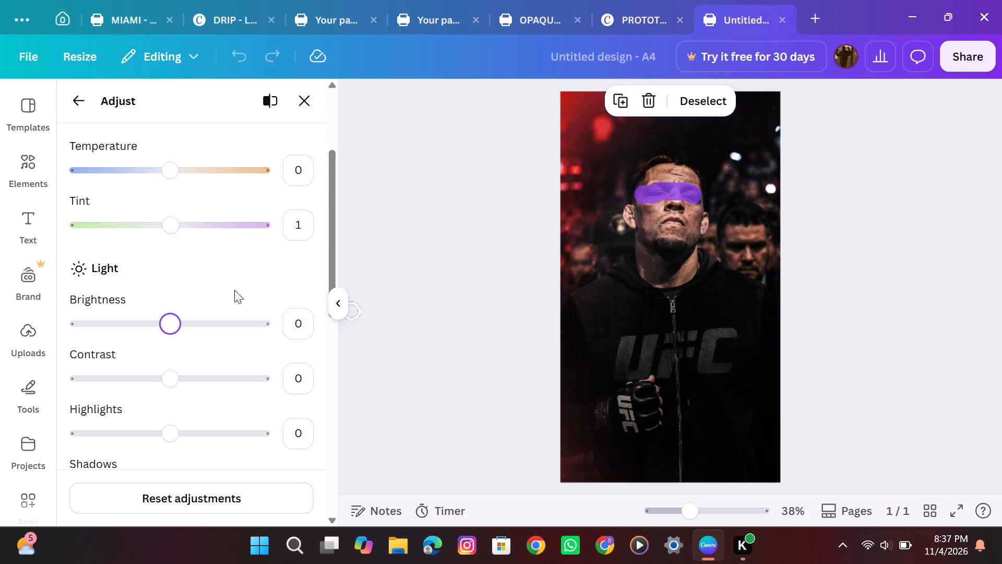
Finish adjusting the eye area and return to the full page design.
left_click(412, 288)
left_click(304, 102)
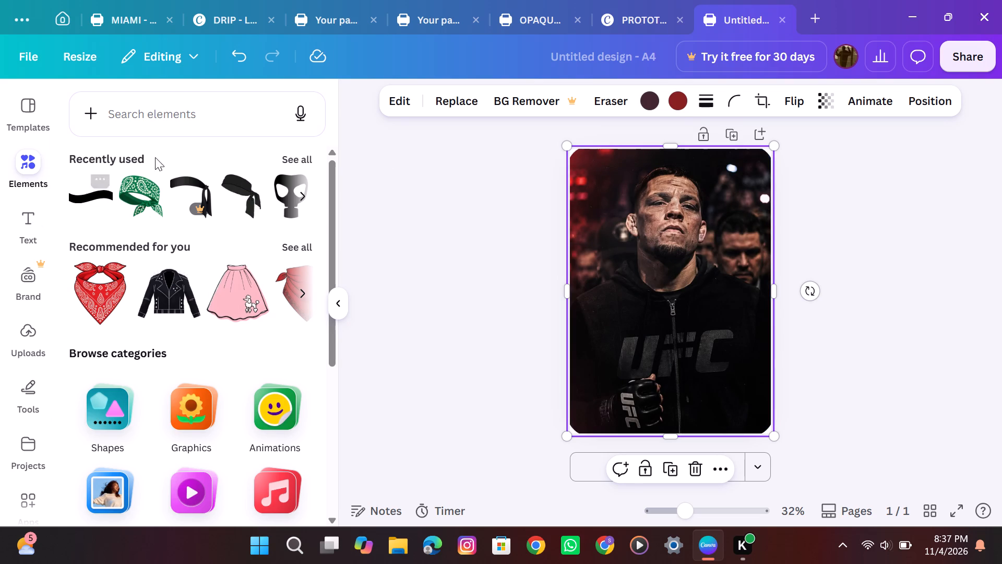
Browse the Shapes category of Elements, looking further through the abstract shapes, organic shapes and square stars.
left_click(29, 170)
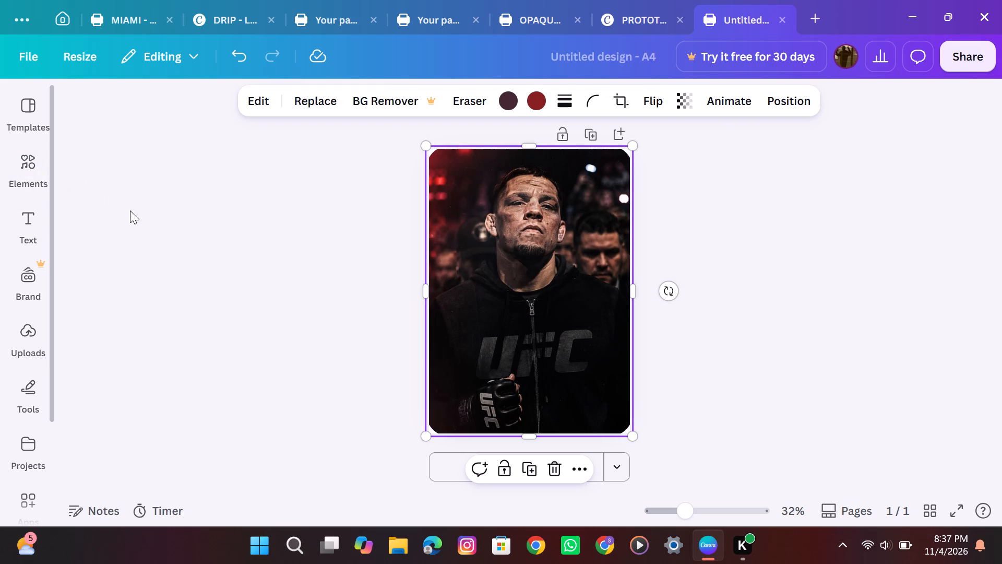
left_click(28, 161)
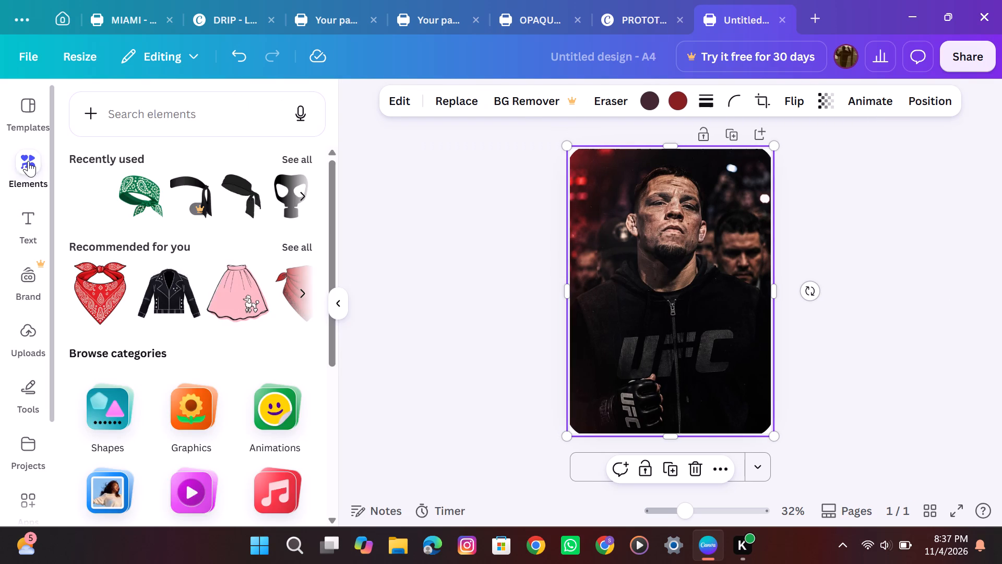
scroll(152, 283, "down", 2)
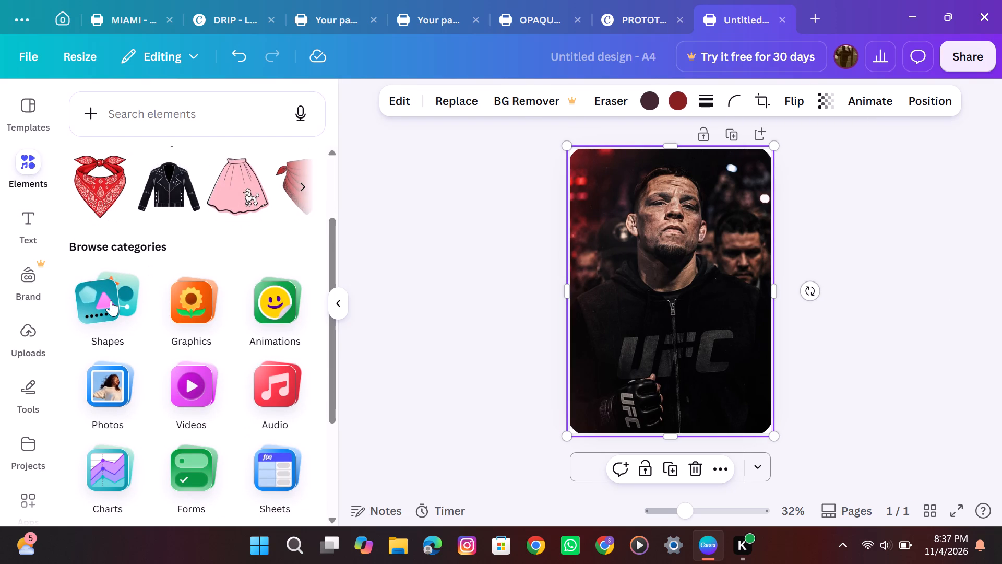
left_click(111, 300)
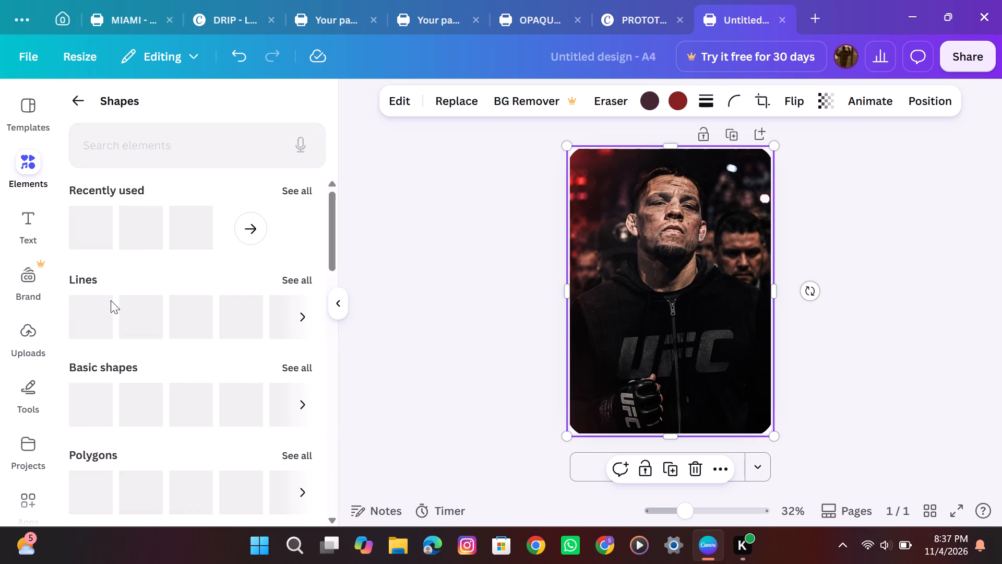
scroll(111, 300, "down", 3)
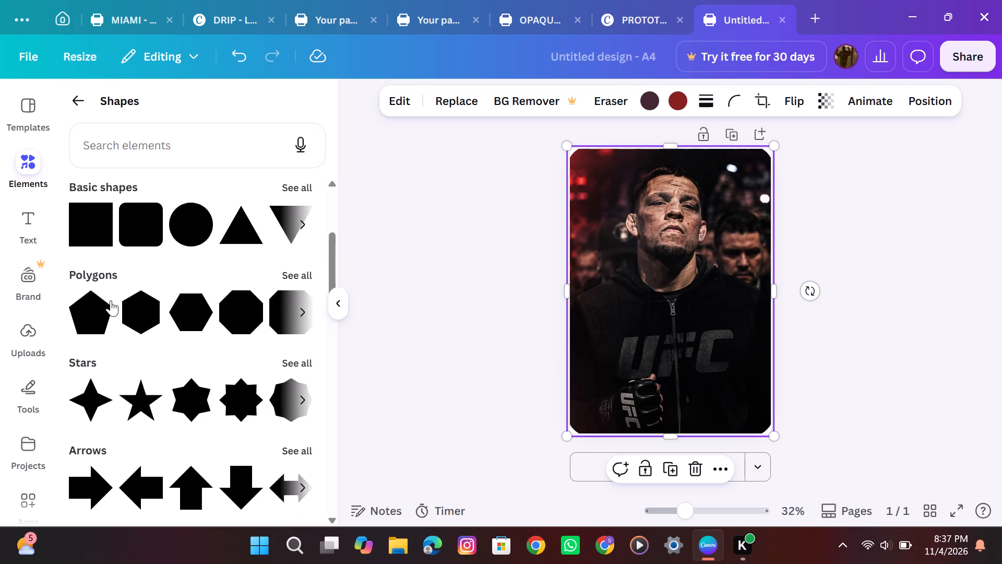
scroll(111, 300, "down", 7)
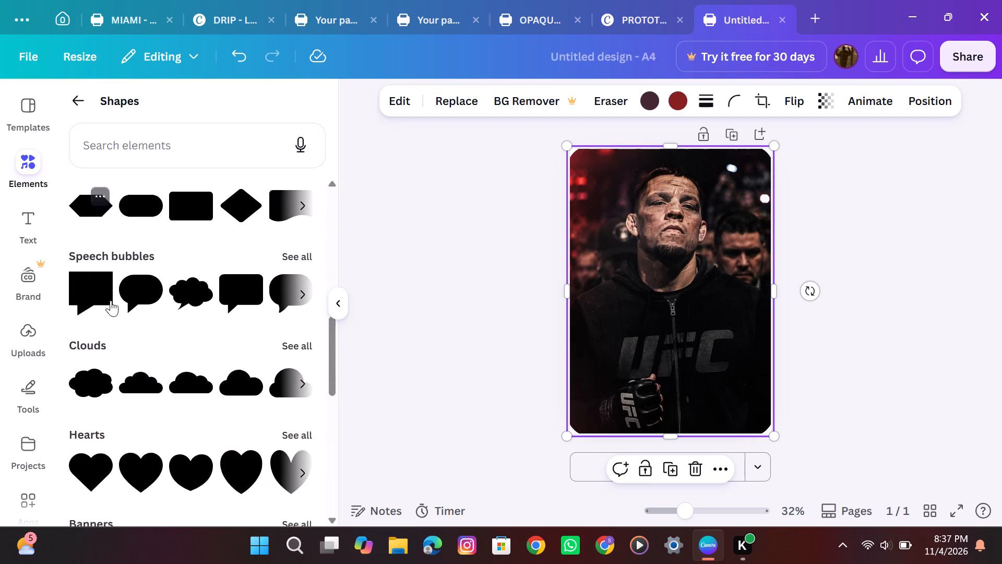
scroll(111, 300, "down", 7)
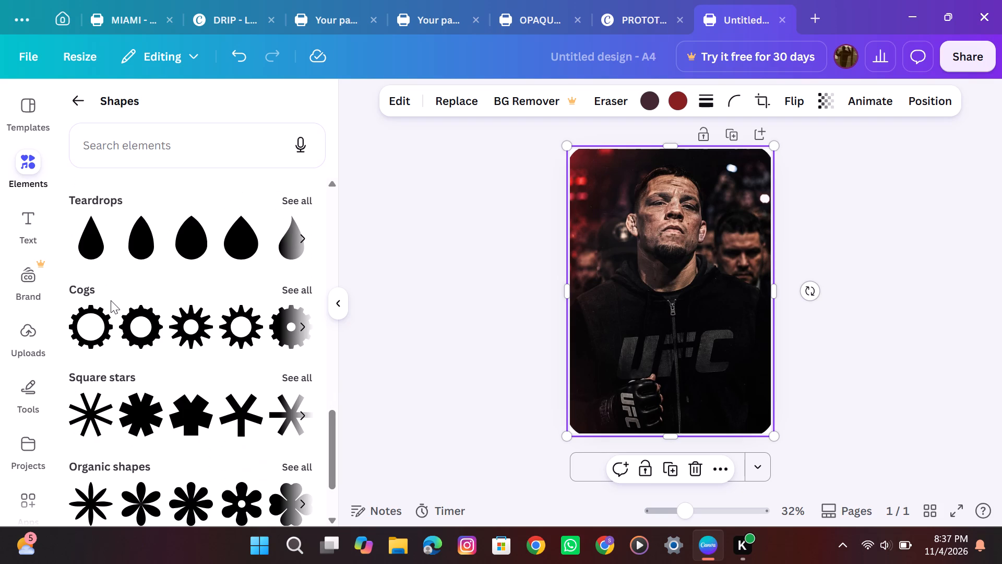
scroll(111, 300, "down", 4)
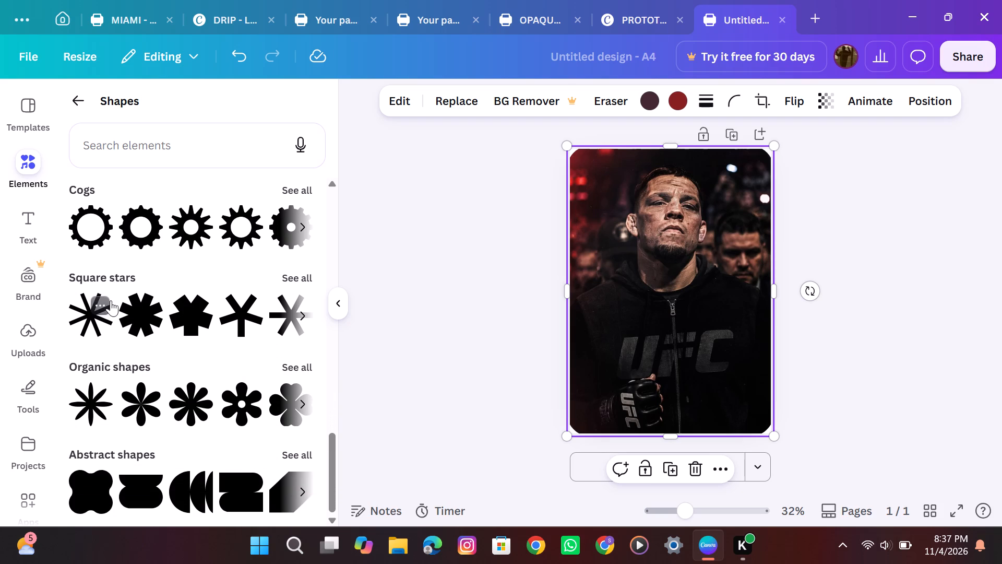
scroll(111, 300, "up", 6)
scroll(111, 300, "down", 1)
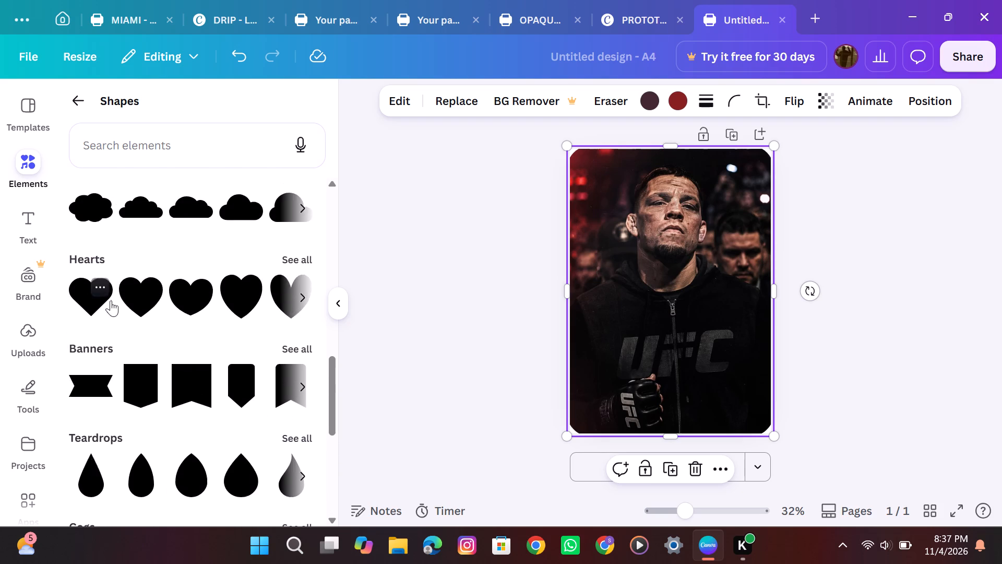
scroll(111, 300, "down", 3)
left_click(299, 492)
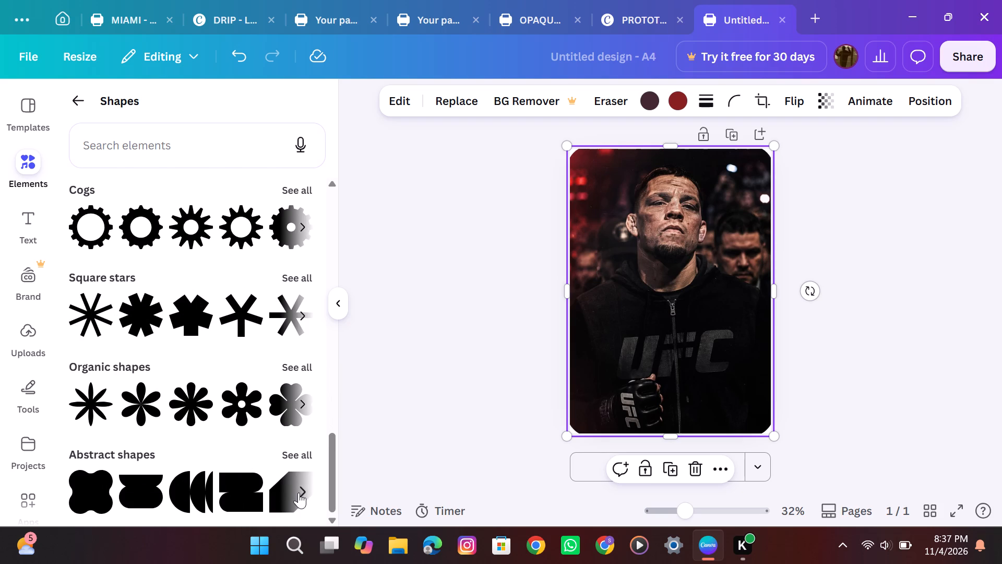
left_click(303, 407)
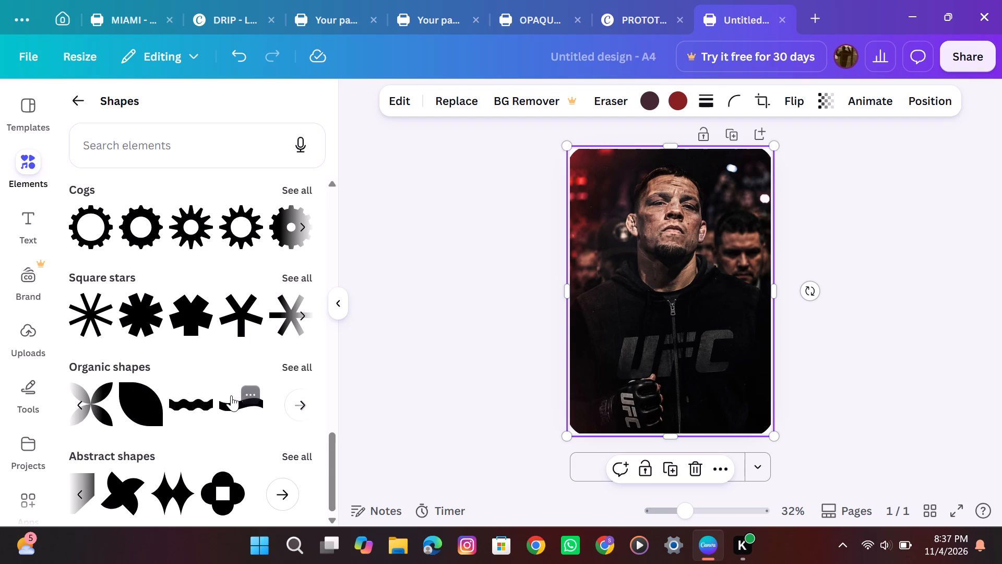
left_click(300, 309)
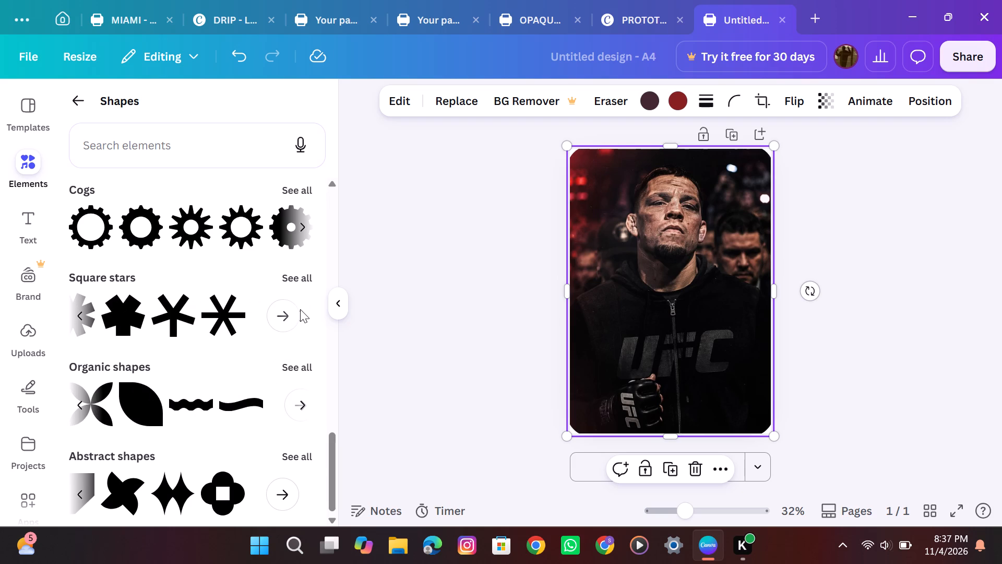
Add the pill-shaped rounded shape from the Flowchart shapes onto the photo.
scroll(222, 281, "up", 6)
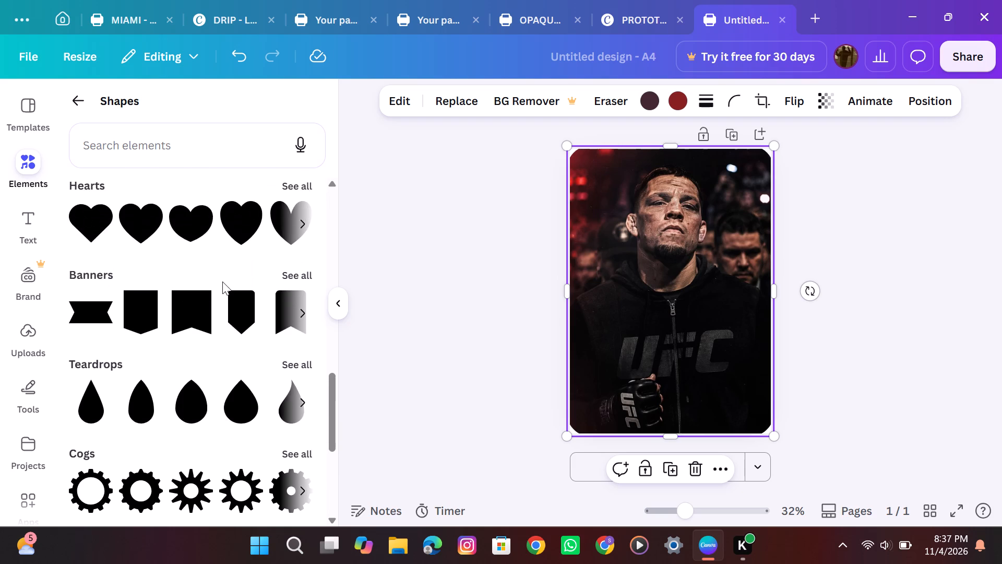
scroll(222, 281, "up", 8)
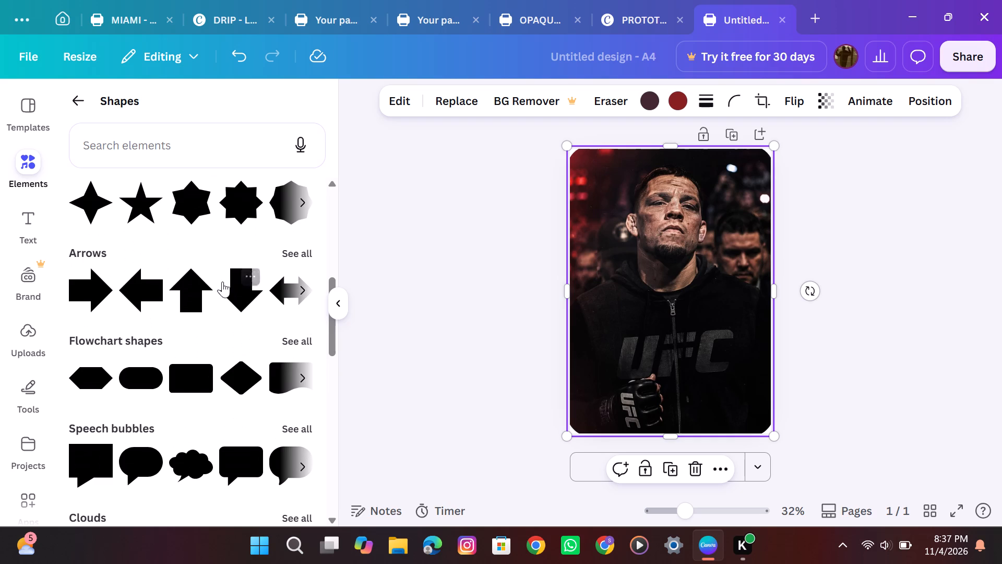
left_click(299, 381)
left_click(299, 381)
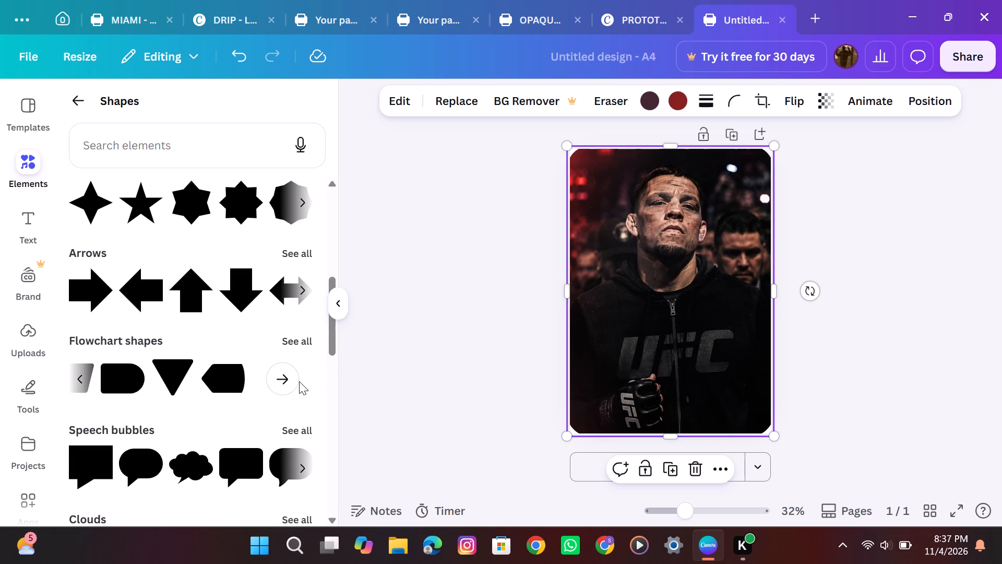
left_click(83, 380)
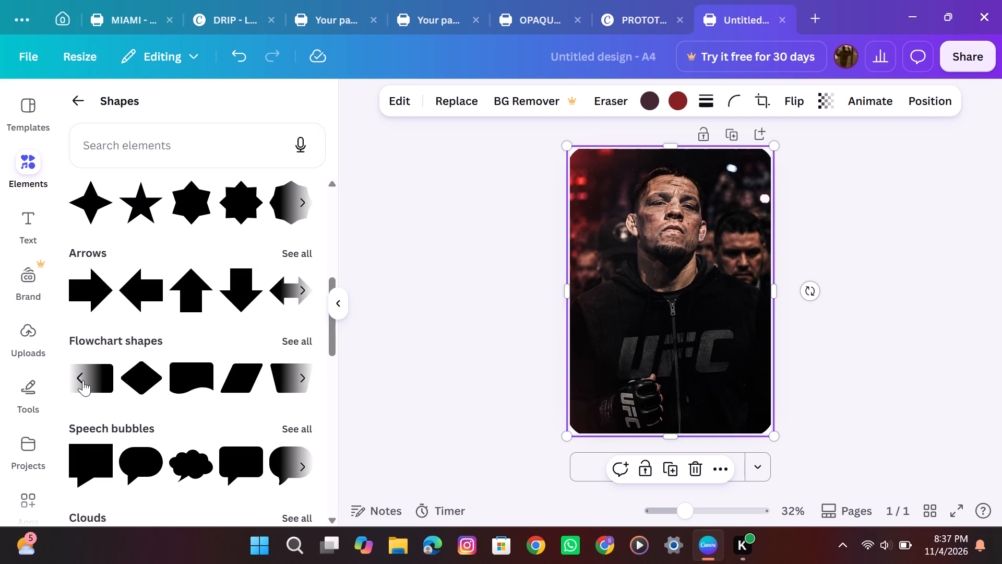
left_click(83, 380)
left_click(127, 384)
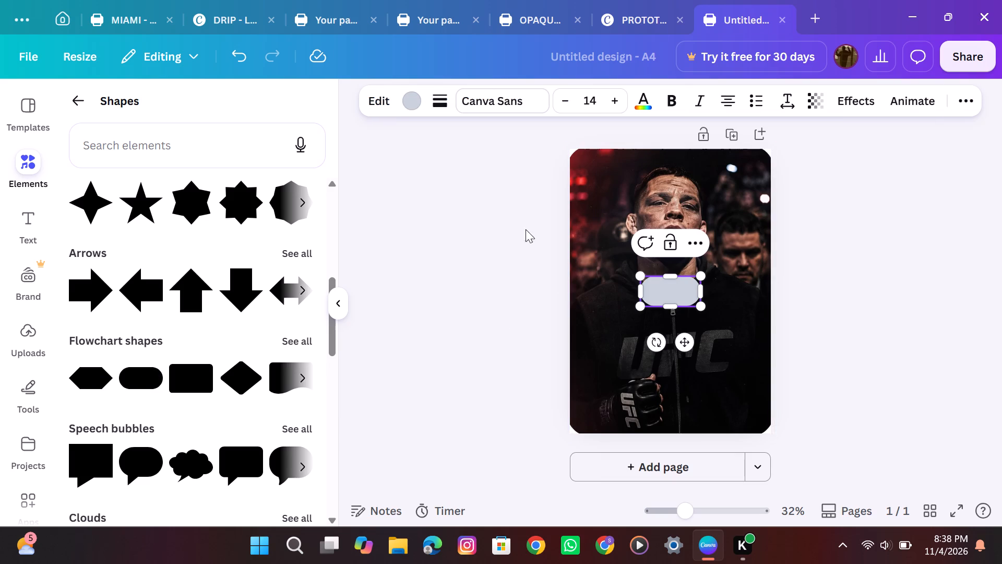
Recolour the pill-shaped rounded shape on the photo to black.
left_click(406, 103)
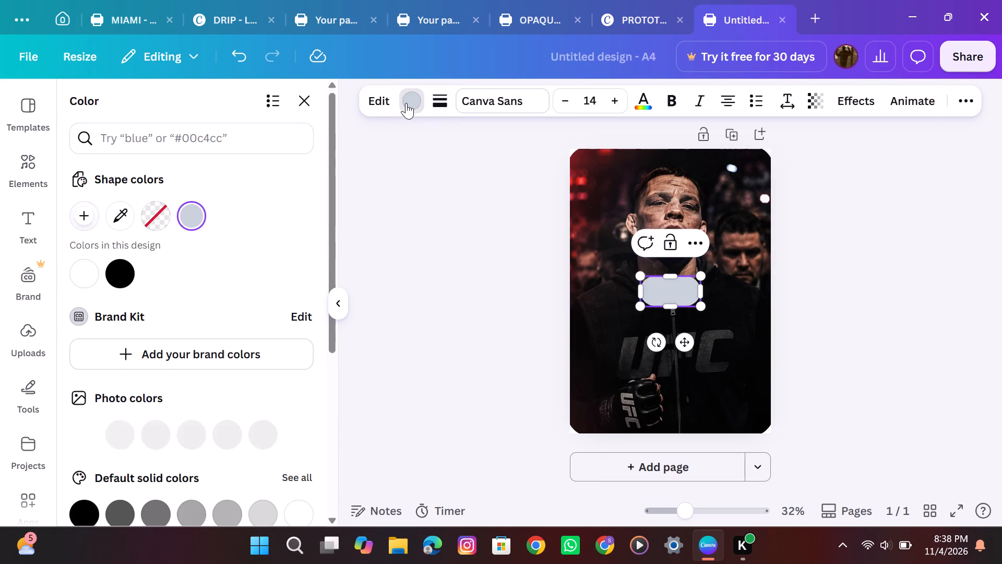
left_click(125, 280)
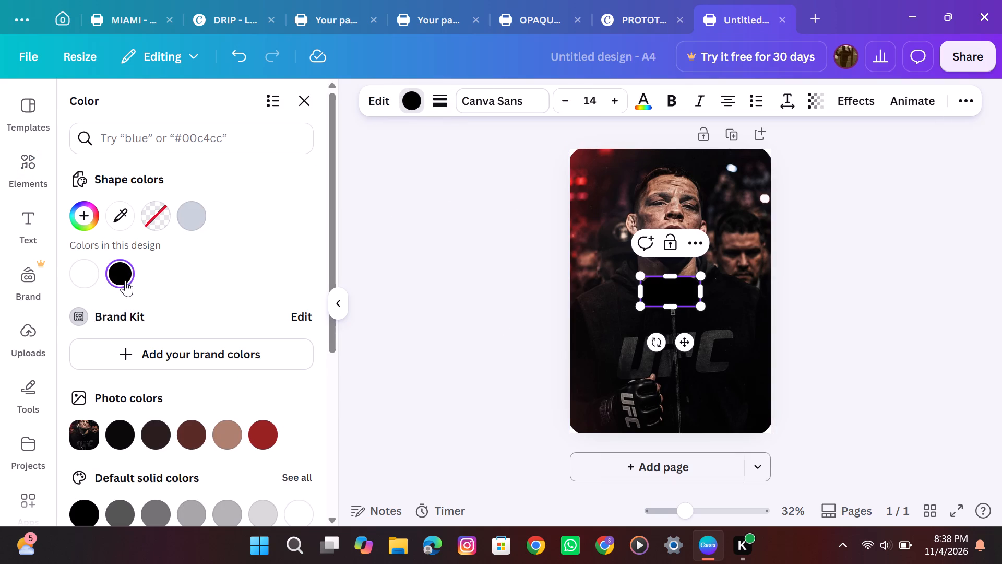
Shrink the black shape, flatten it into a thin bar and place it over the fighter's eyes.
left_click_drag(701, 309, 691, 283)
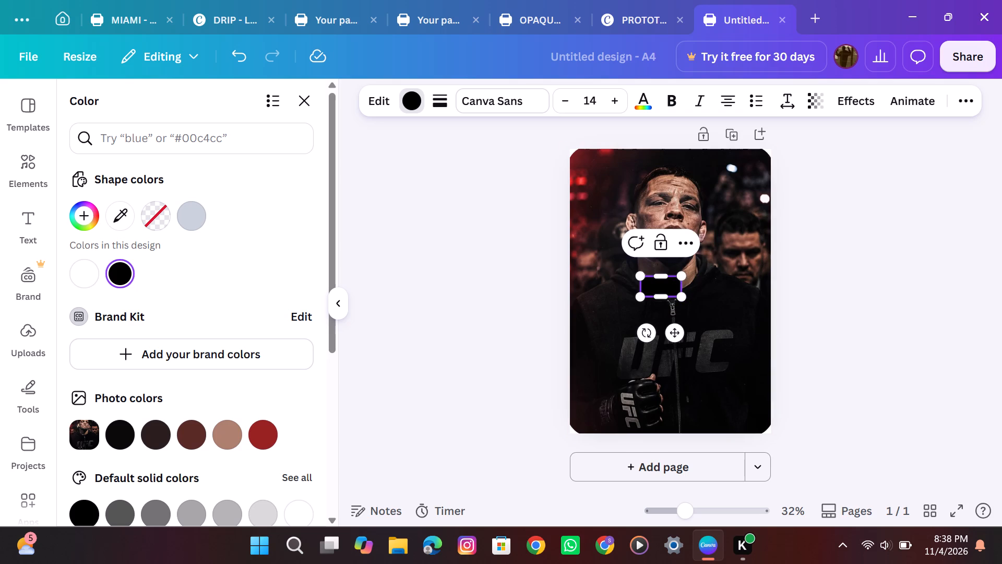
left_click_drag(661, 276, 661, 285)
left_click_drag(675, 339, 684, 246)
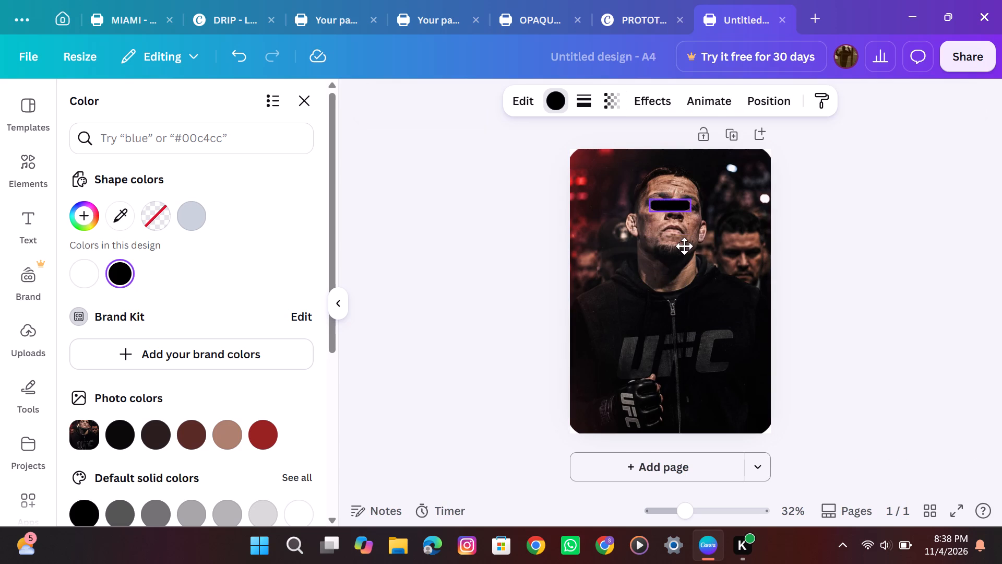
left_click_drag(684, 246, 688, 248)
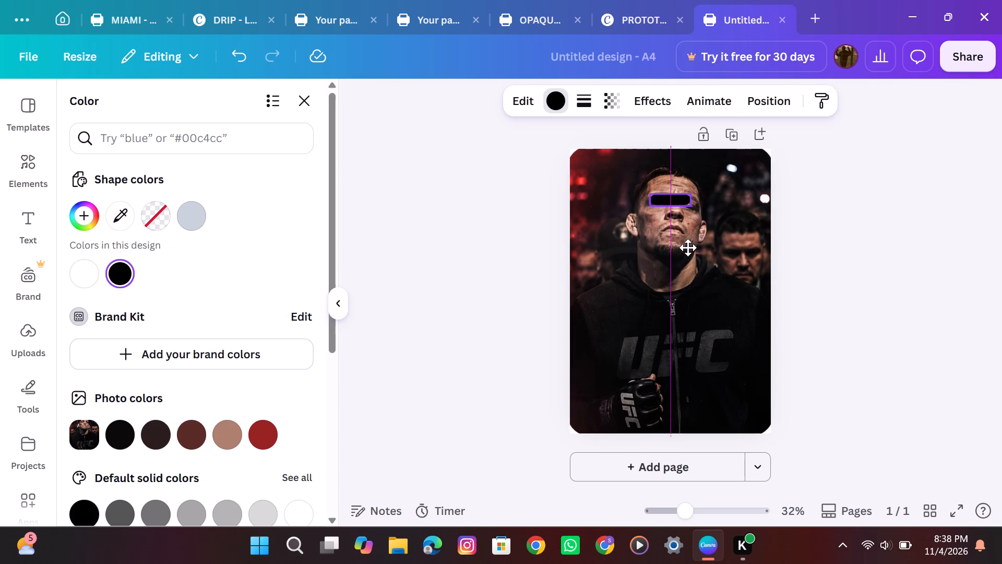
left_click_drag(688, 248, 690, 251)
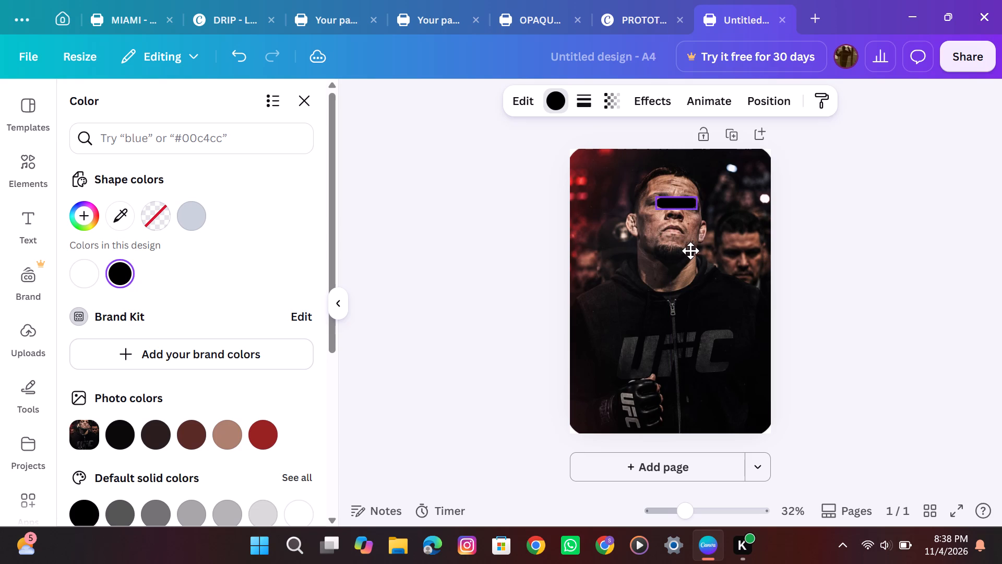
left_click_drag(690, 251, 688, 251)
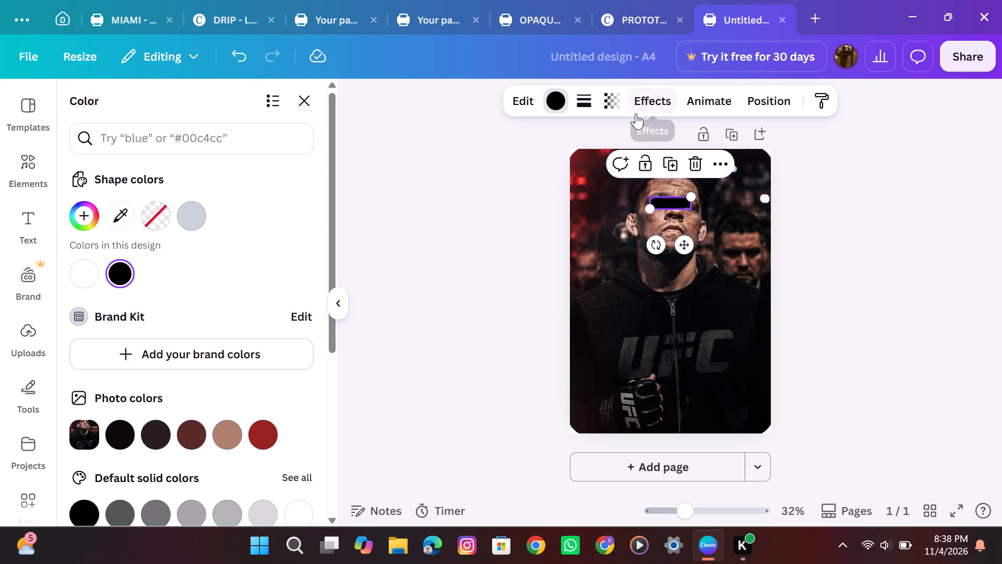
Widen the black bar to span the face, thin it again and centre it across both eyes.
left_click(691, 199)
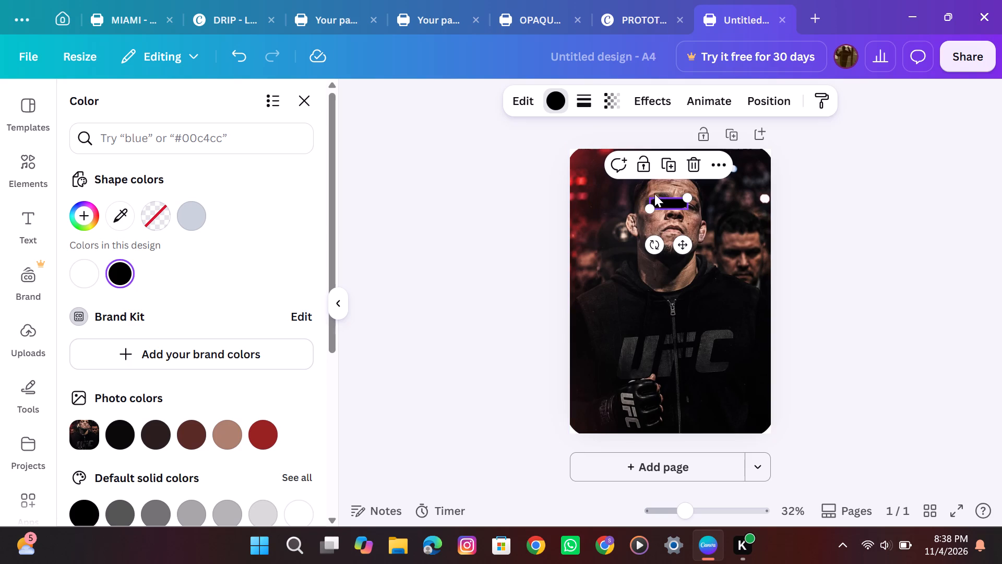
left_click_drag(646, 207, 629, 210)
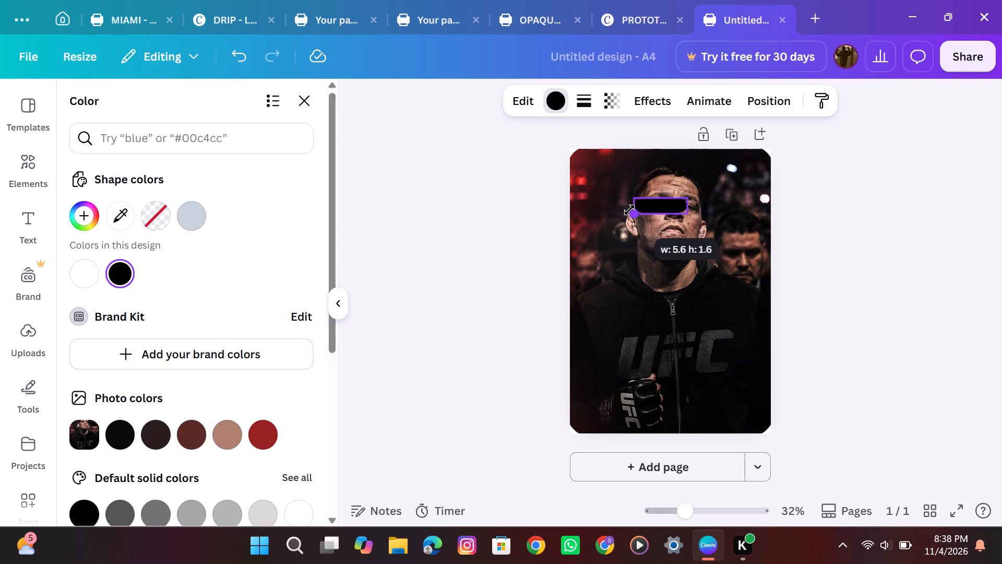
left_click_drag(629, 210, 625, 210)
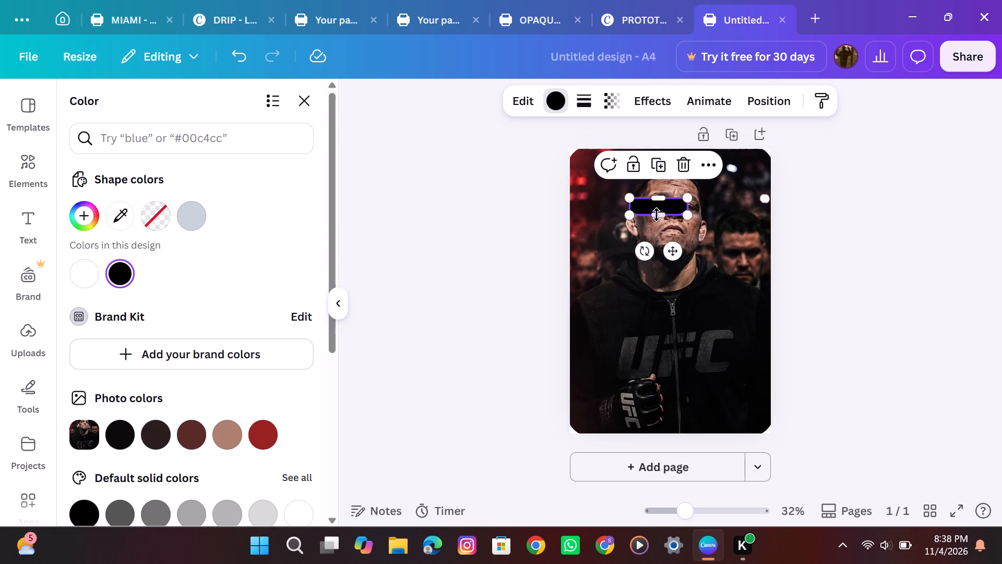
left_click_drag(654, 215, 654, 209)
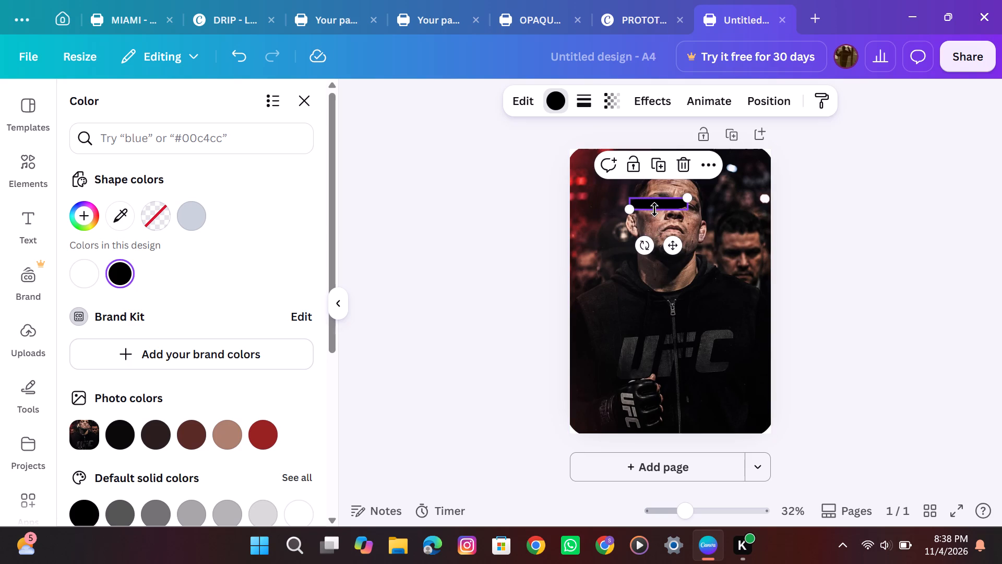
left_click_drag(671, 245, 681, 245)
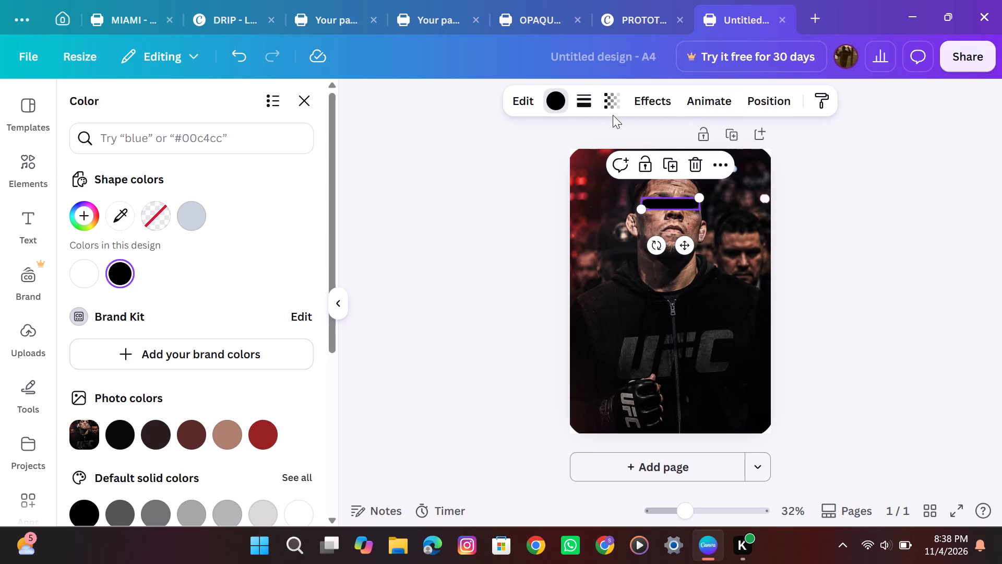
Look through the effects and replacement shapes available for the black eye bar.
left_click(652, 107)
scroll(137, 329, "down", 8)
scroll(137, 329, "up", 3)
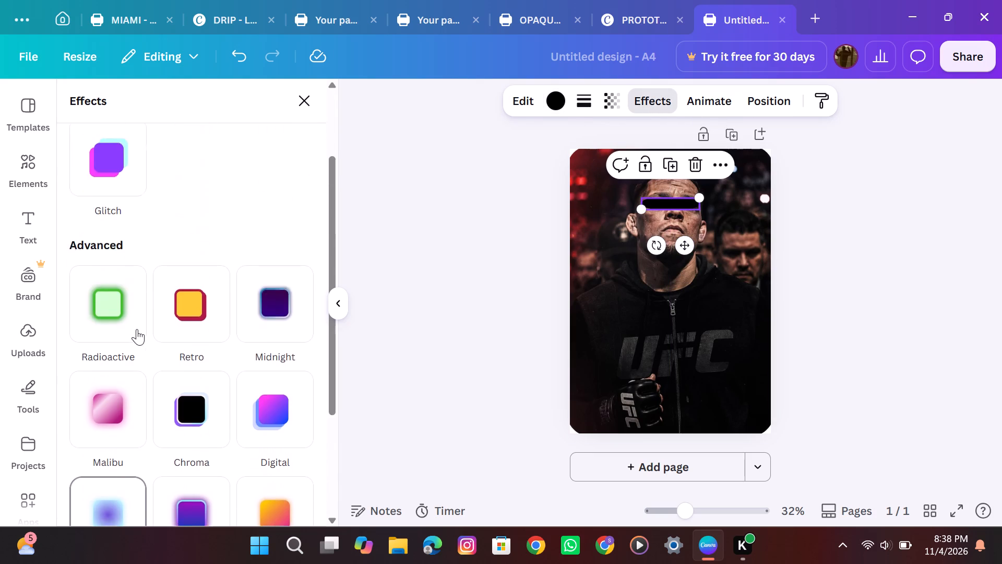
scroll(137, 329, "up", 4)
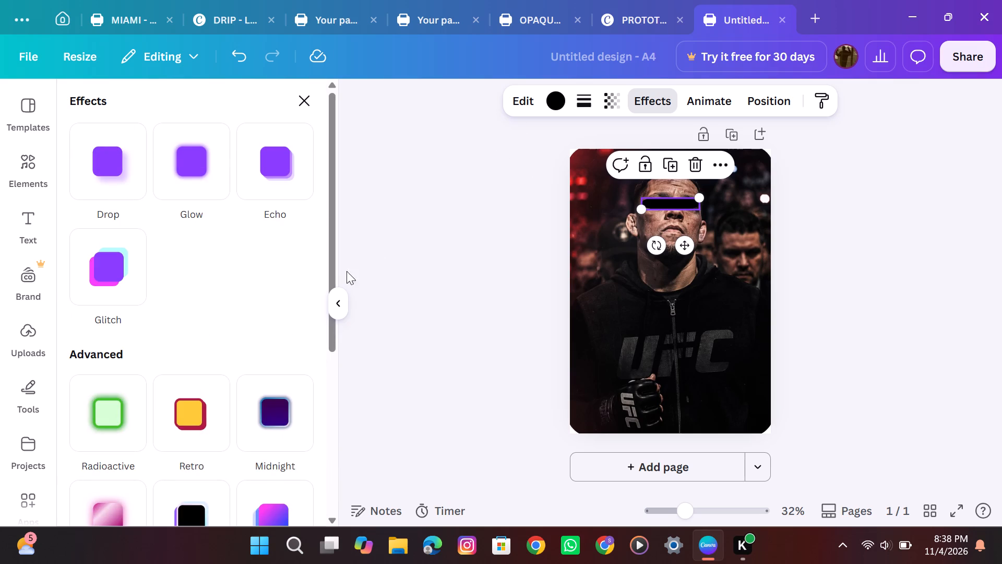
scroll(234, 281, "up", 1)
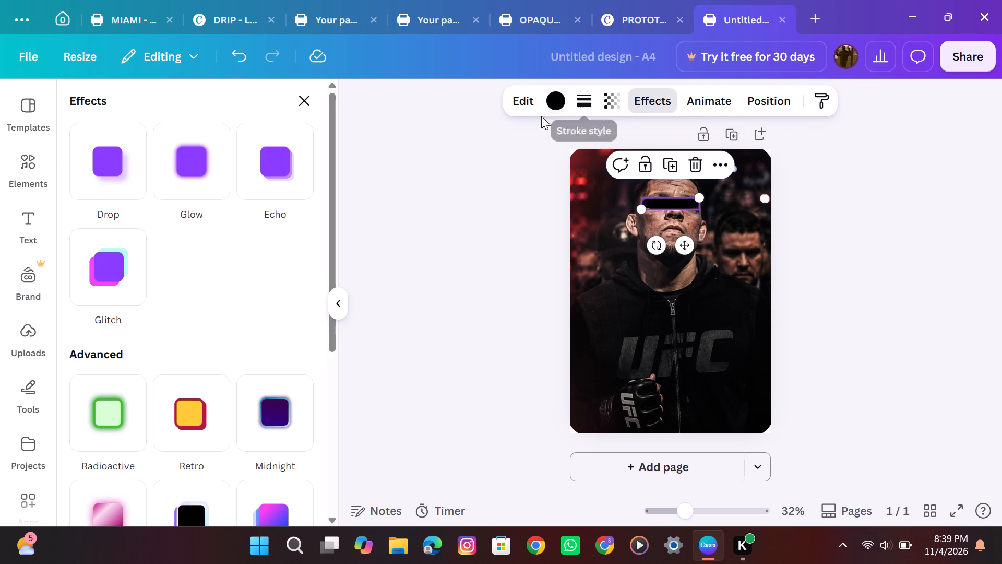
left_click(524, 102)
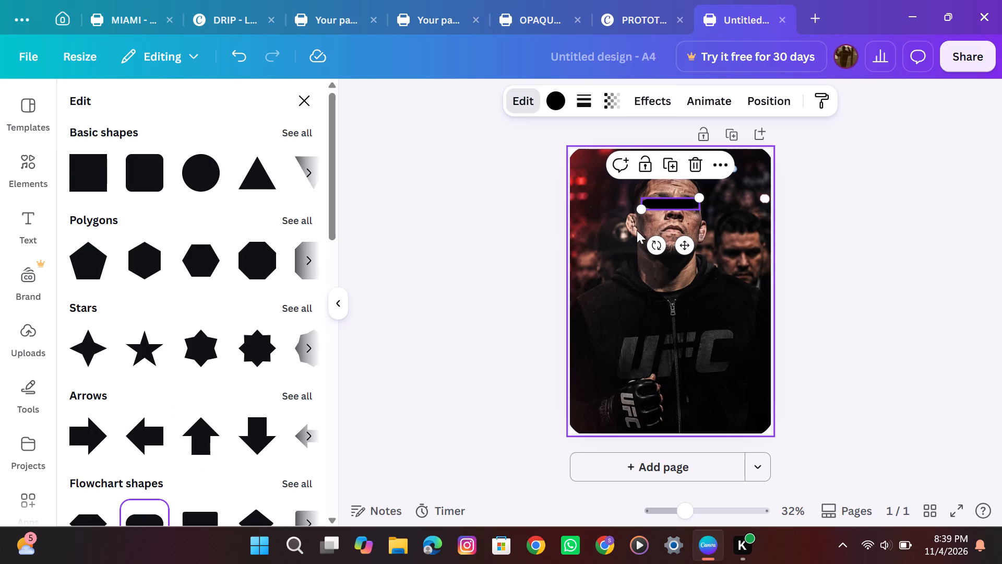
Delete the black bar covering the fighter's eyes.
left_click(693, 169)
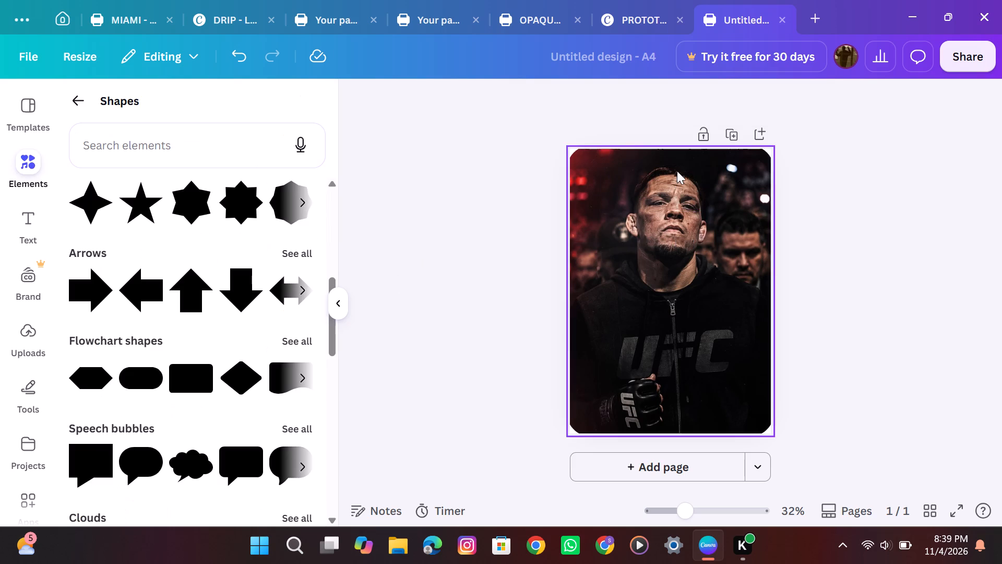
Return to the main Elements library and search it for "shades".
left_click(31, 165)
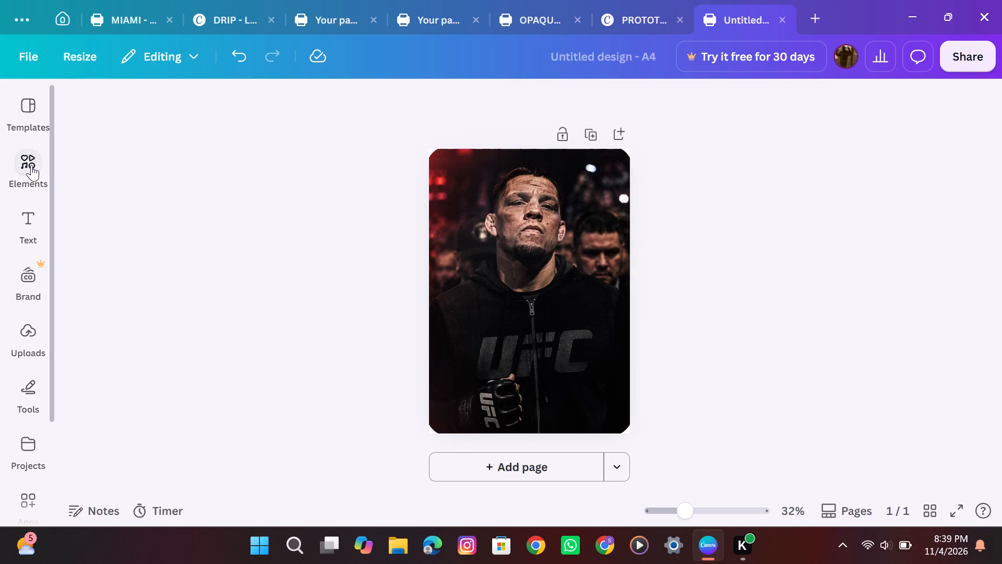
left_click(10, 166)
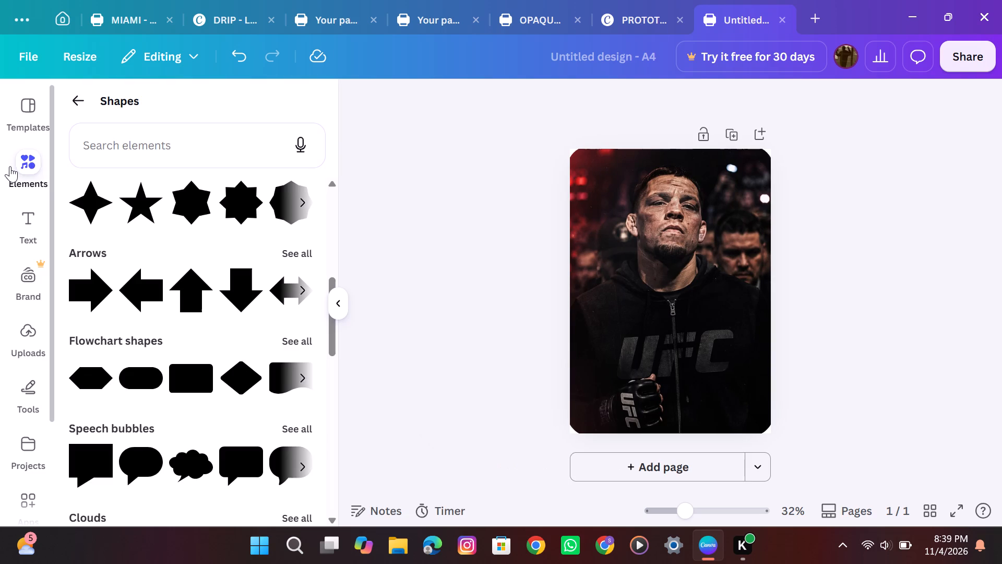
left_click(86, 103)
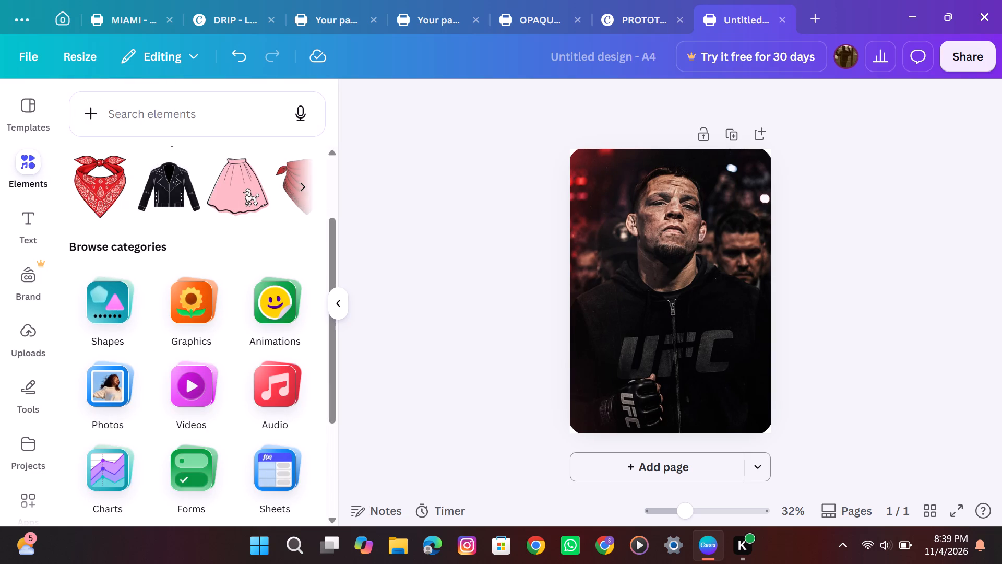
left_click(146, 123)
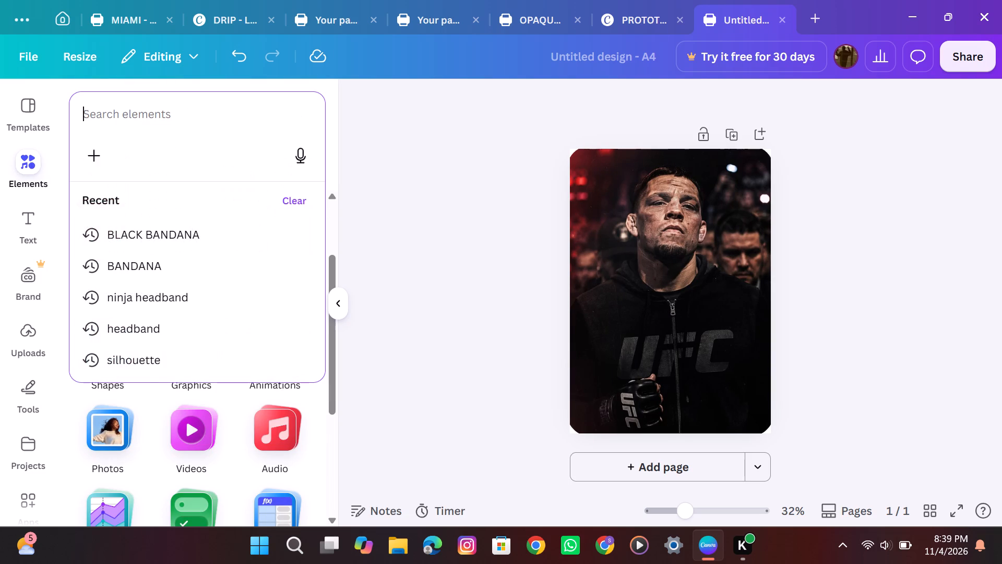
key("s")
type("ha")
key("d")
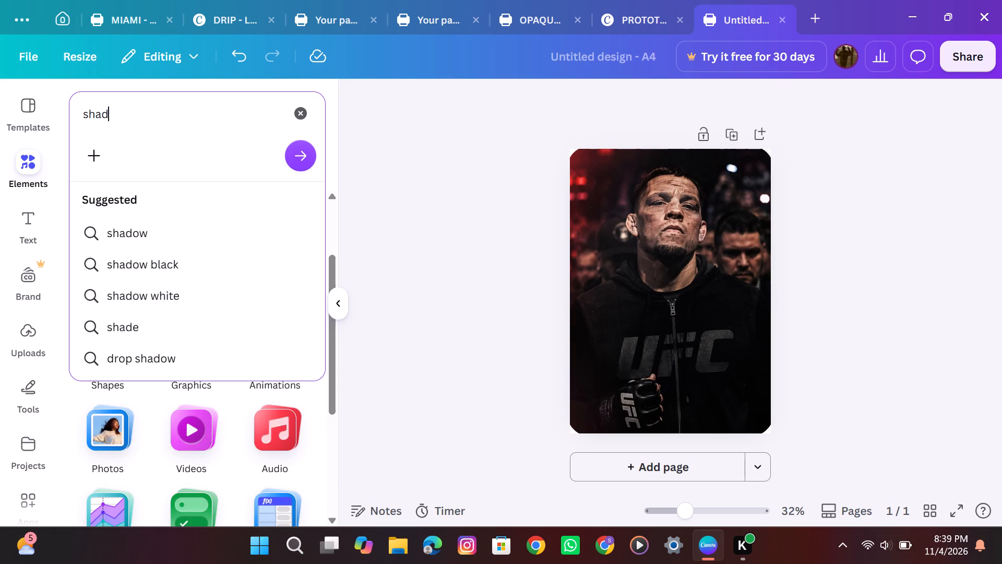
type("es")
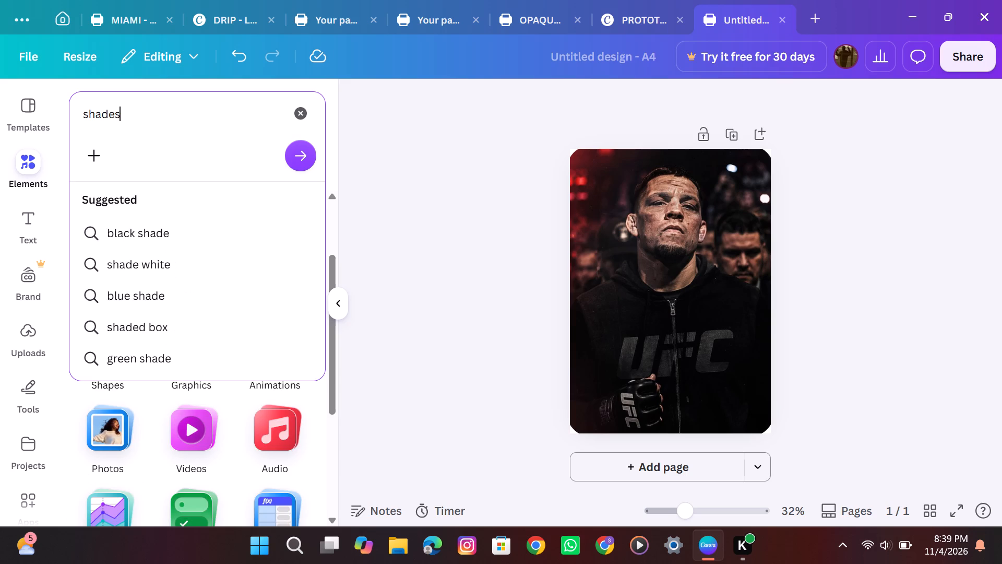
key("Return")
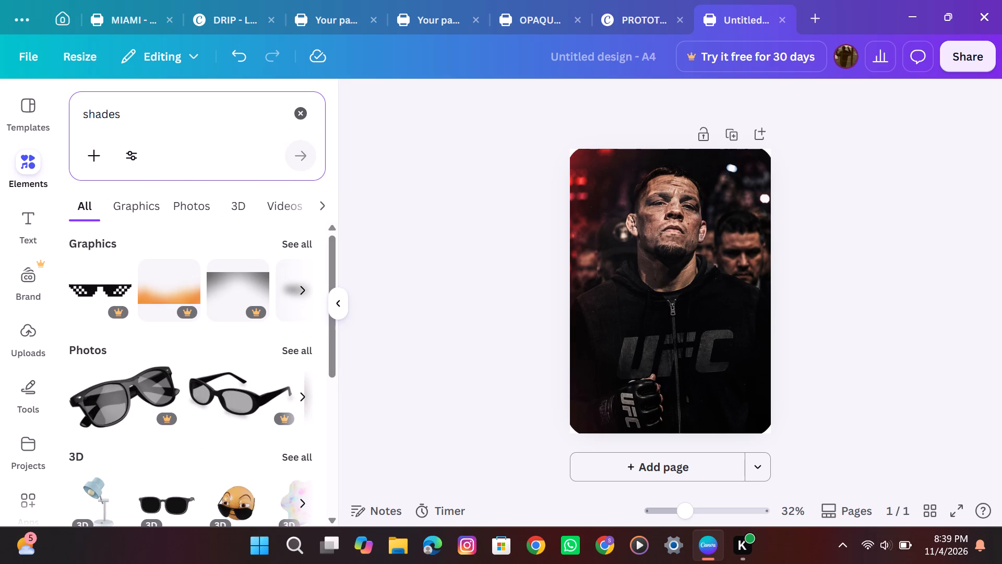
Look through the graphics, photos, 3D, video and audio results for suitable sunglasses.
scroll(185, 313, "down", 2)
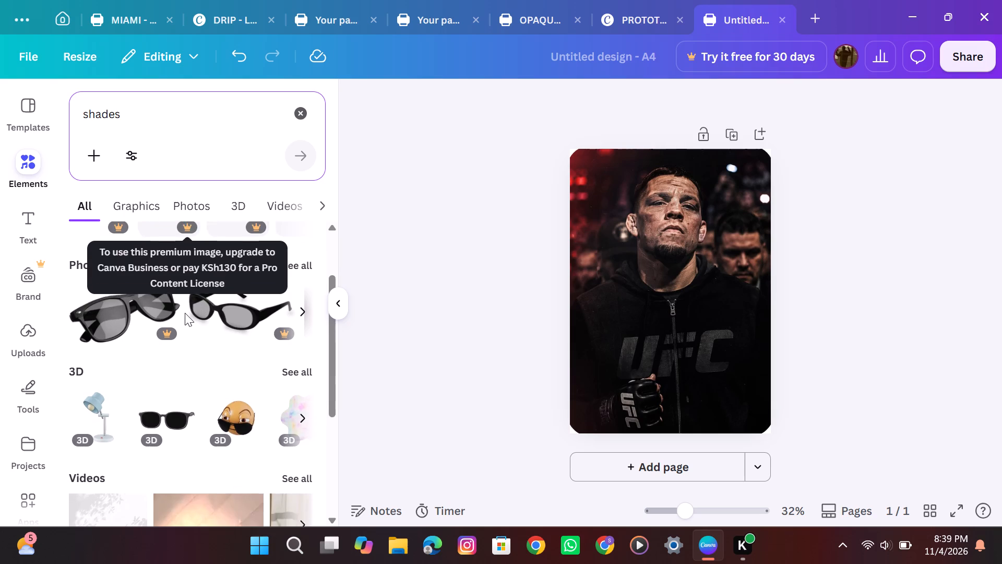
scroll(185, 313, "down", 7)
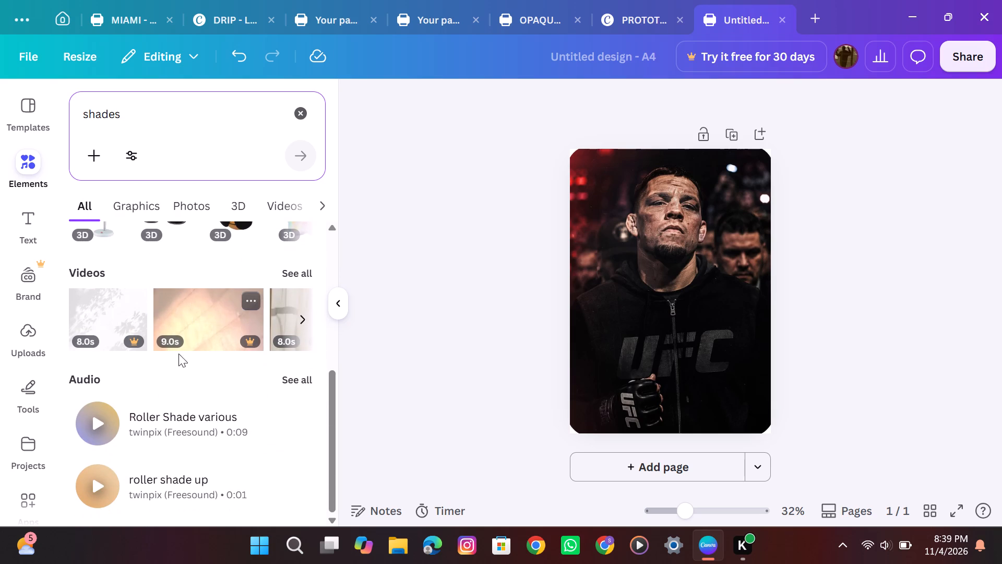
scroll(156, 318, "up", 1)
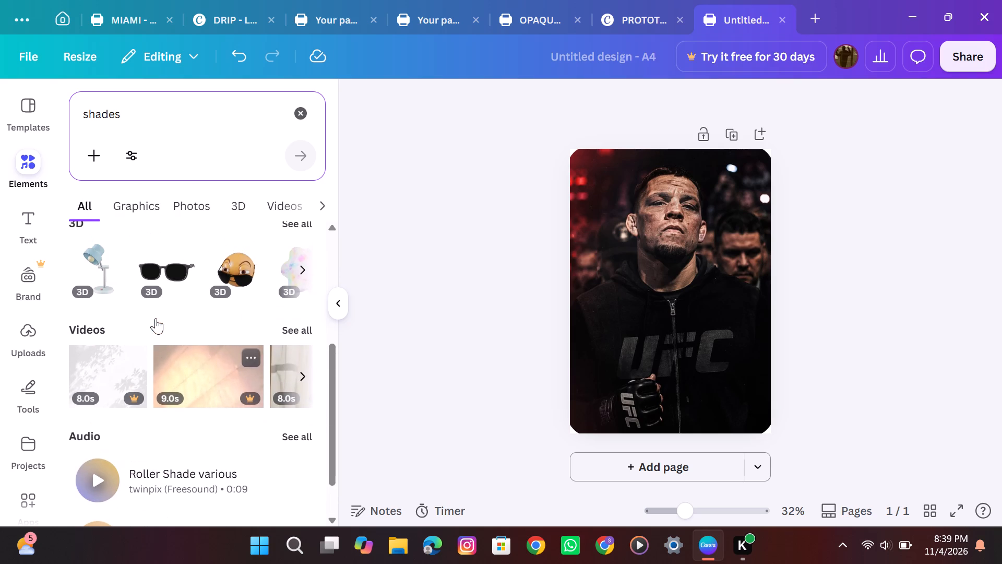
scroll(156, 318, "up", 5)
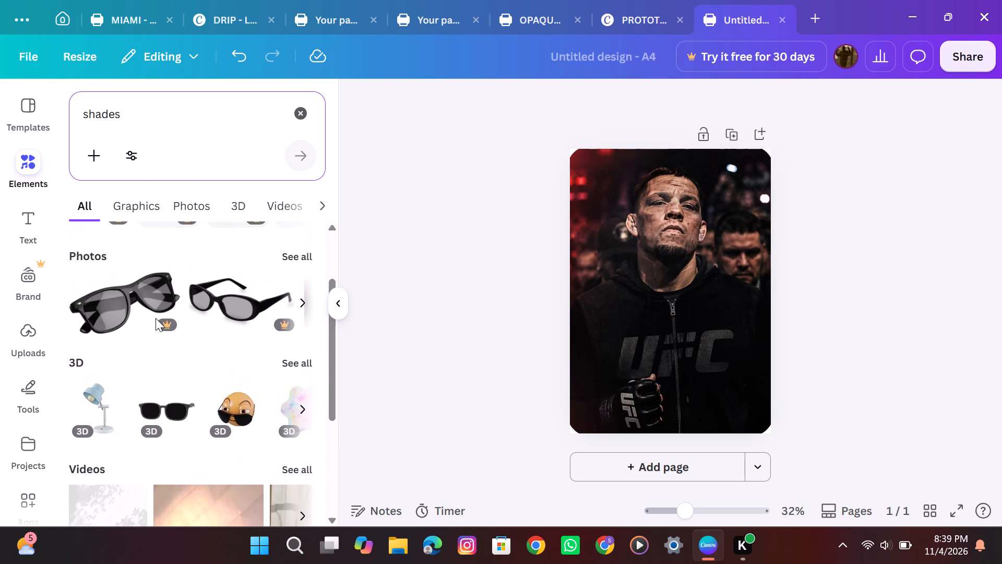
scroll(156, 318, "up", 4)
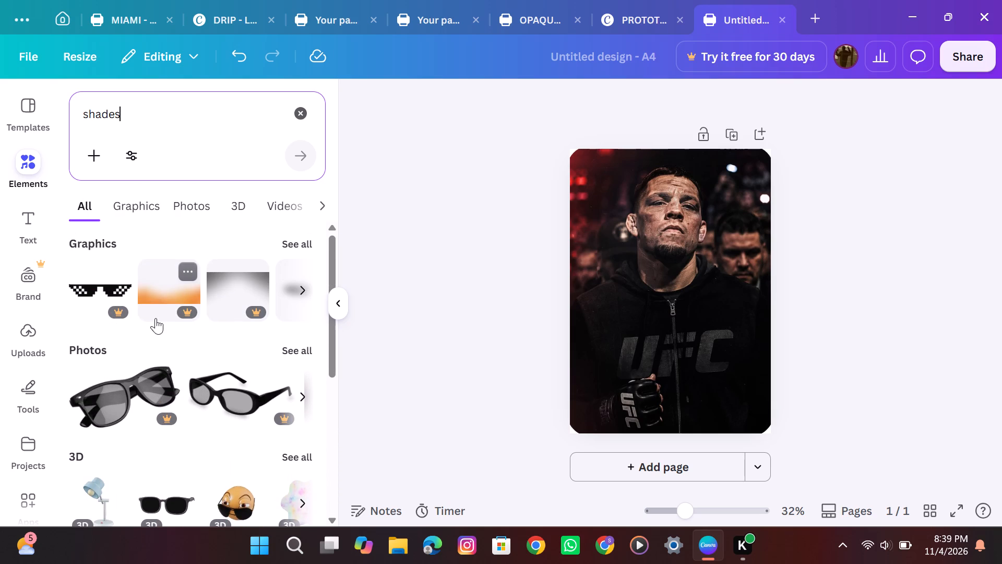
Browse all the Graphics results for shades and add the free solid black sunglasses to the photo.
left_click(292, 241)
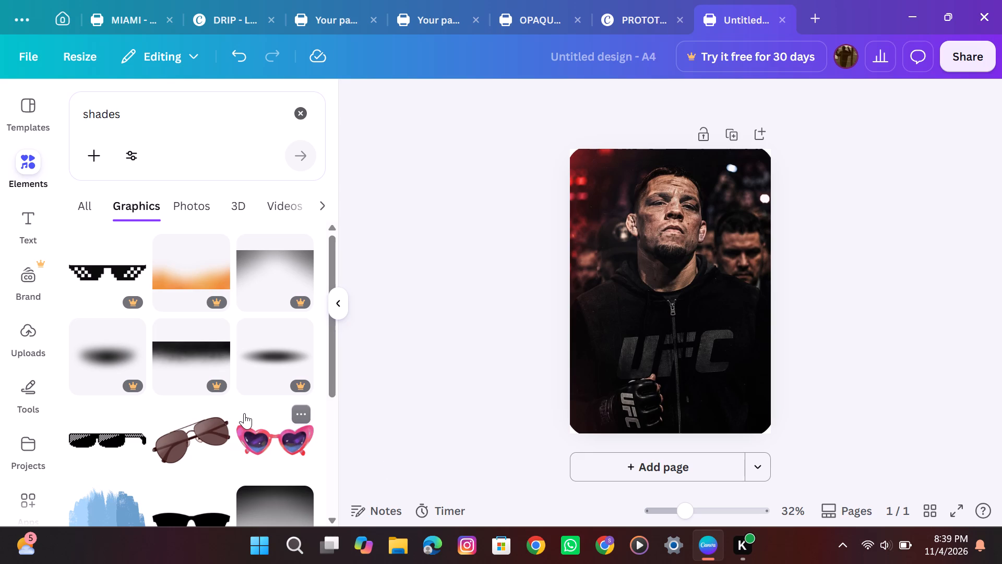
scroll(244, 413, "down", 3)
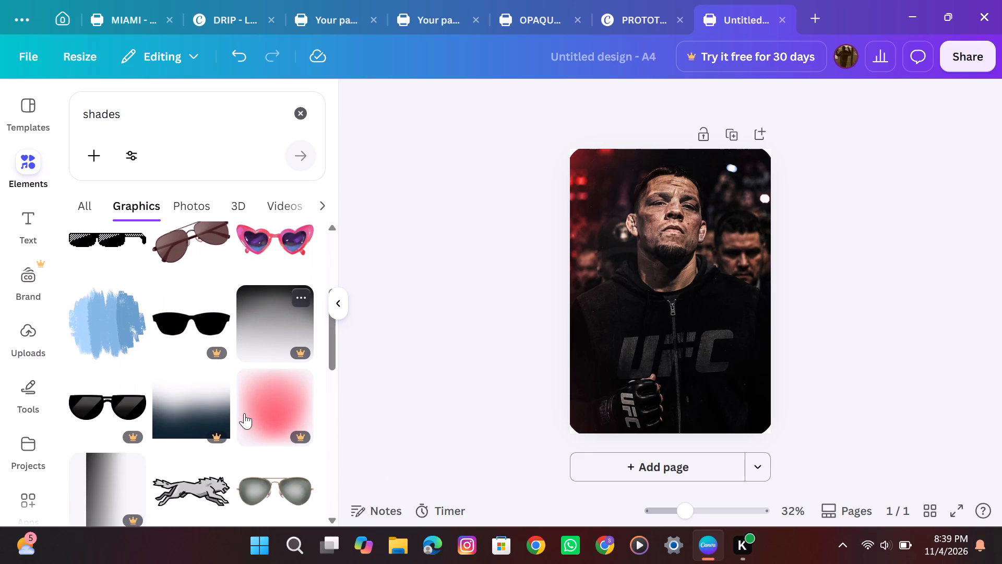
scroll(244, 413, "down", 4)
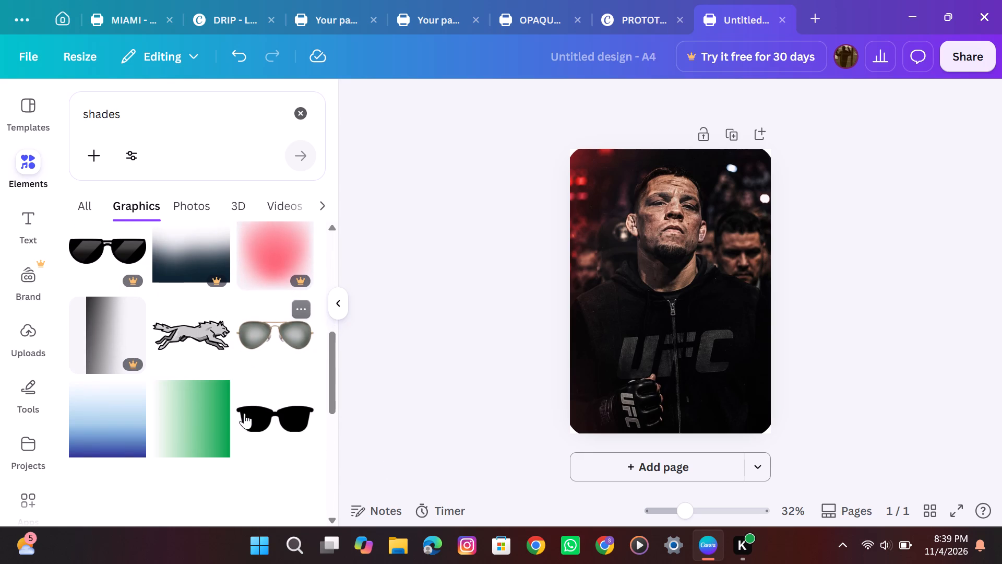
scroll(244, 413, "down", 1)
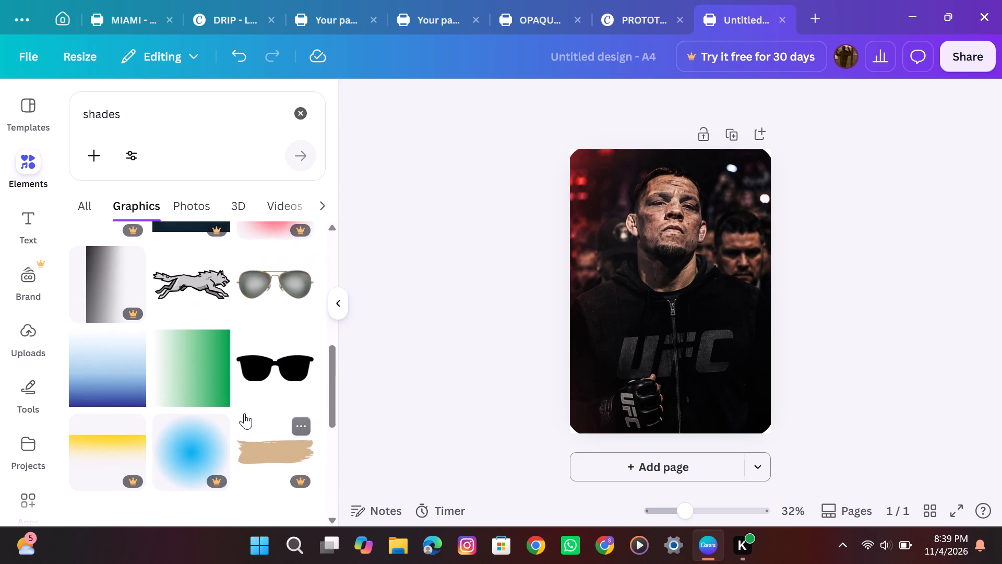
left_click(265, 351)
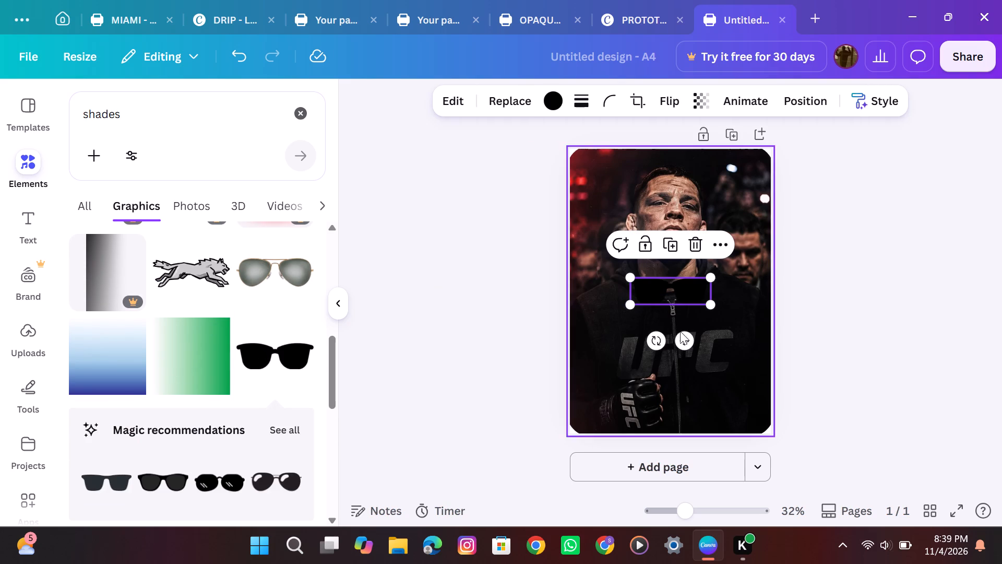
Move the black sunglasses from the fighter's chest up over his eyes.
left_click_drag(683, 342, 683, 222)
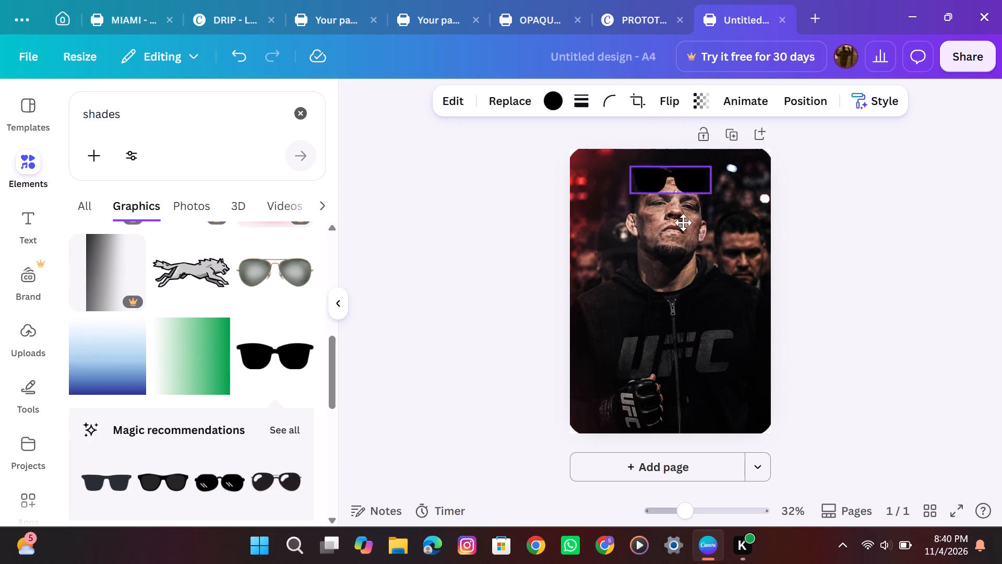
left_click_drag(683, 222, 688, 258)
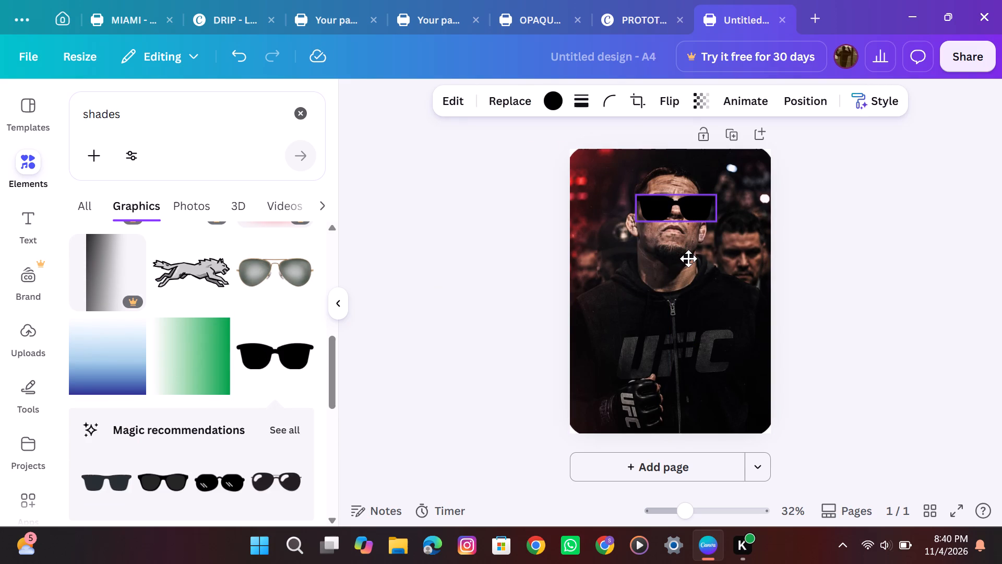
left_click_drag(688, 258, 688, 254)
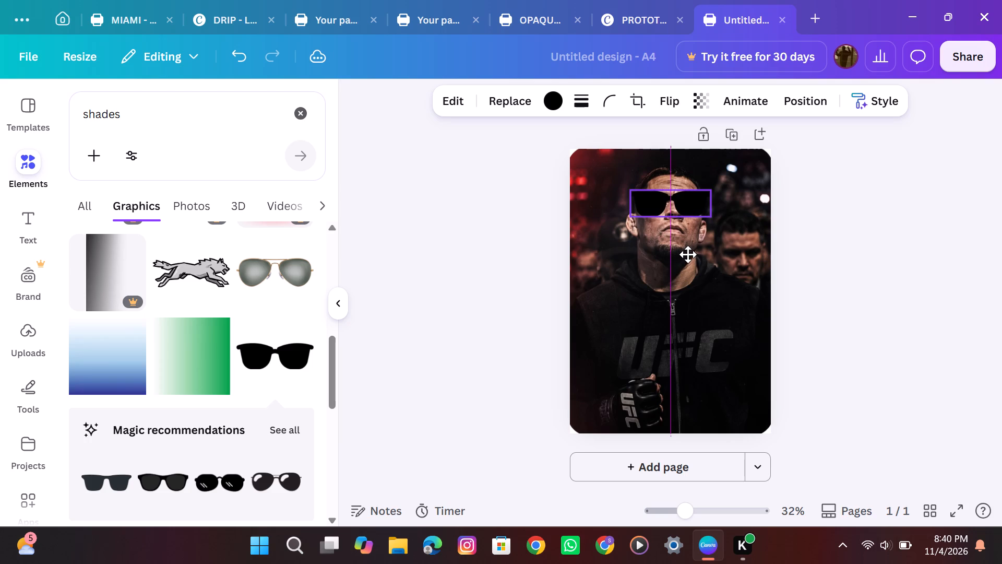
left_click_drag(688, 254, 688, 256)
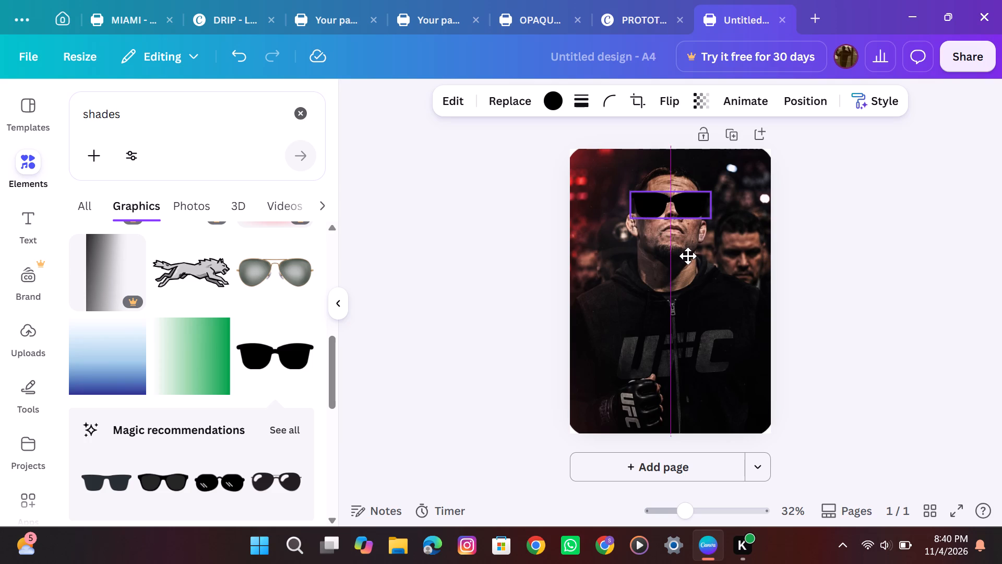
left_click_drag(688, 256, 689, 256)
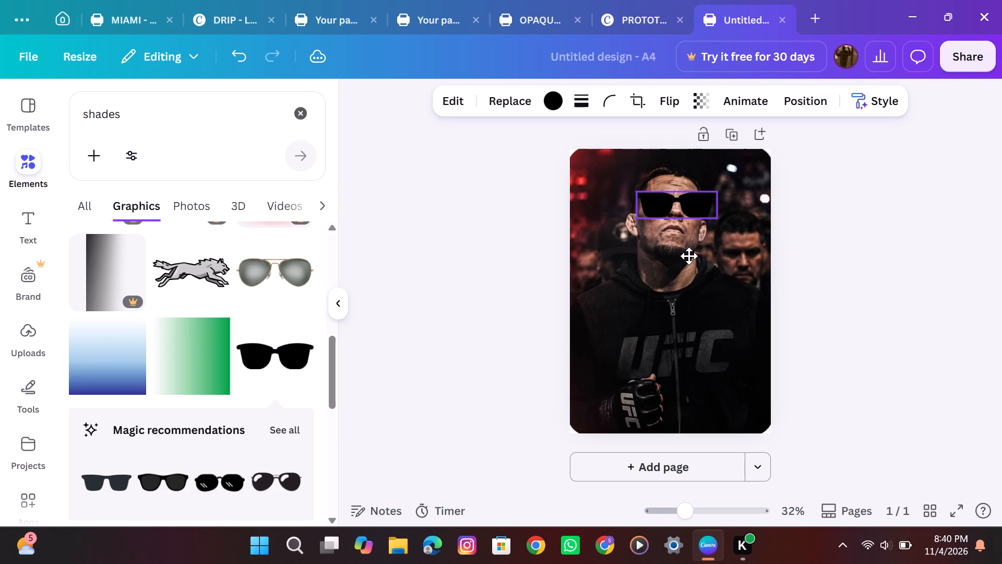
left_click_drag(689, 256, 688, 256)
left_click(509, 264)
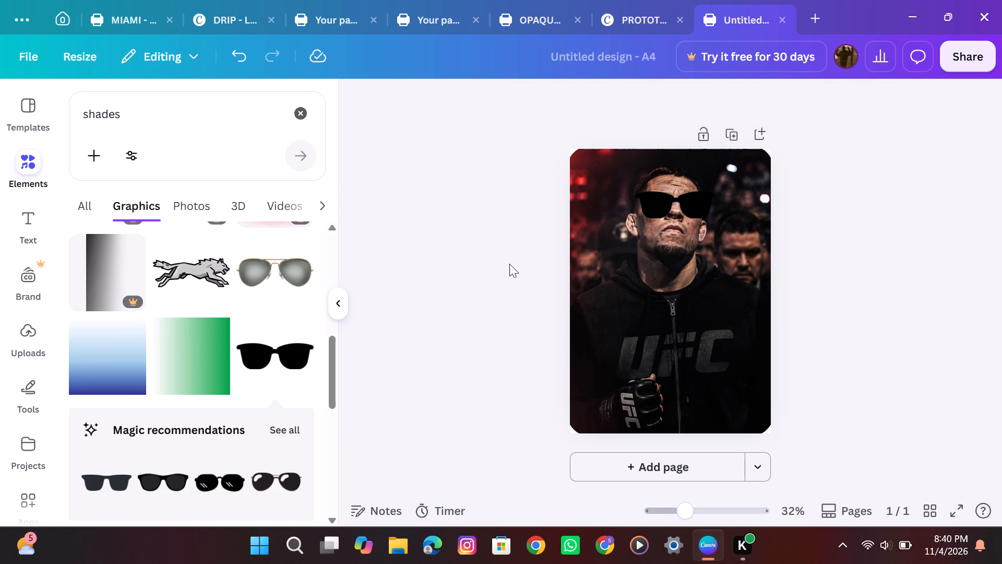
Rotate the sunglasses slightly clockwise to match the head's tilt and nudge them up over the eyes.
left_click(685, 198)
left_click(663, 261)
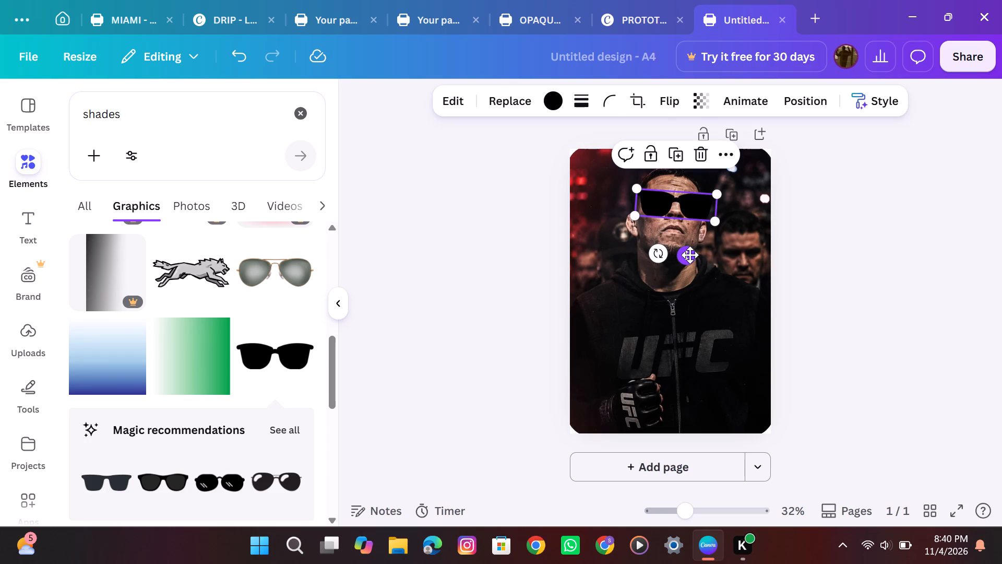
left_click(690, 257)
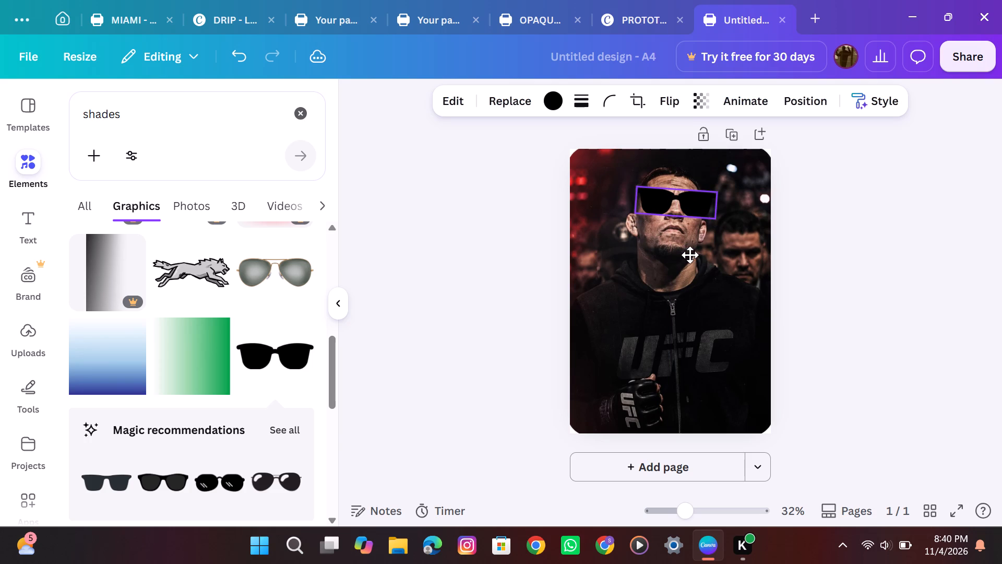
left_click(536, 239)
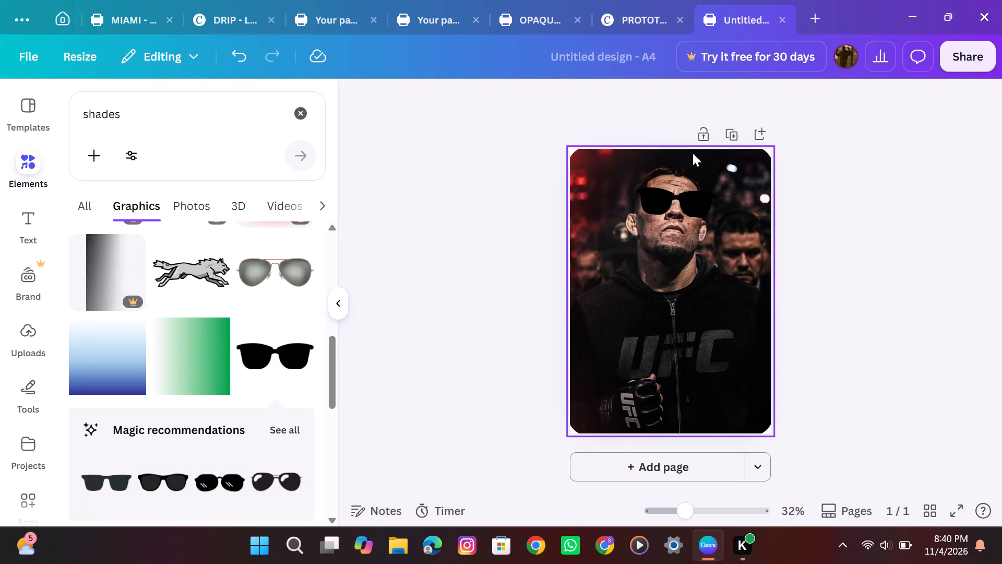
Look through more Graphics results for shades to find a better pair of sunglasses.
scroll(198, 379, "down", 9)
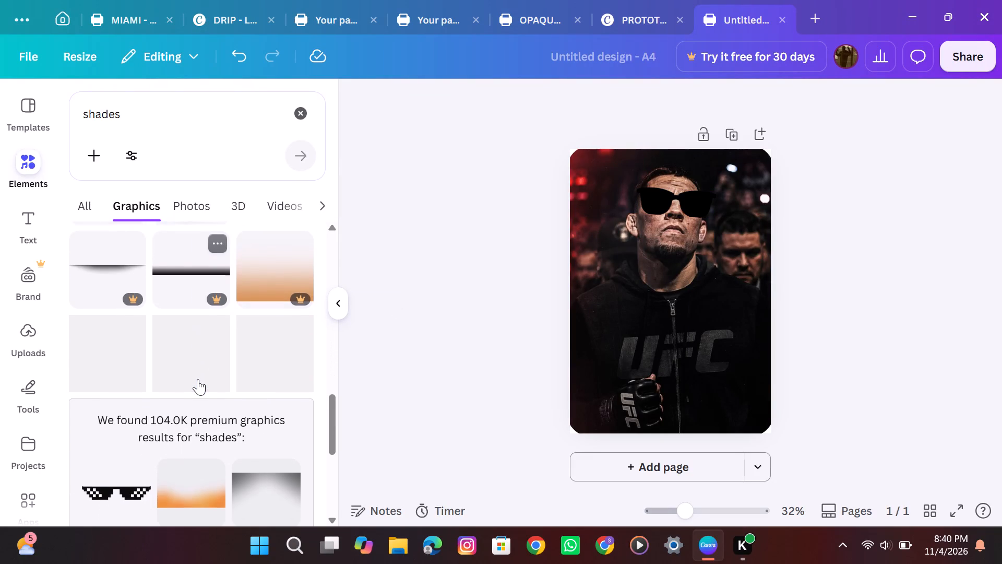
scroll(198, 379, "down", 4)
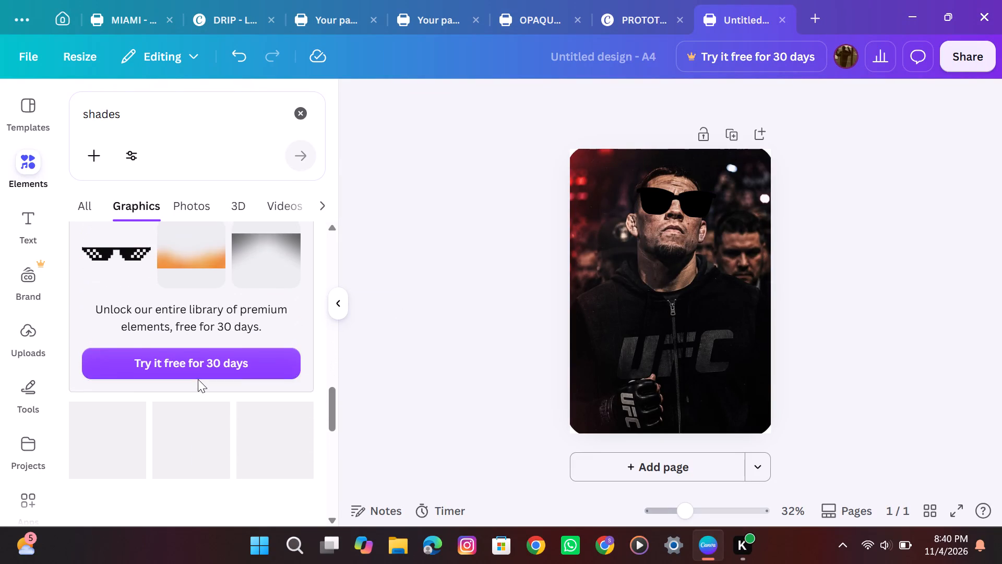
scroll(198, 379, "down", 1)
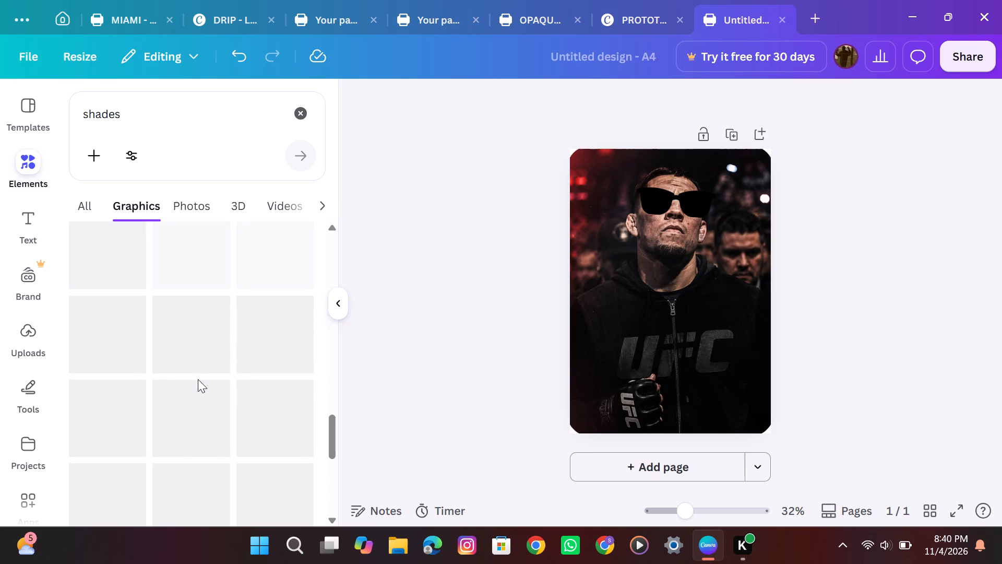
scroll(198, 379, "right", 1)
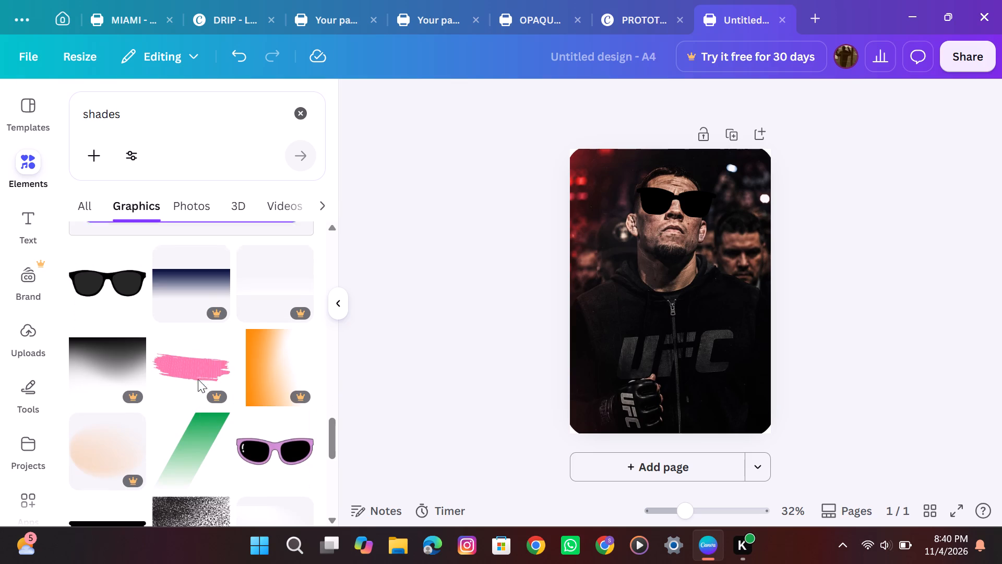
scroll(198, 379, "right", 1)
scroll(198, 379, "down", 1)
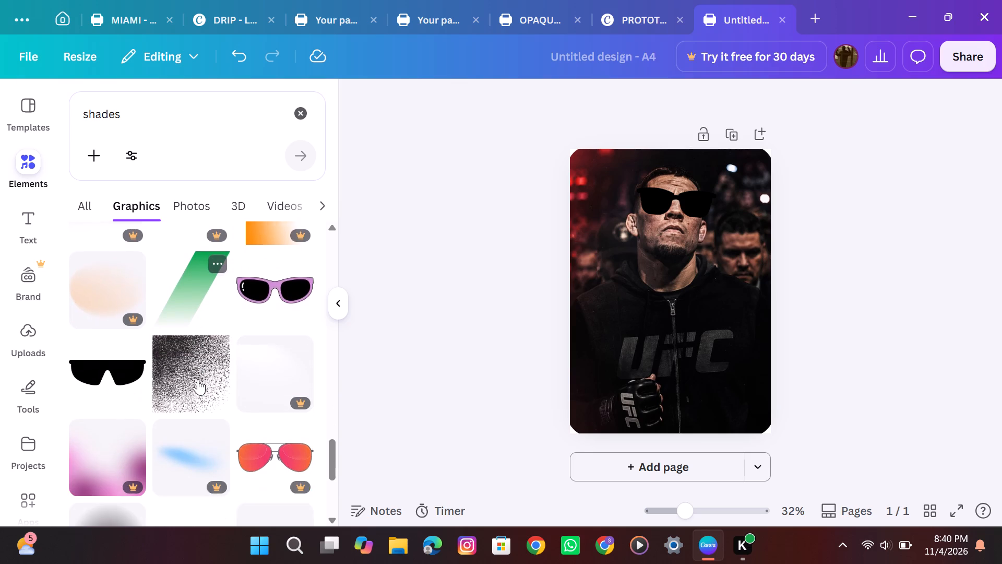
scroll(198, 379, "down", 4)
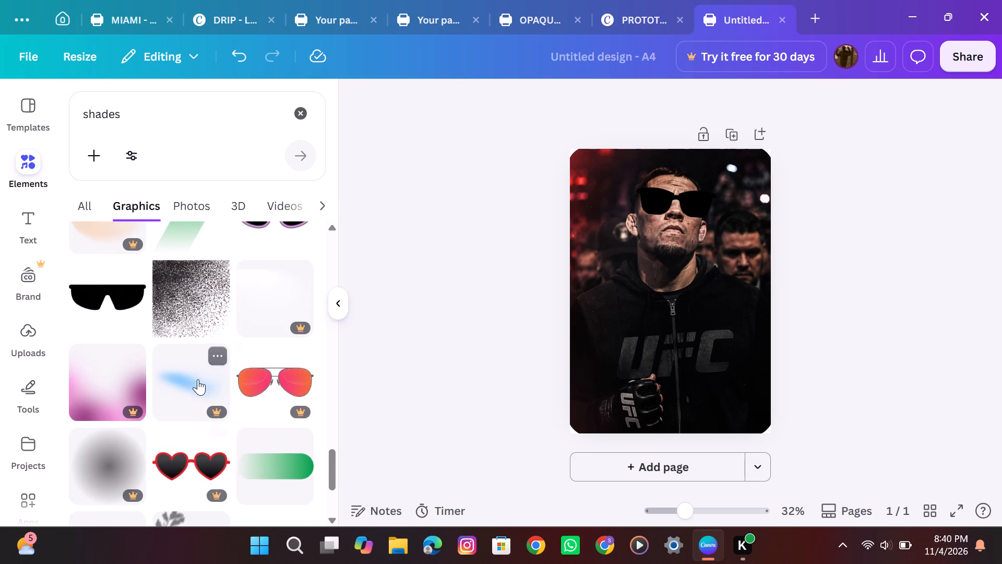
scroll(198, 379, "down", 3)
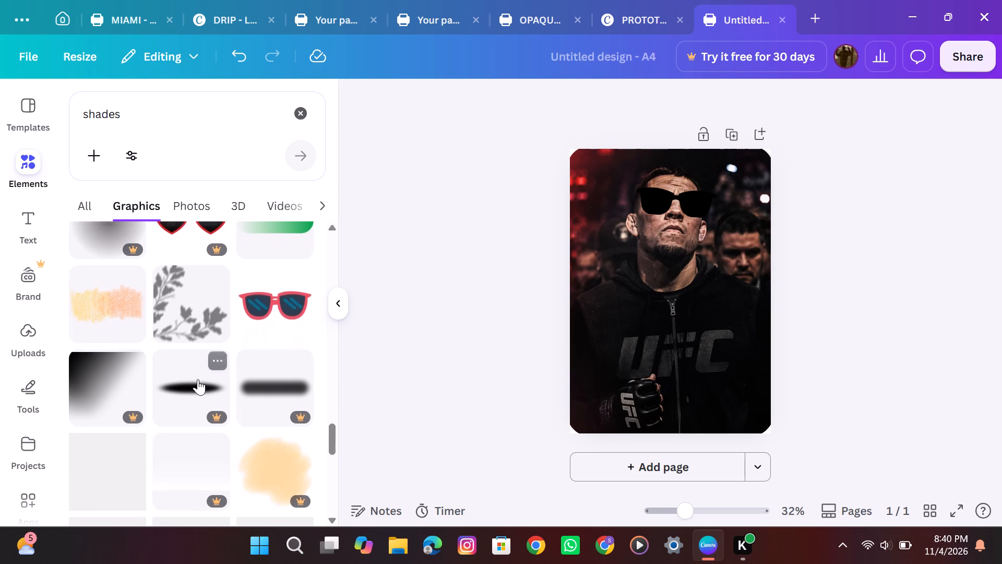
scroll(198, 379, "down", 2)
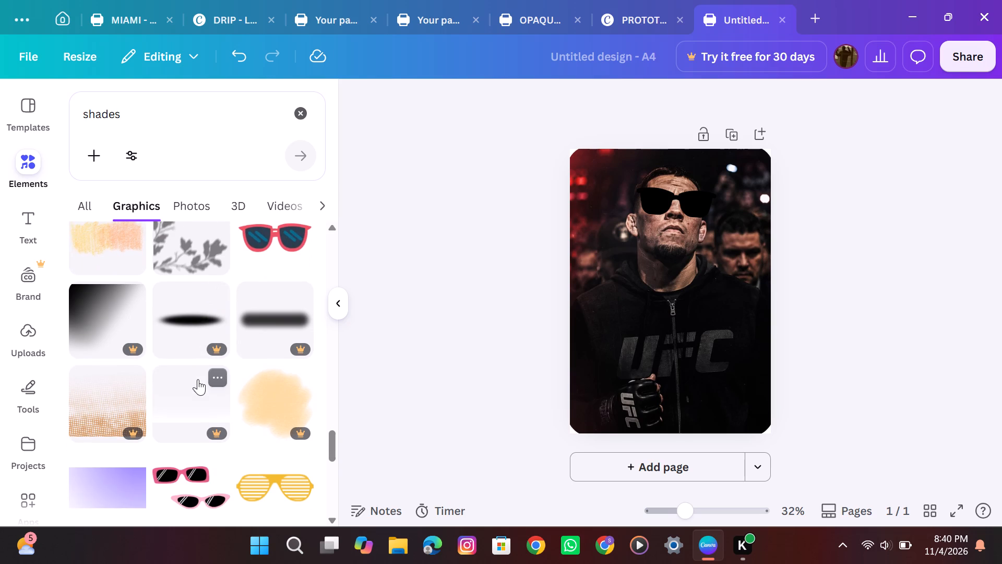
scroll(198, 379, "down", 1)
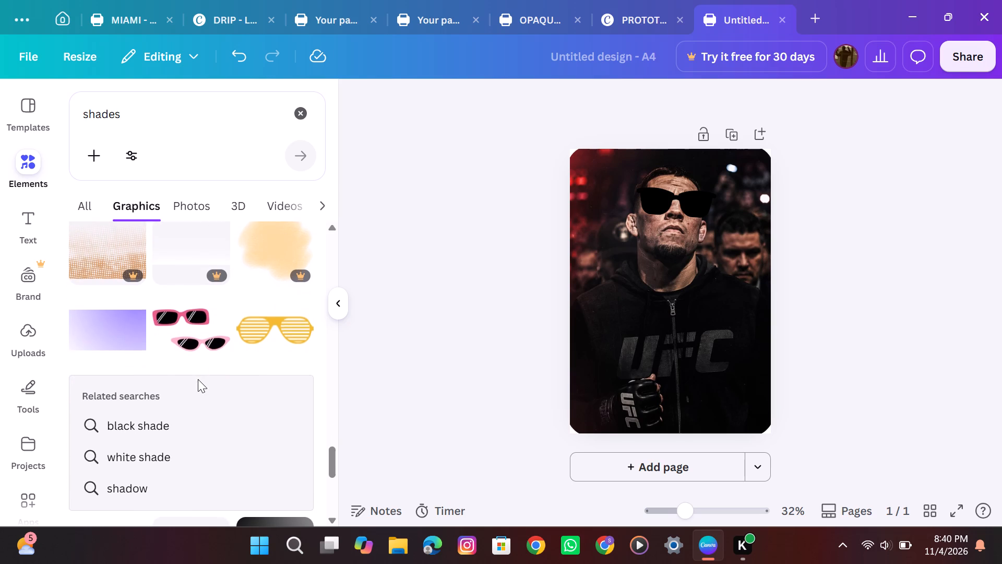
scroll(198, 379, "down", 1)
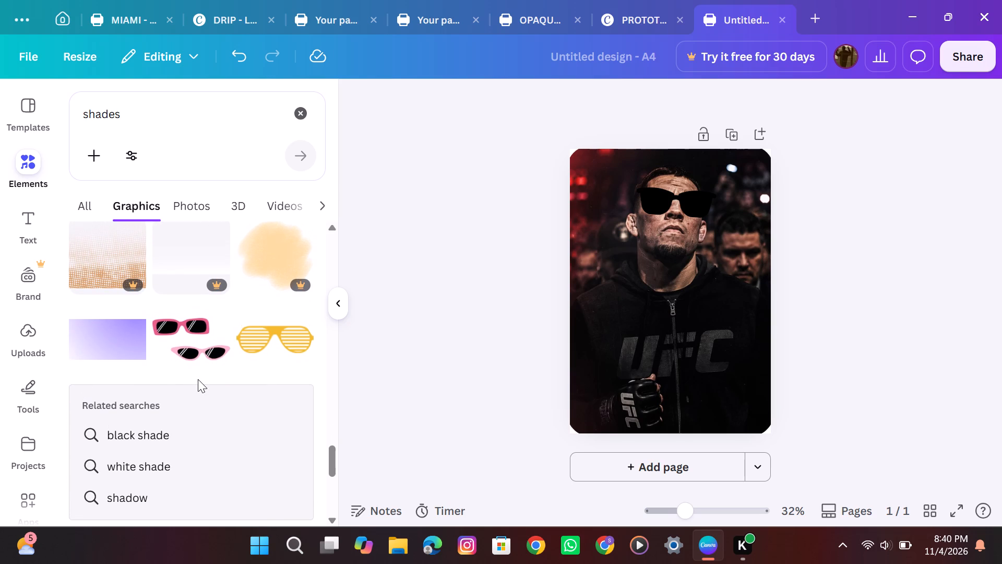
scroll(198, 379, "down", 2)
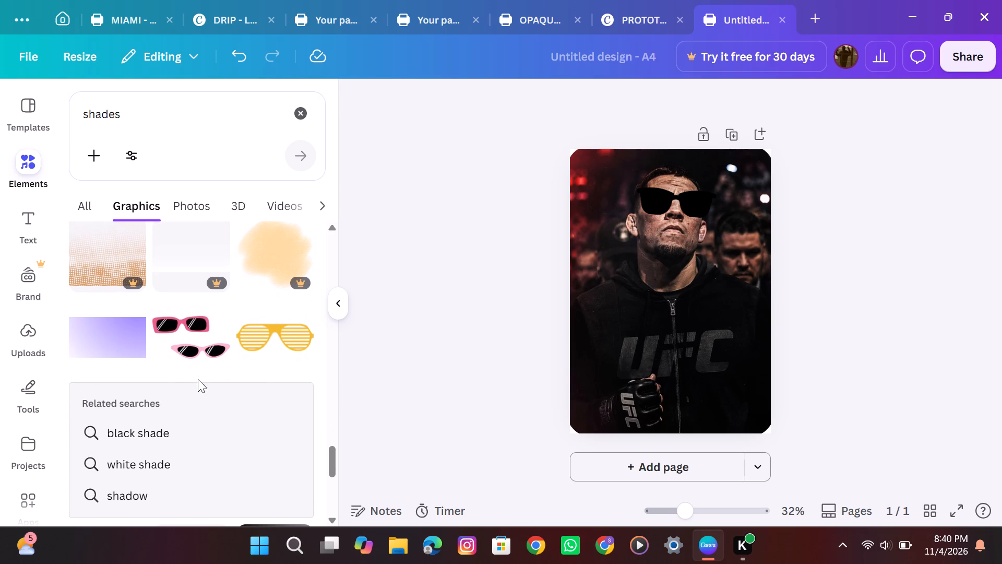
scroll(198, 379, "down", 1)
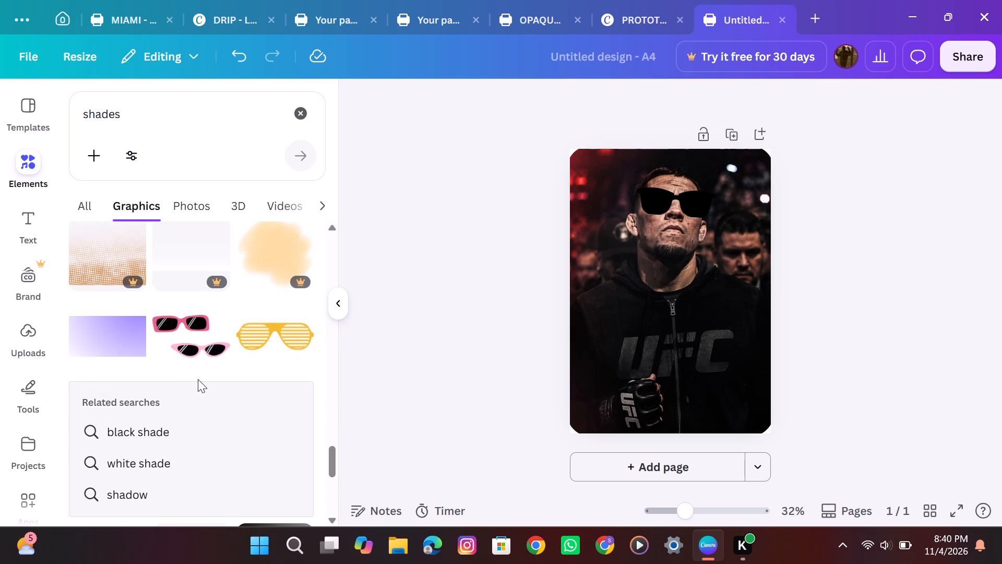
scroll(198, 379, "down", 1)
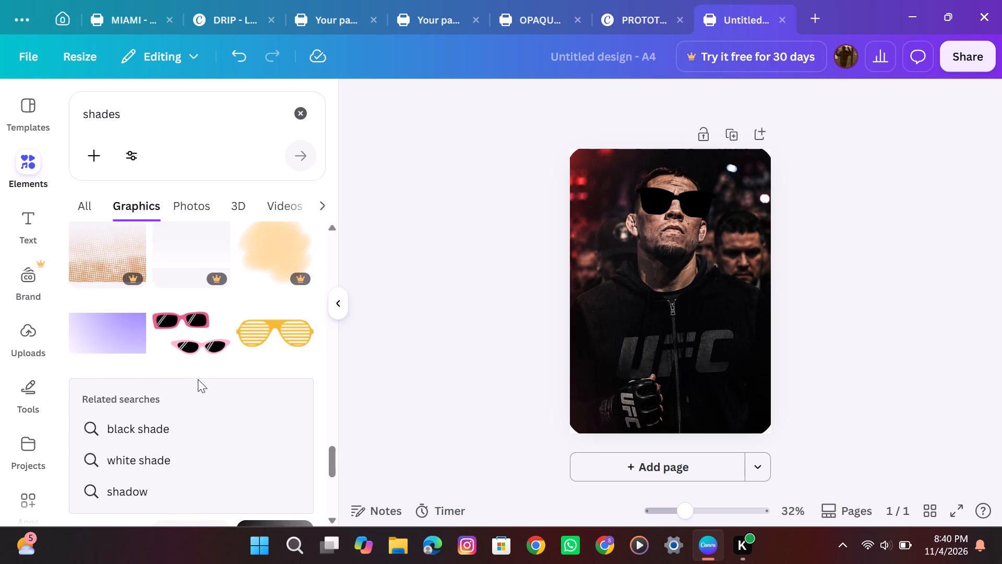
scroll(198, 379, "down", 1)
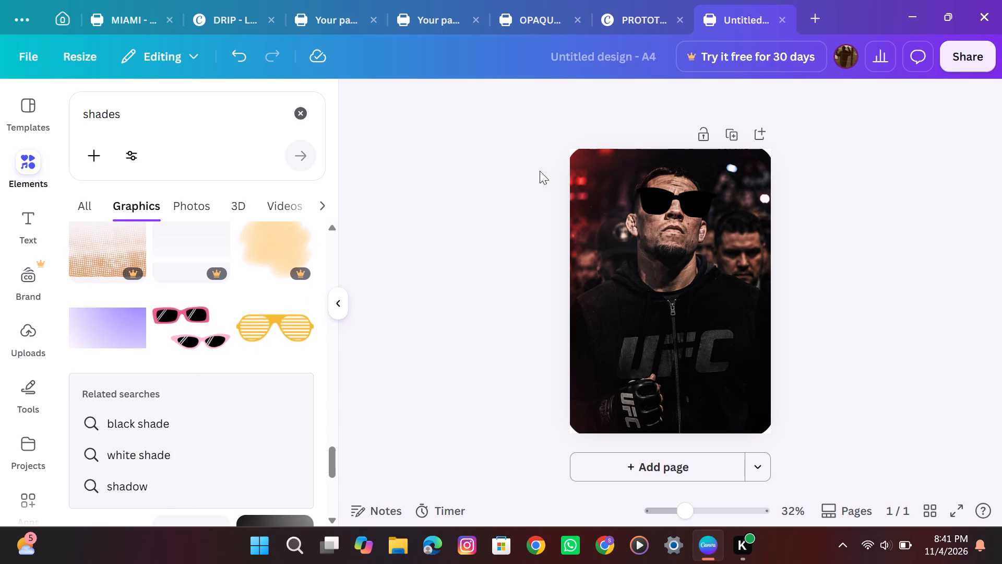
Delete the black sunglasses from the fighter's face.
left_click(656, 189)
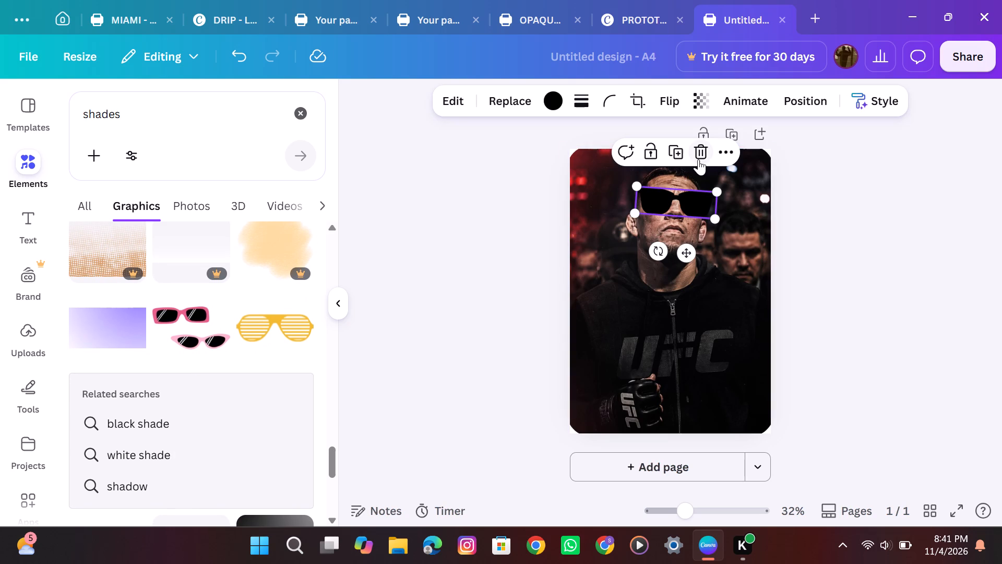
left_click(698, 158)
Replace the Elements search term with "skull" and run the search within Graphics.
scroll(211, 283, "up", 6)
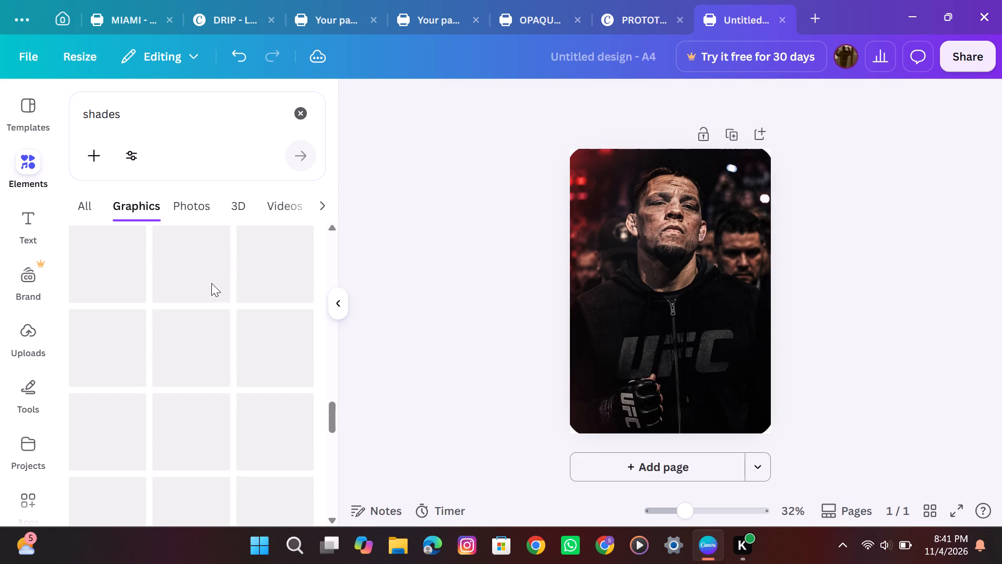
scroll(211, 283, "up", 10)
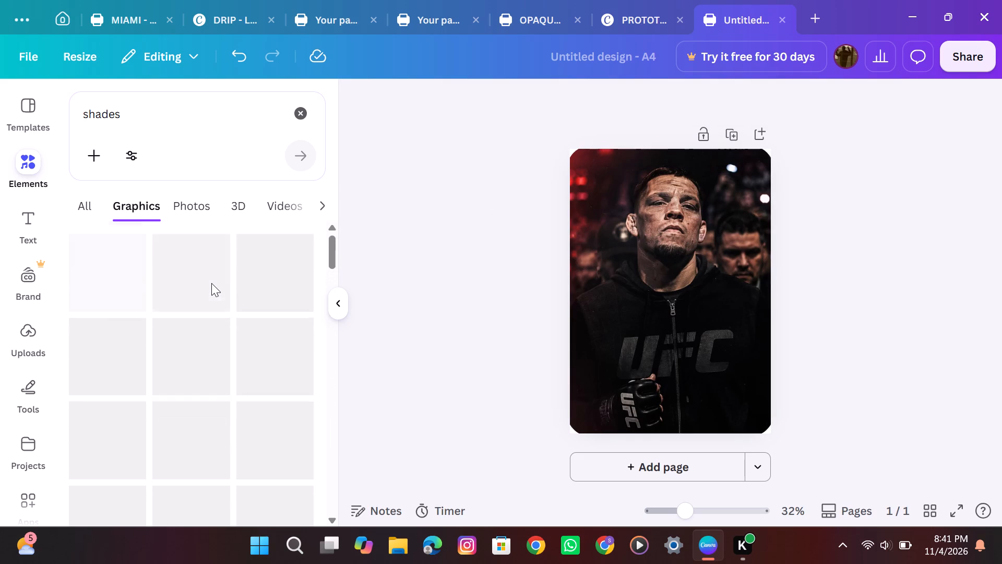
scroll(211, 283, "up", 6)
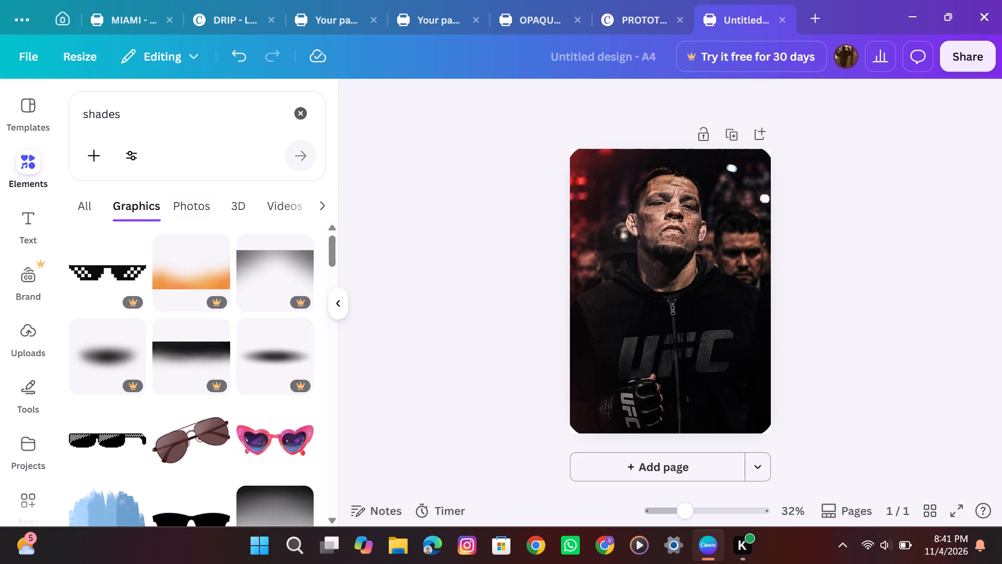
left_click(159, 124)
left_click(144, 117)
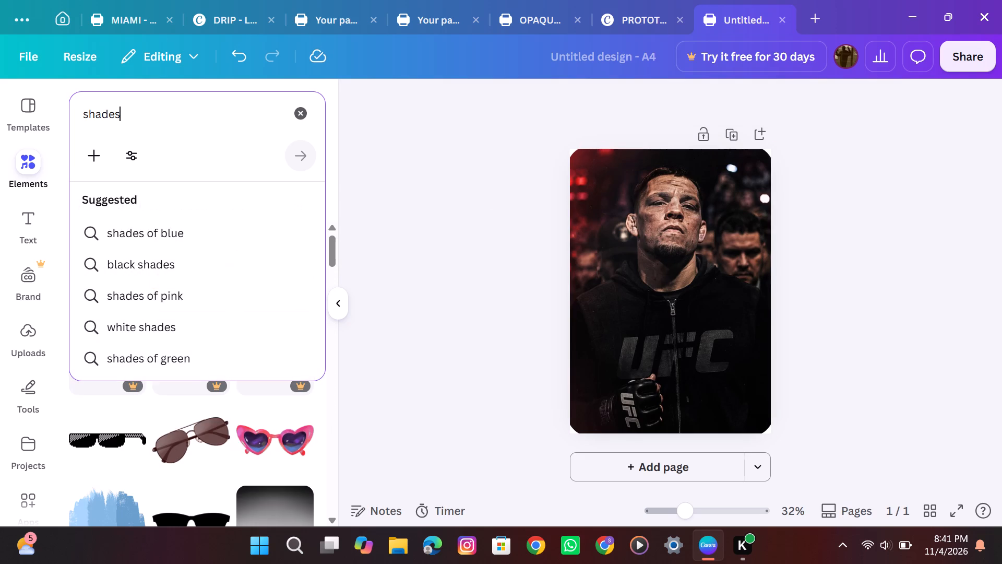
key("BackSpace")
key("BackSpace")
key("BackSpace")
key("BackSpace")
key("BackSpace")
key("BackSpace")
key("BackSpace")
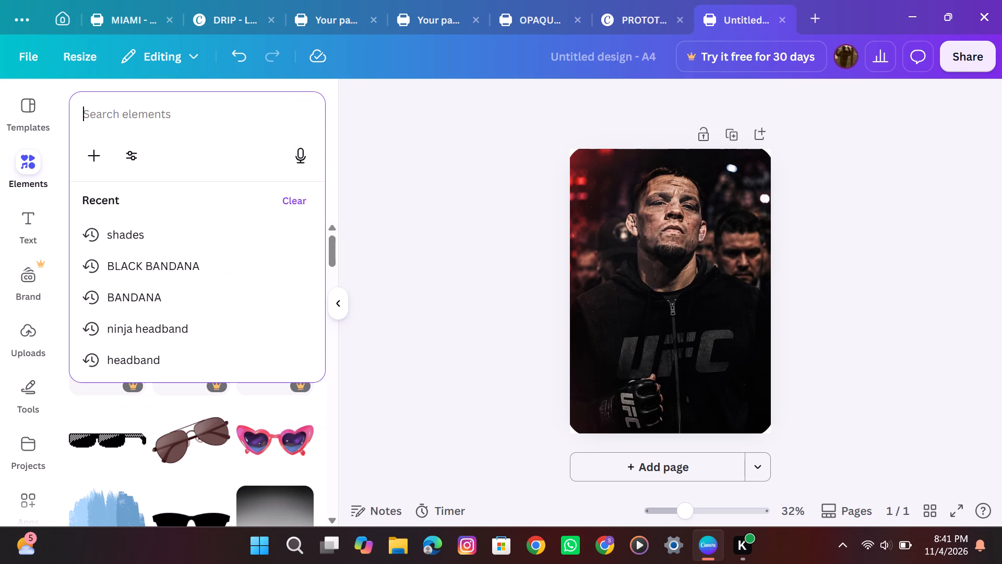
key("s")
type("ku")
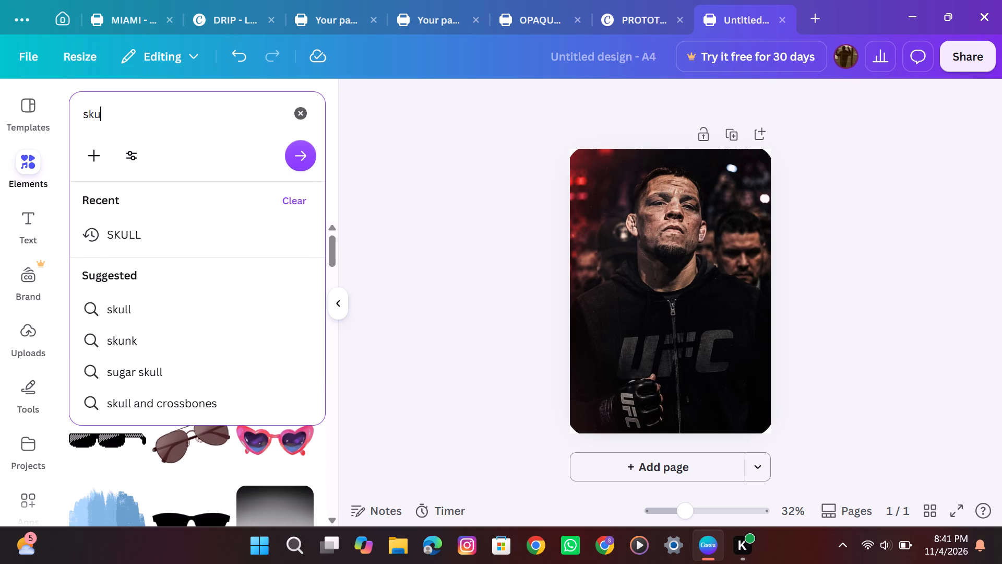
type("ll")
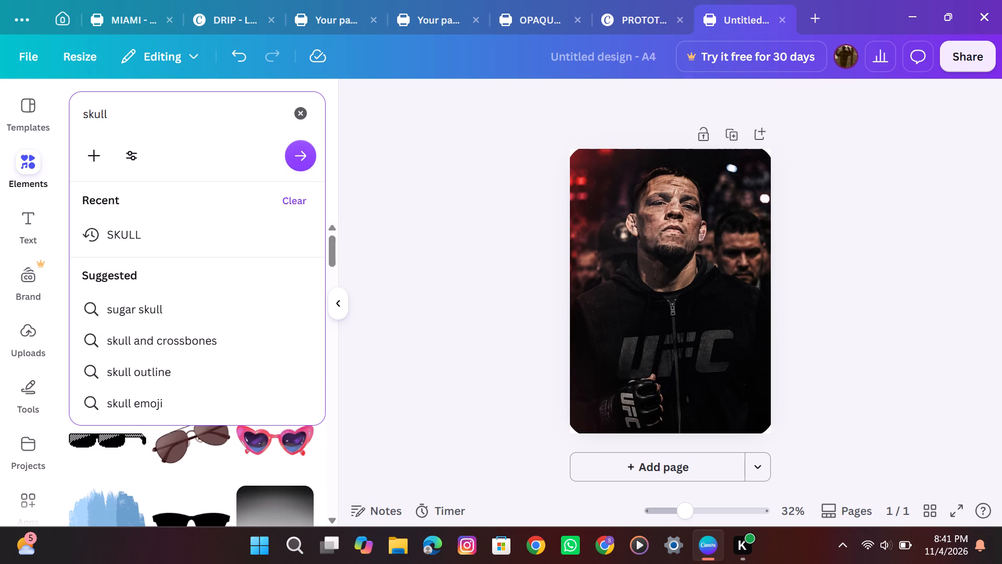
key("Return")
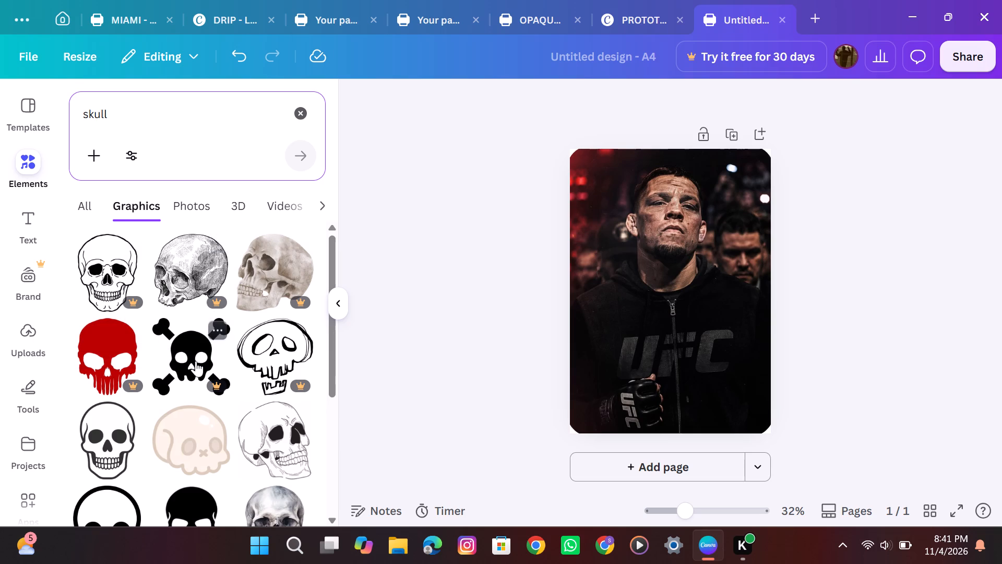
Add the free front-facing white skull with dark outline and full teeth to the photo, over the fighter's face.
scroll(196, 362, "down", 1)
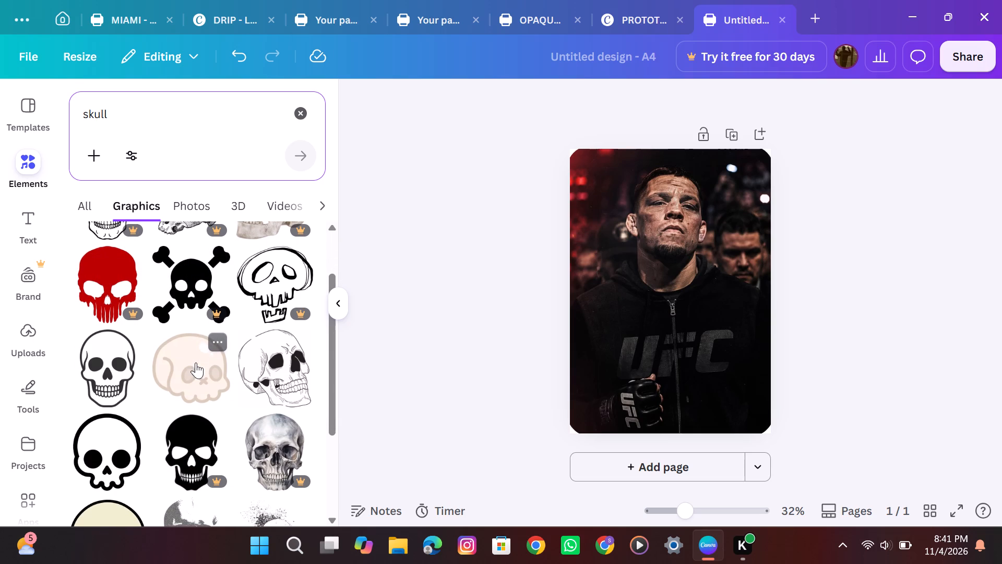
left_click_drag(110, 374, 119, 380)
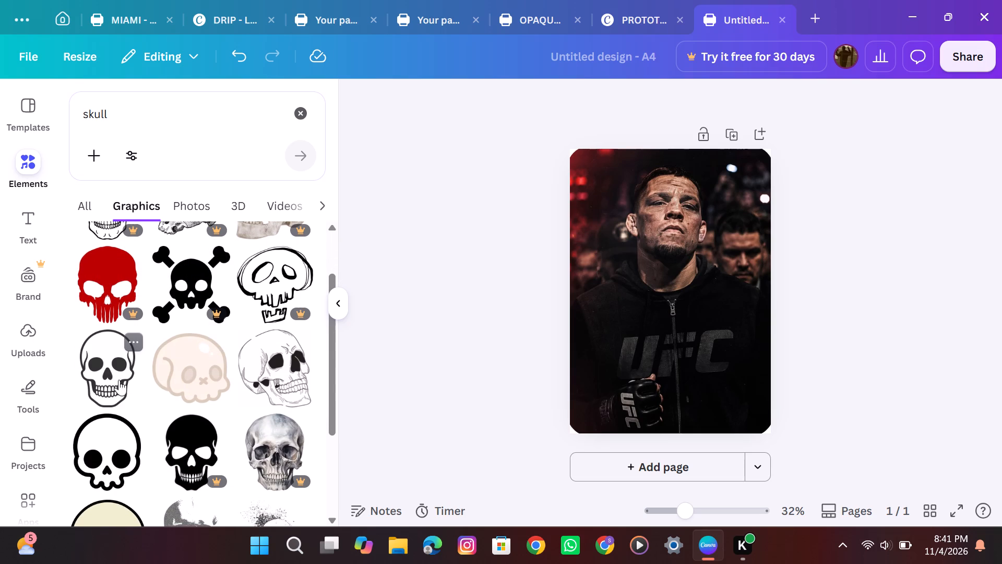
left_click_drag(119, 380, 662, 233)
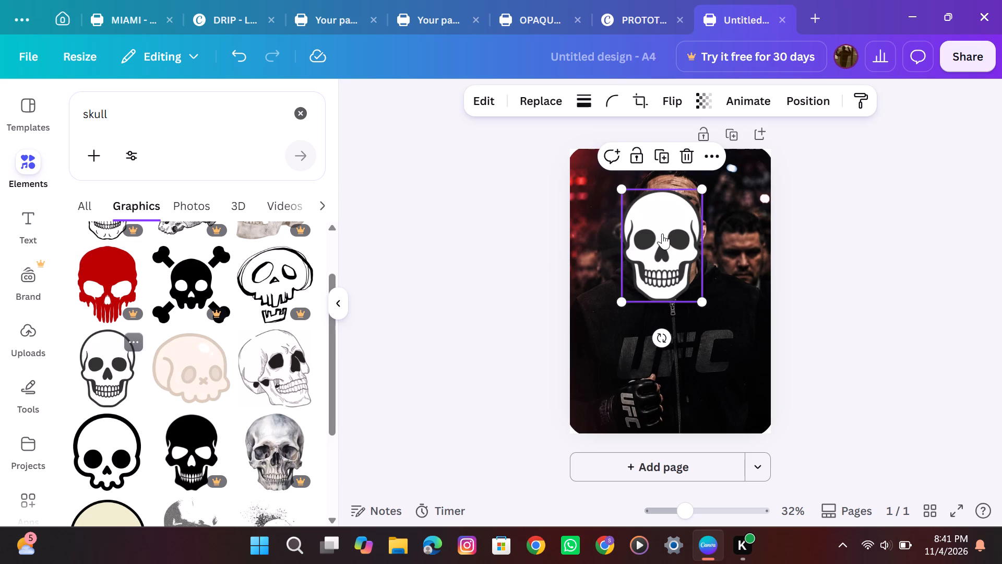
Position the white skull horizontally centred on the page so it covers the fighter's face, just below the top of the photo.
left_click_drag(663, 228, 675, 213)
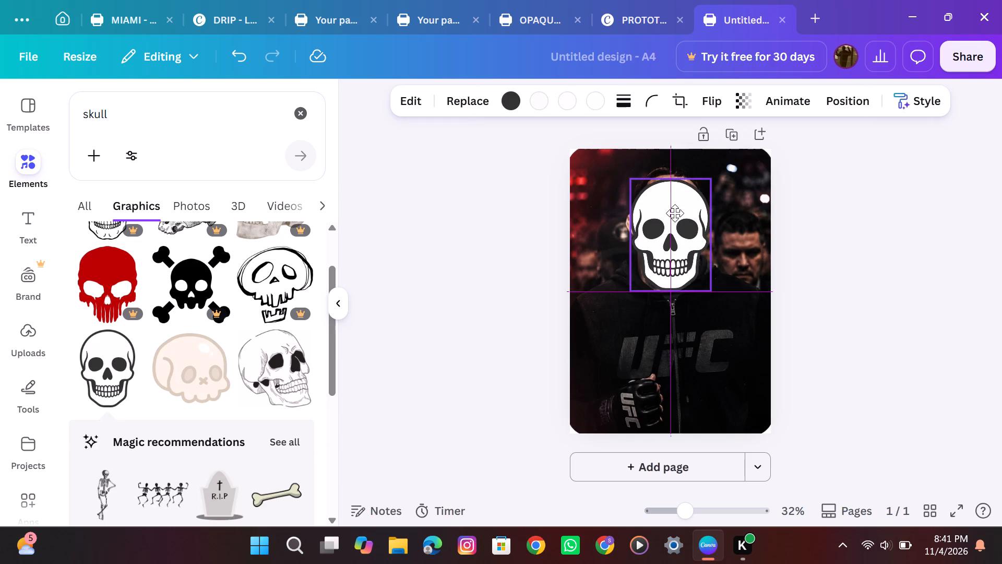
left_click_drag(675, 213, 669, 209)
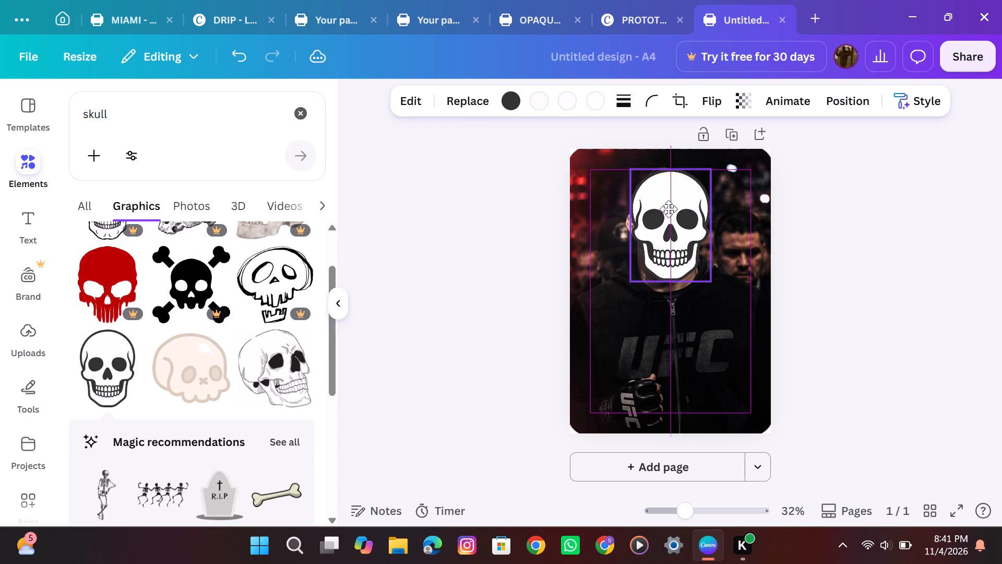
left_click_drag(669, 209, 666, 213)
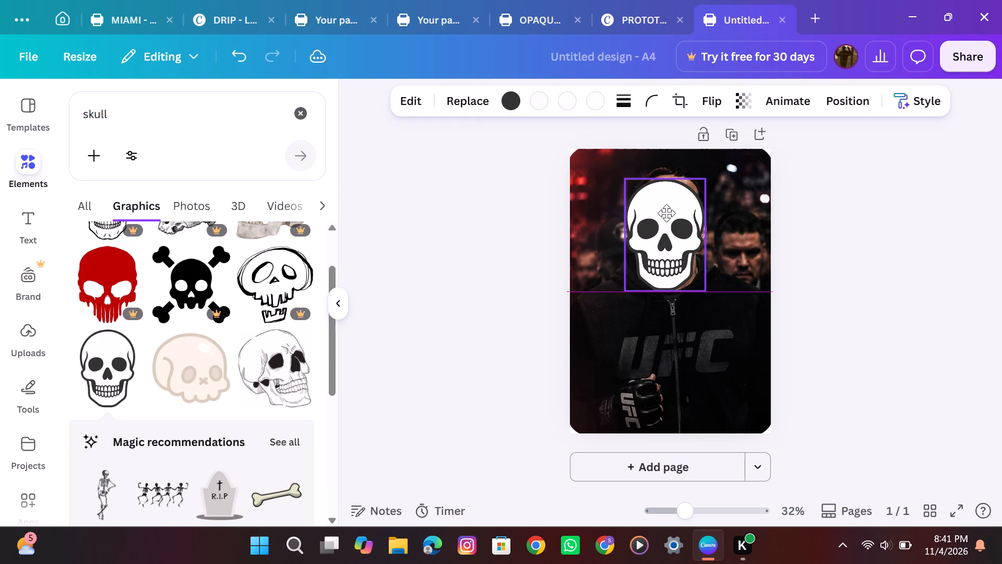
left_click_drag(666, 213, 669, 210)
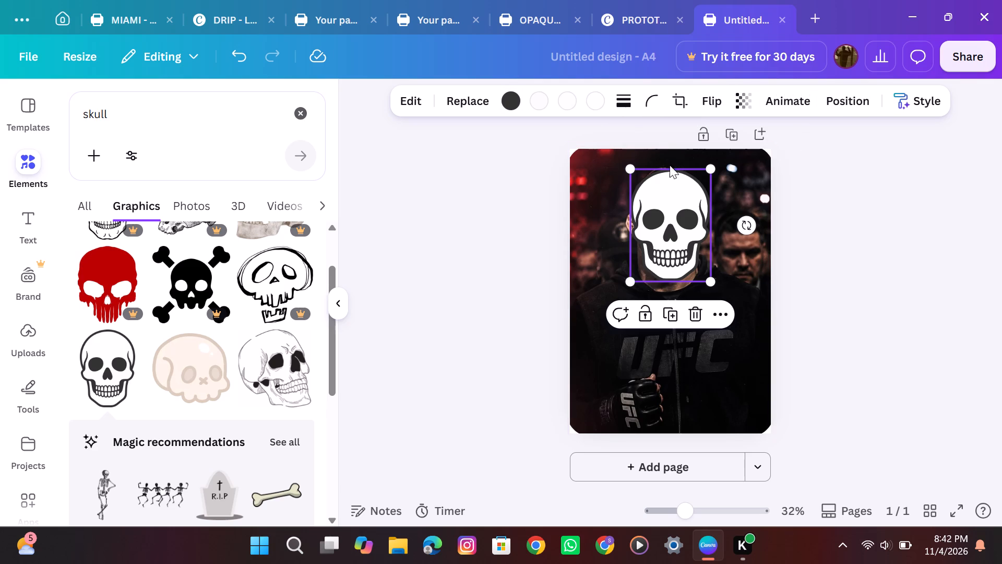
Open the skull for image editing and brush an Area selection over its right half at brush size 40.
left_click(673, 199)
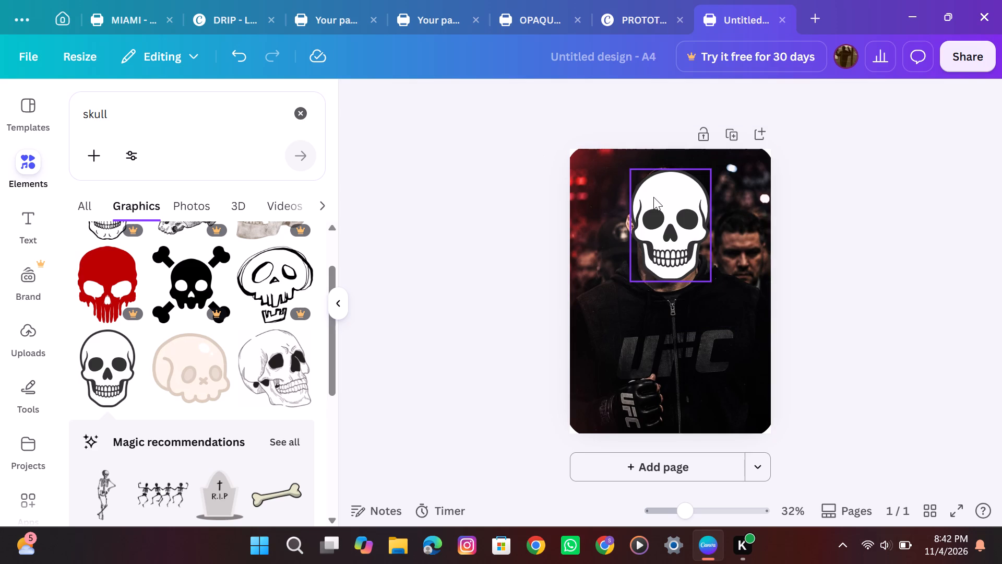
left_click(653, 197)
left_click(404, 100)
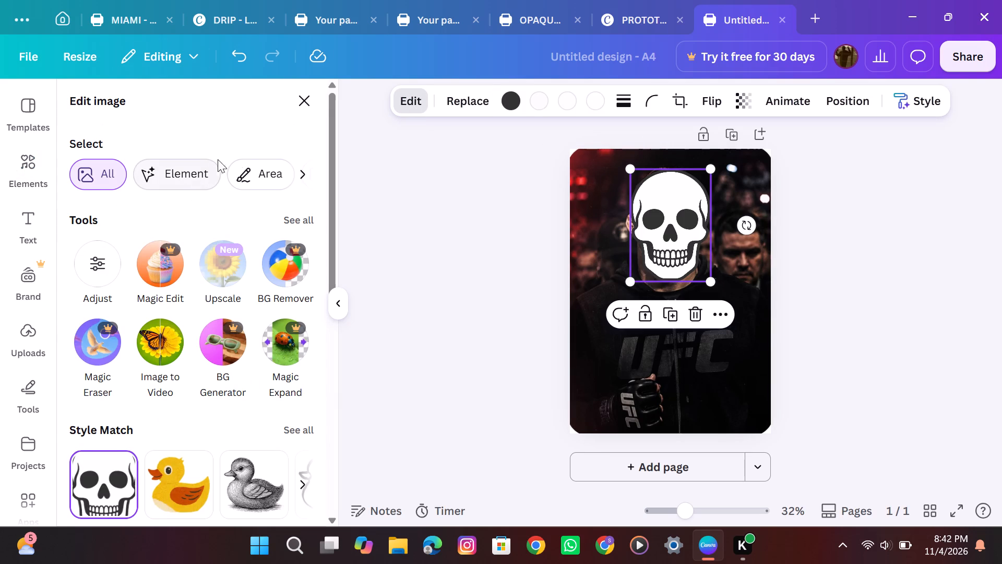
left_click(254, 170)
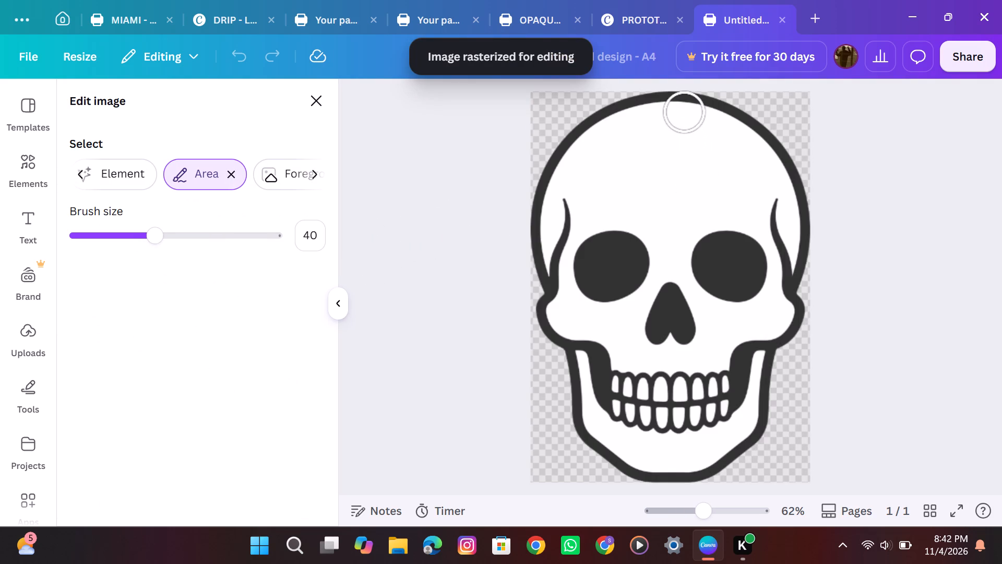
left_click_drag(684, 112, 708, 480)
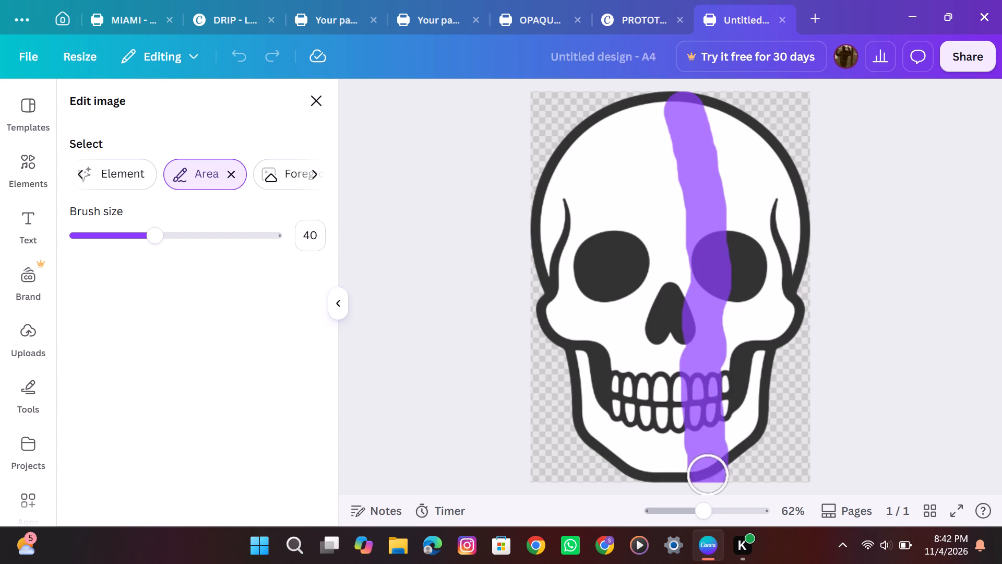
left_click_drag(708, 480, 676, 210)
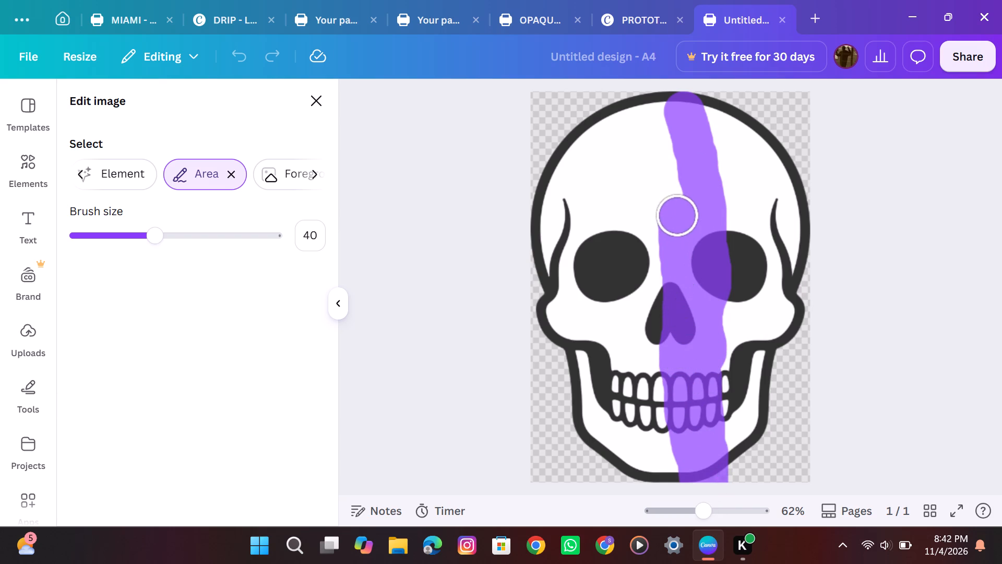
left_click_drag(676, 210, 722, 128)
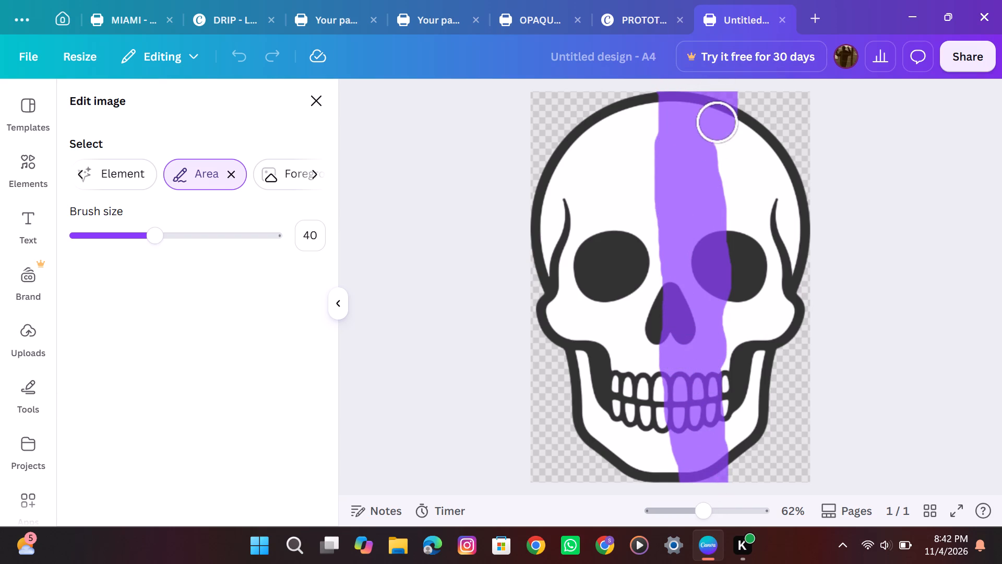
left_click_drag(722, 128, 783, 274)
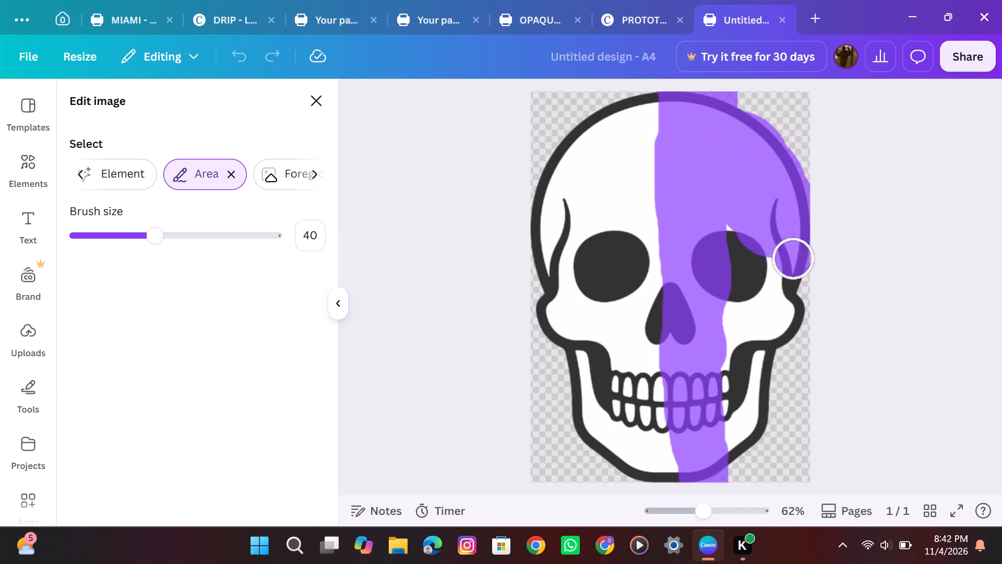
left_click_drag(783, 274, 718, 343)
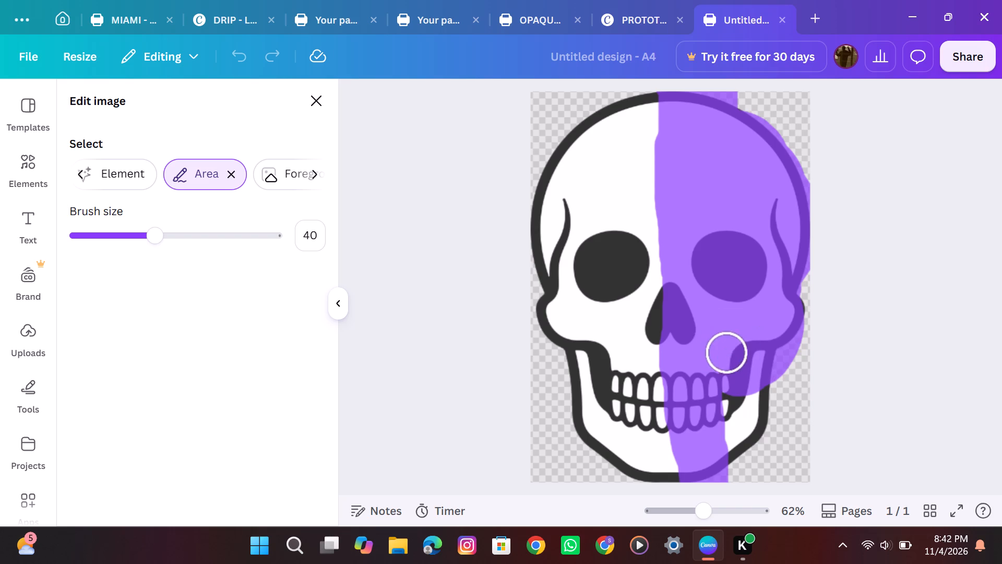
left_click_drag(718, 343, 754, 402)
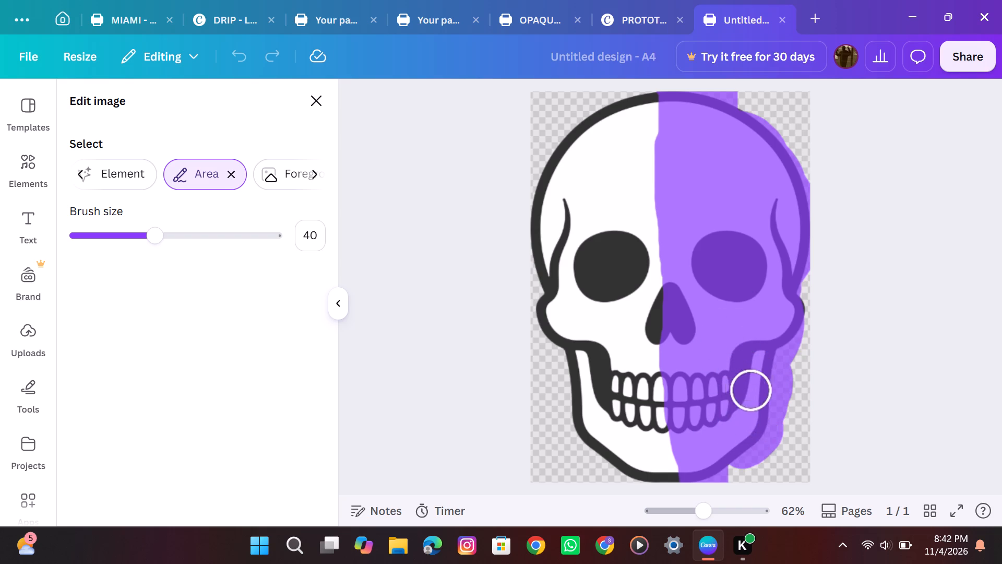
left_click_drag(754, 402, 738, 399)
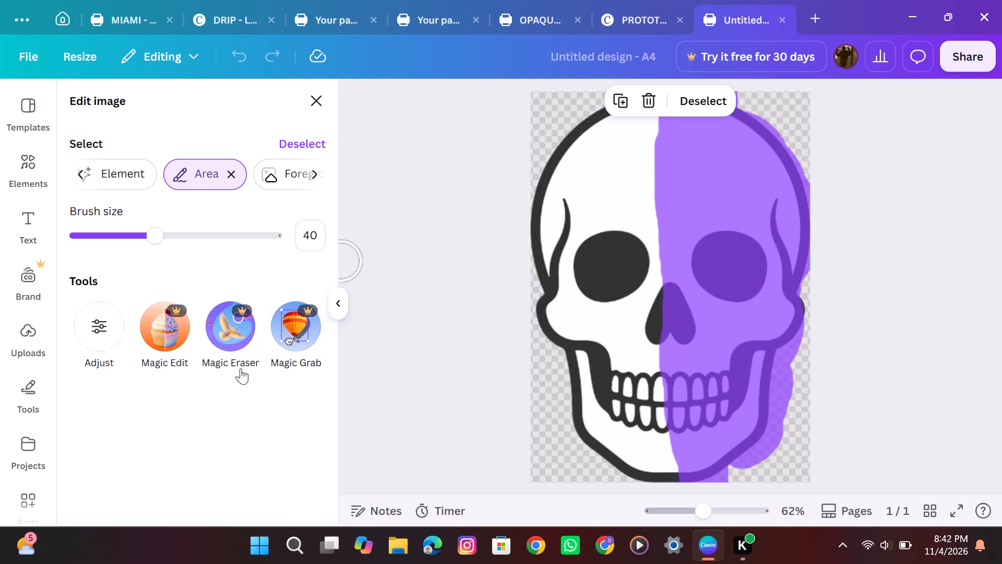
Adjust the brushed half's texture: set Clarity to -100 and Sharpness to -100, and lower Vignette.
left_click(110, 326)
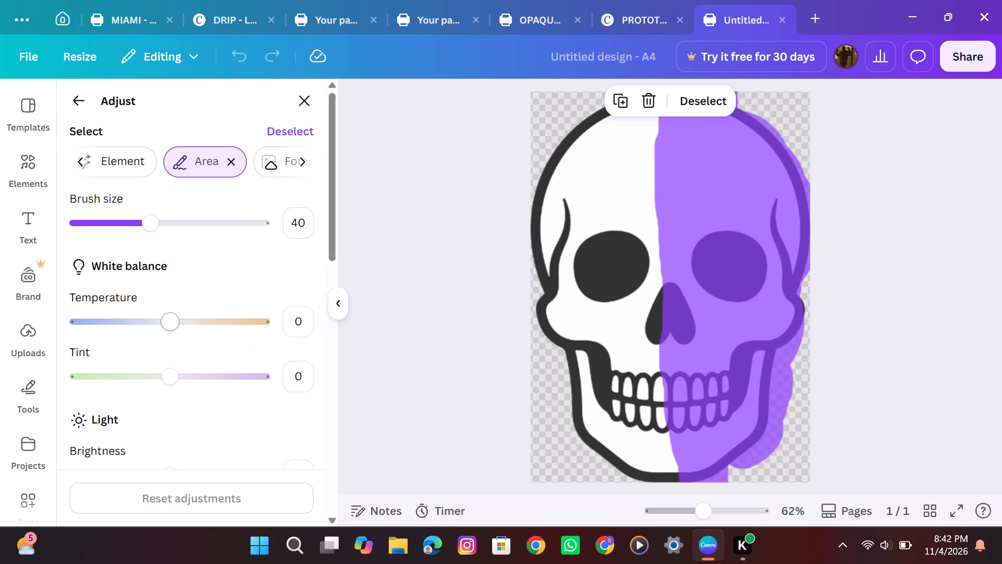
scroll(157, 331, "down", 4)
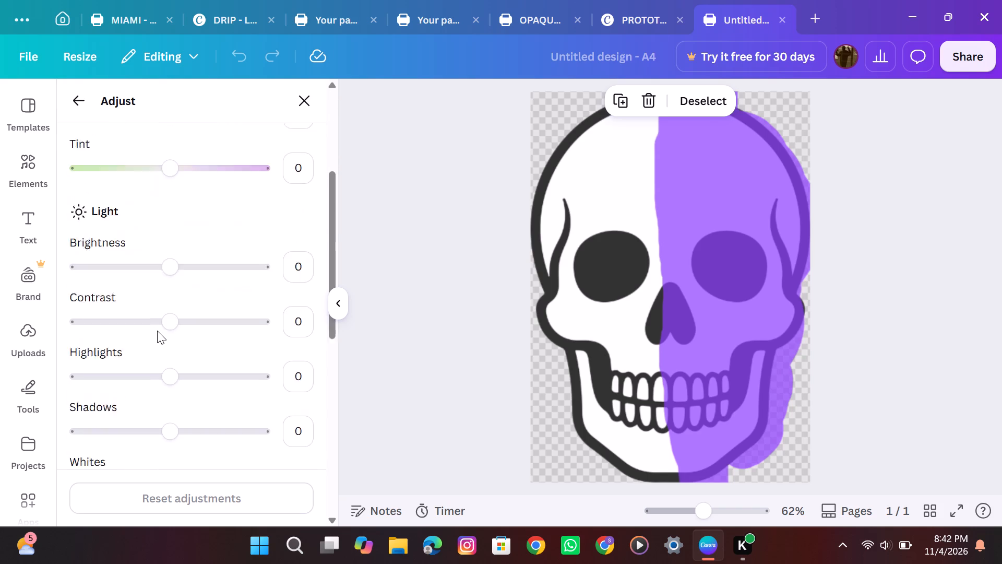
scroll(157, 331, "down", 7)
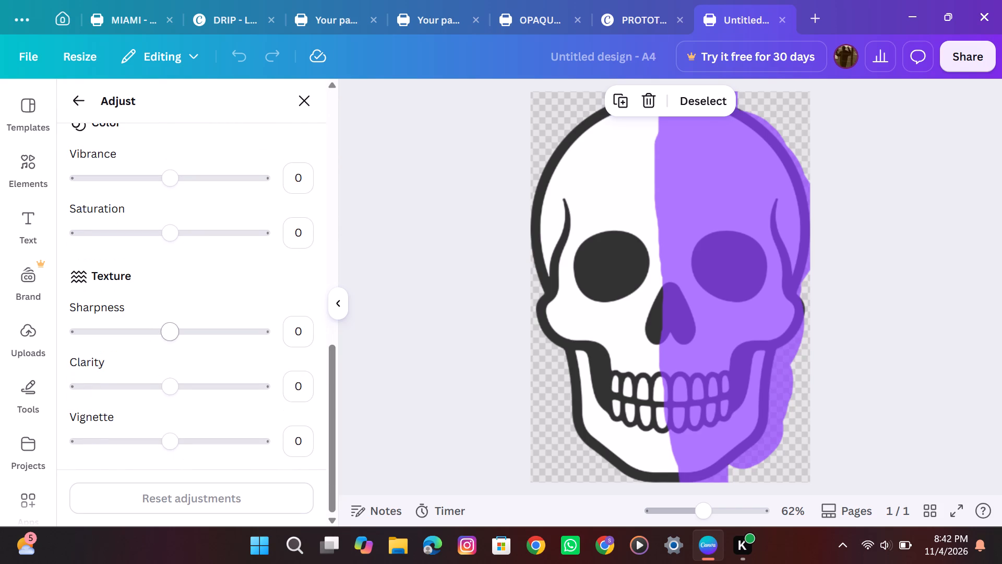
left_click_drag(170, 395, 148, 380)
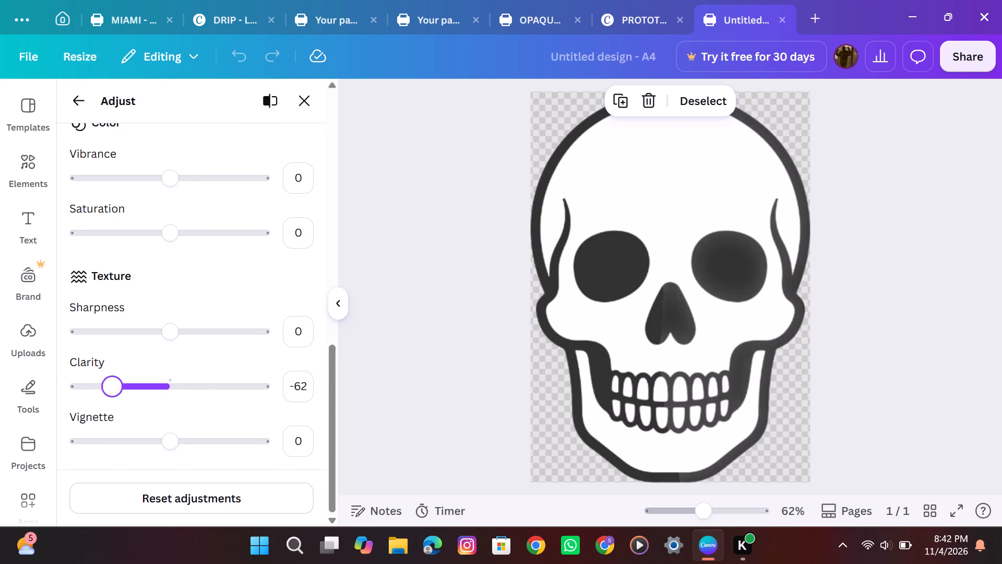
left_click_drag(148, 380, 46, 394)
left_click_drag(165, 334, 28, 337)
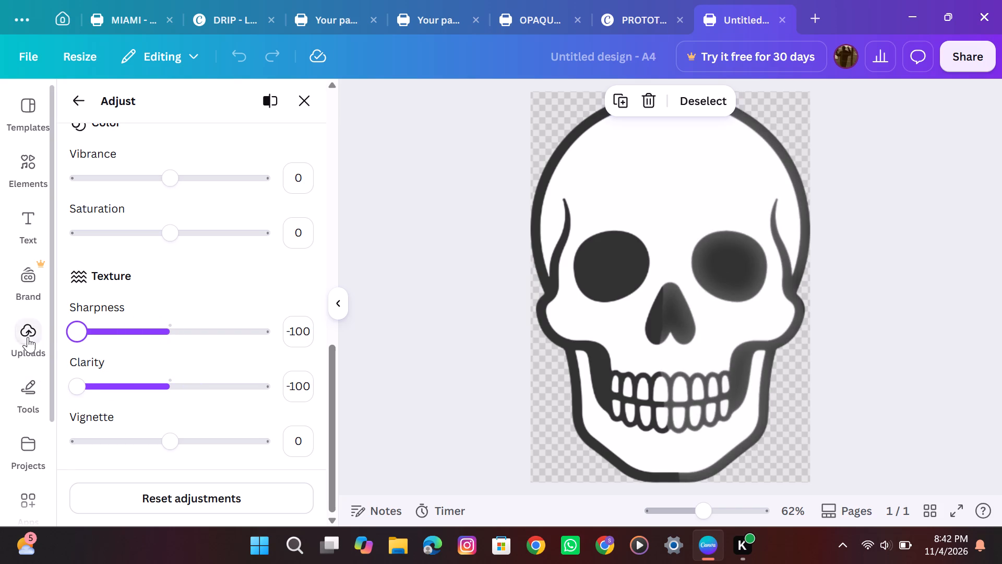
left_click_drag(162, 446, 38, 449)
Set the Brightness of the skull's brushed half to -100.
scroll(137, 417, "up", 1)
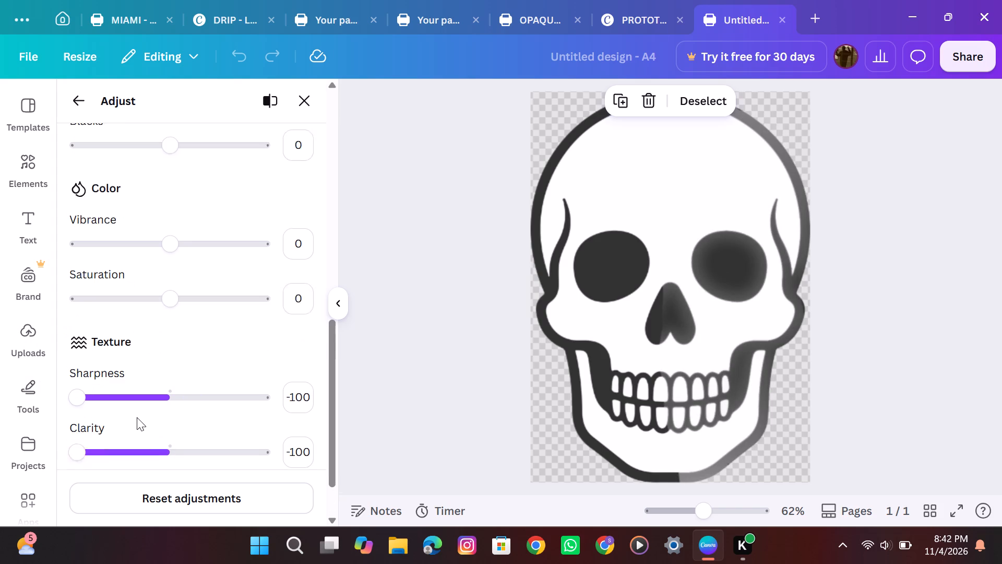
scroll(137, 417, "up", 5)
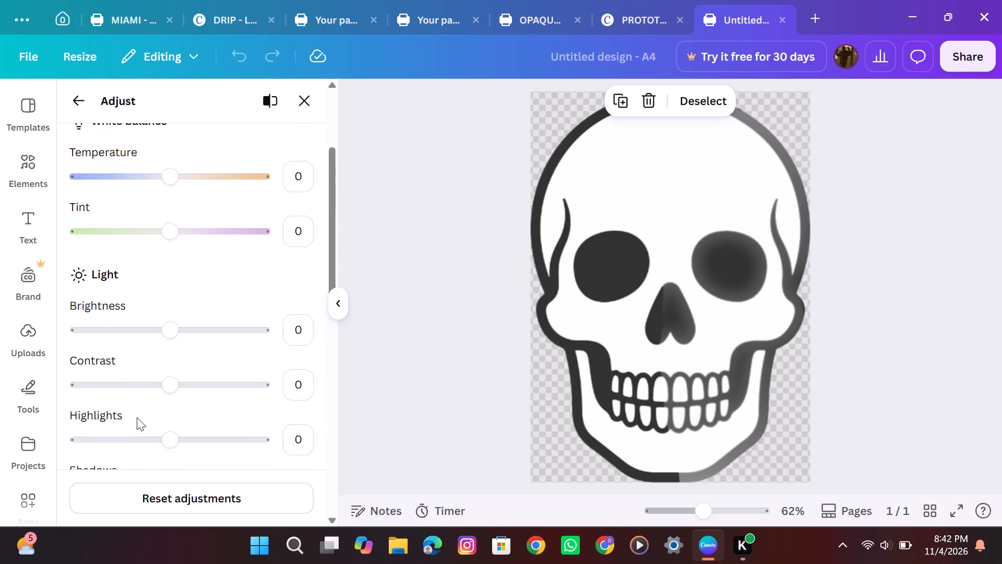
left_click_drag(172, 340, 52, 344)
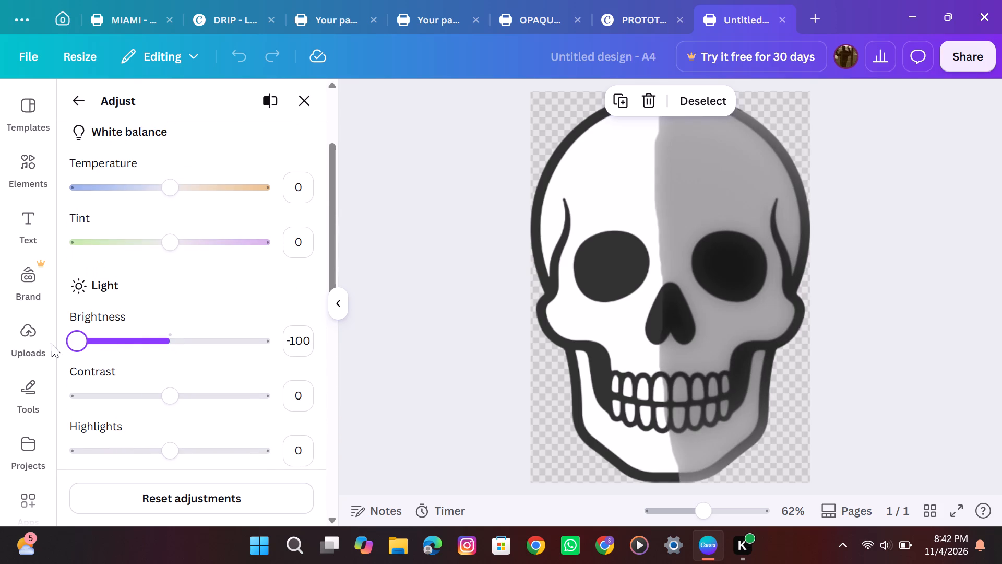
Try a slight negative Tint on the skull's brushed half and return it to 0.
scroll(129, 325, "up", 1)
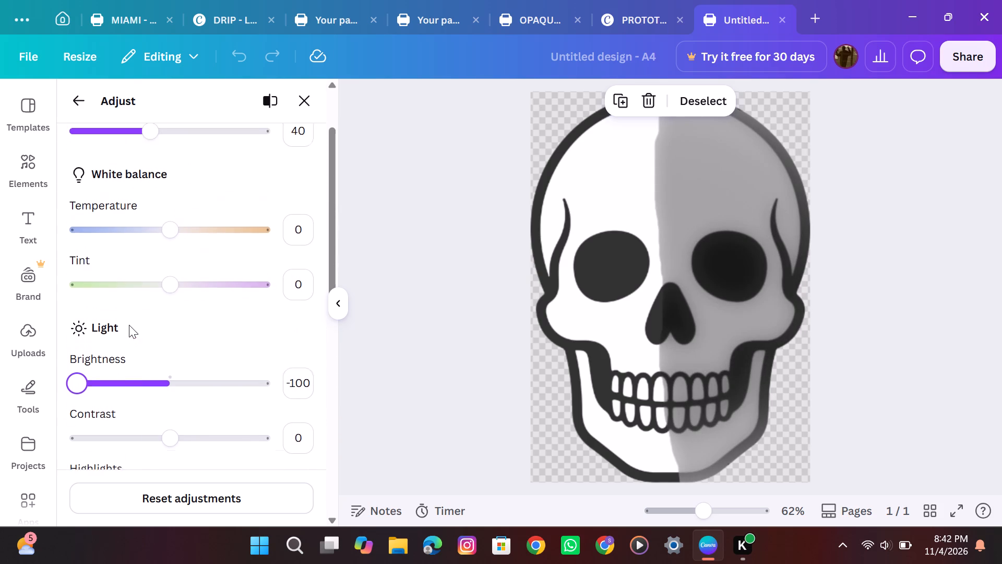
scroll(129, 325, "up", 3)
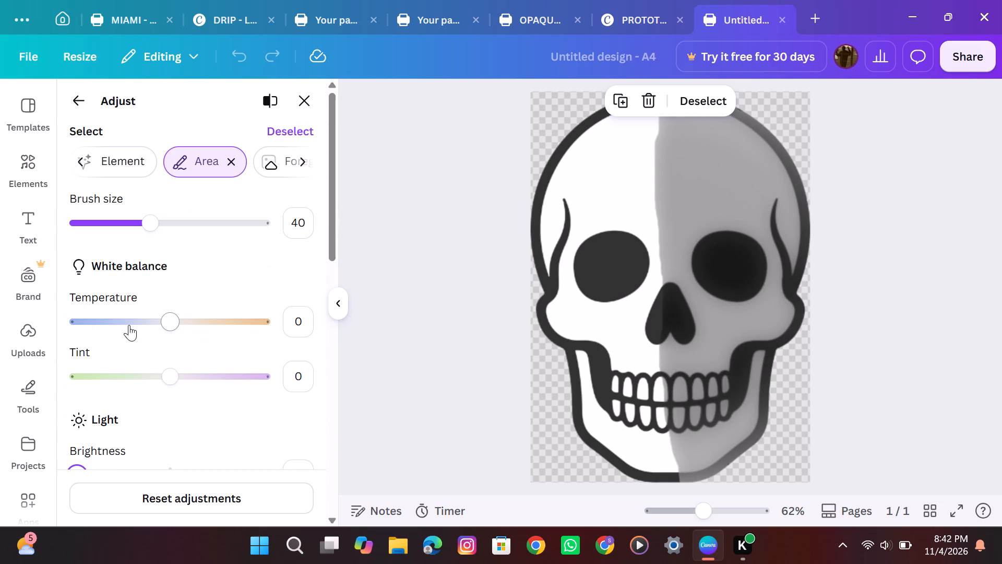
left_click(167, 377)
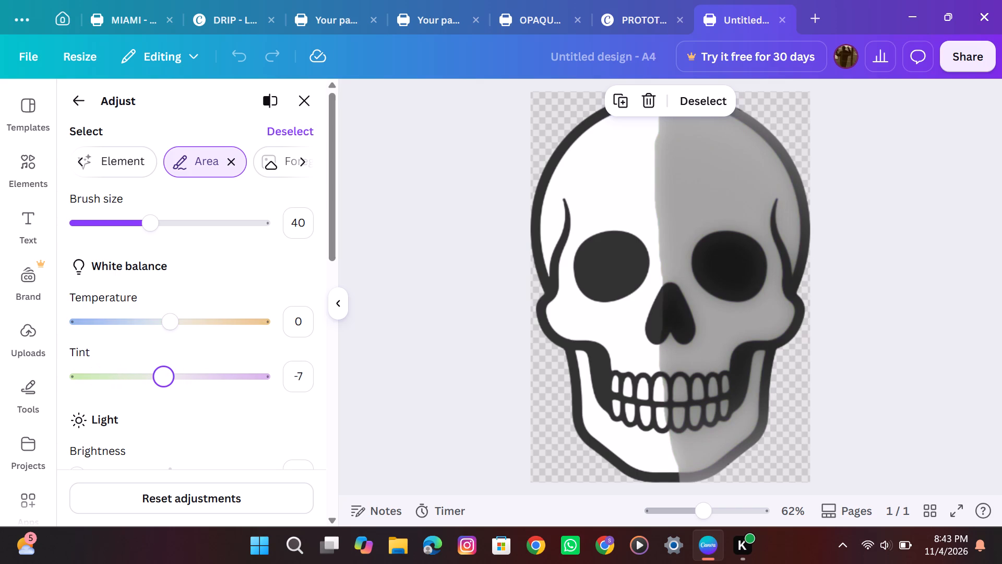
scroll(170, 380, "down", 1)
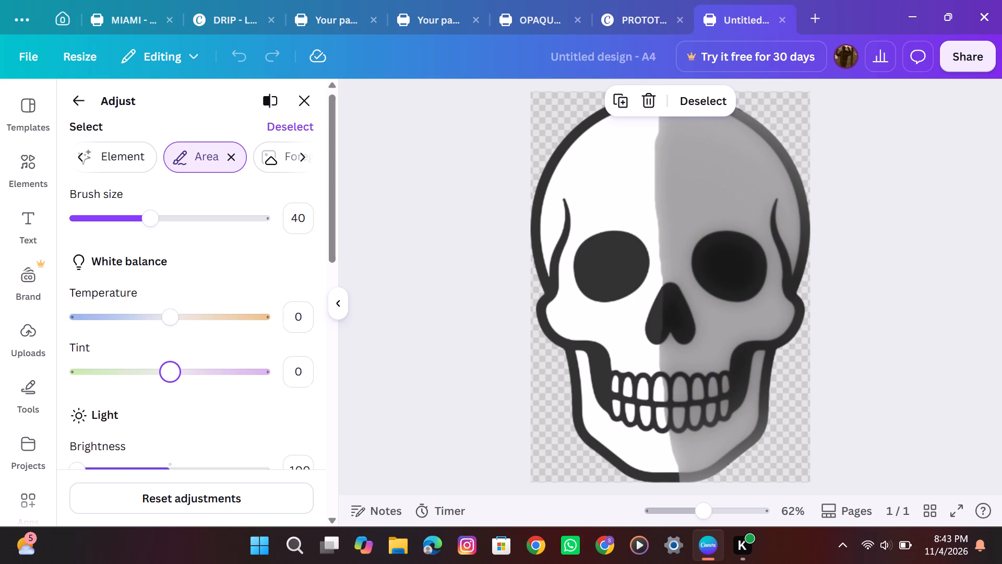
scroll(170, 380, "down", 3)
Switch the adjustment selection to the skull's Foreground and set its Clarity to -60.
scroll(170, 380, "up", 1)
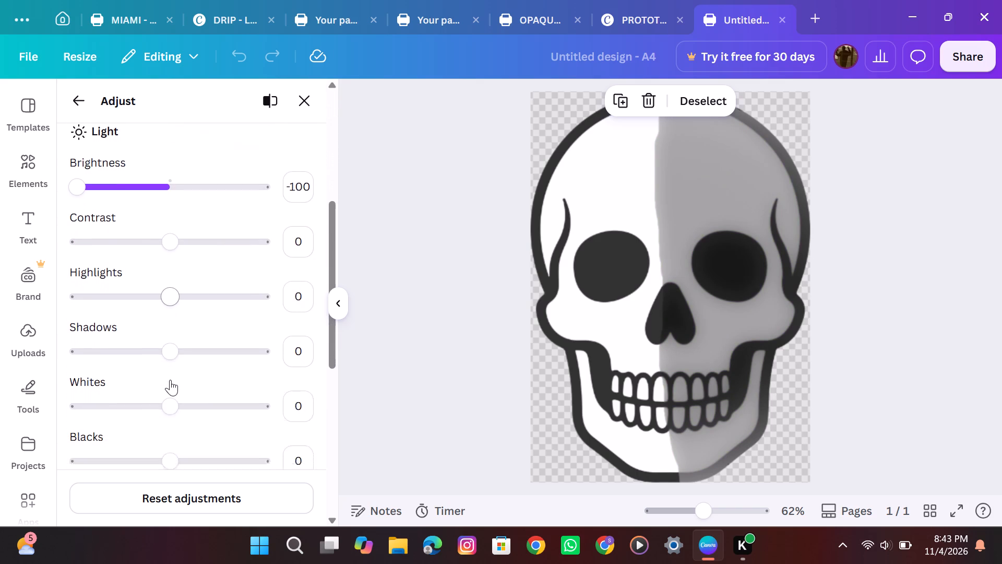
scroll(170, 380, "up", 1)
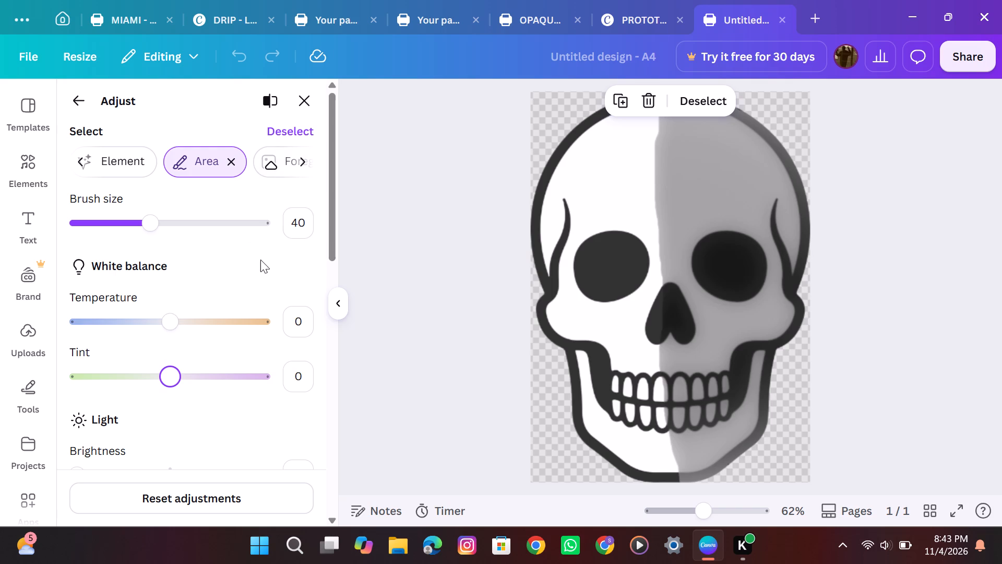
left_click(285, 163)
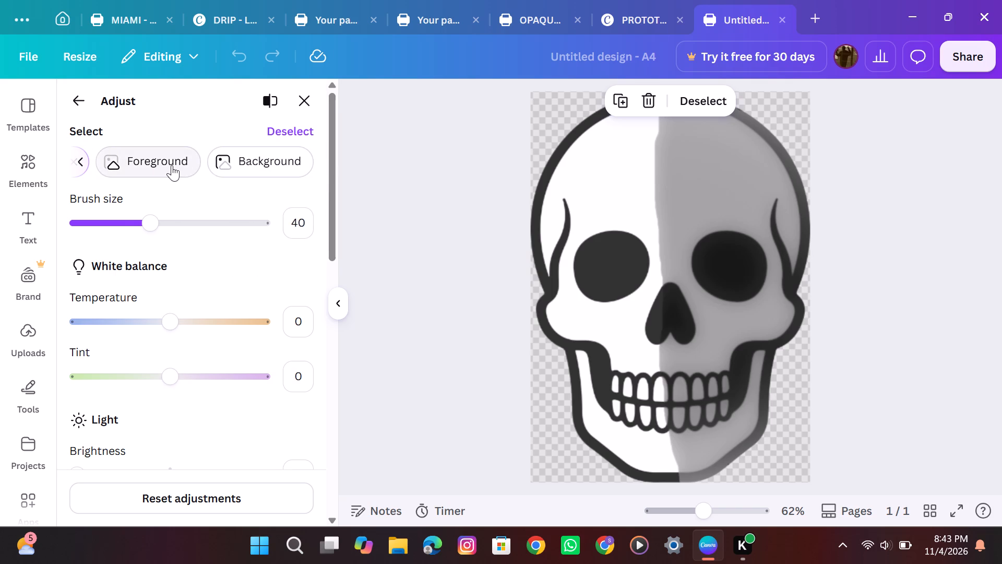
left_click(172, 165)
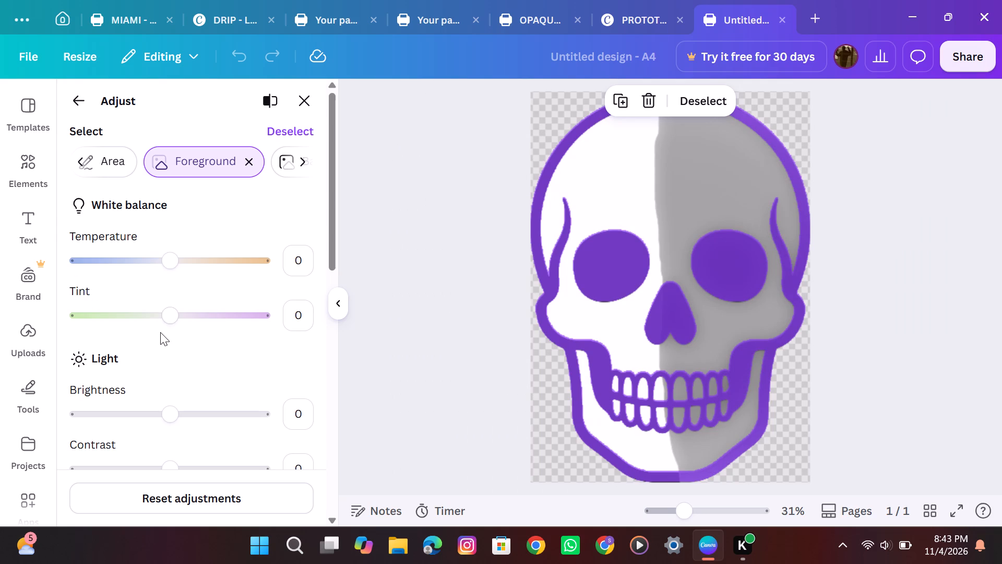
scroll(158, 315, "down", 5)
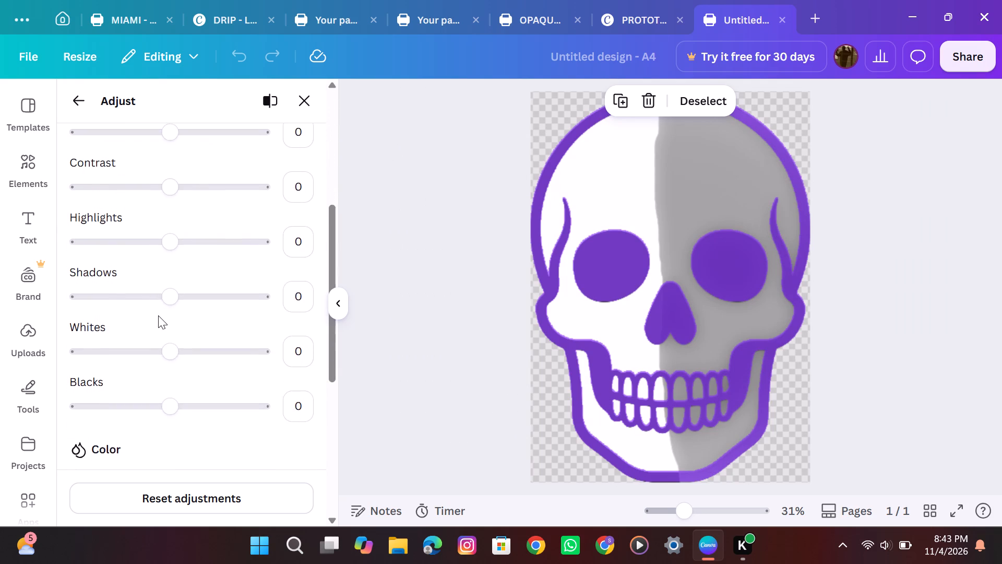
scroll(158, 315, "down", 5)
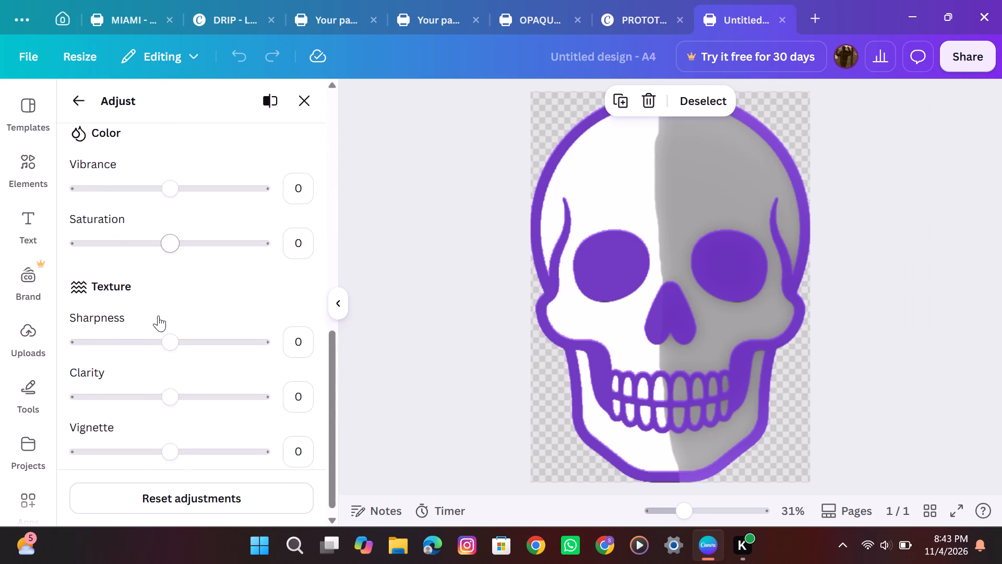
scroll(158, 315, "down", 3)
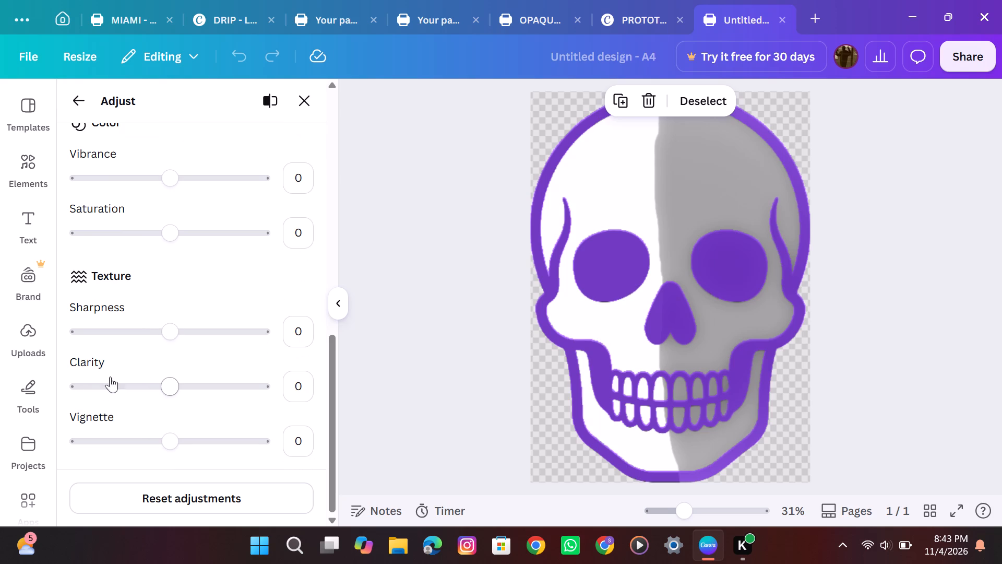
left_click_drag(169, 391, 153, 396)
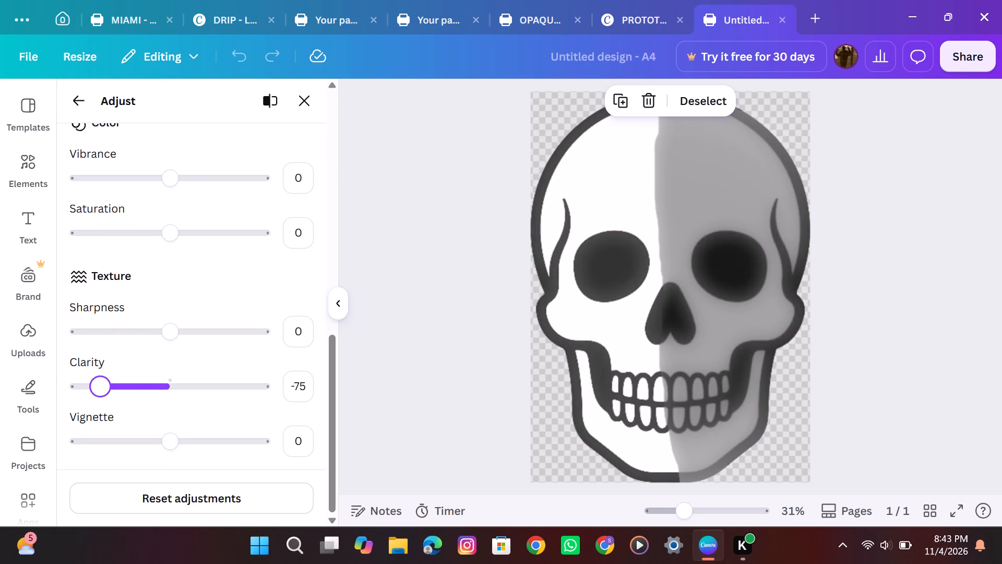
left_click_drag(153, 396, 115, 407)
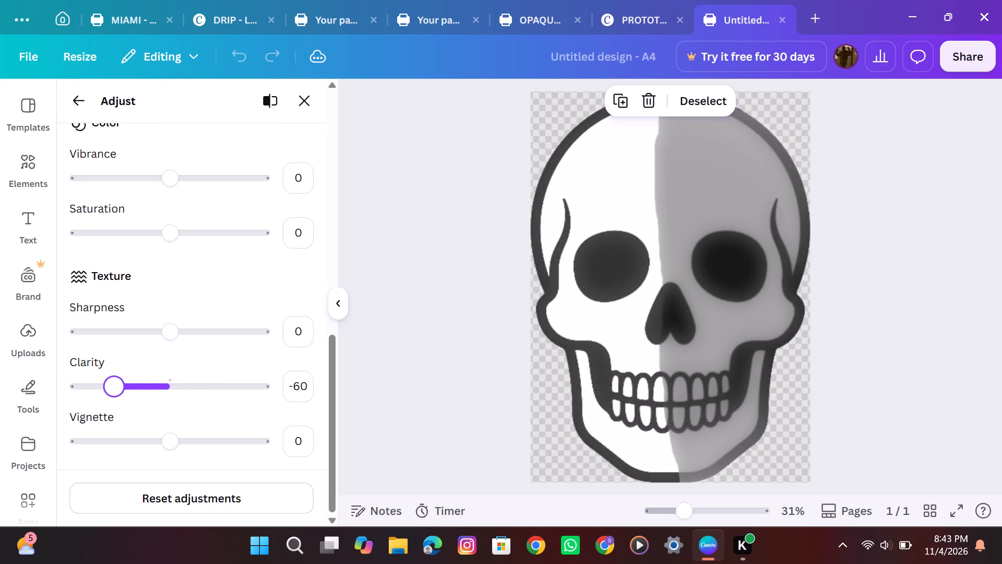
Return the Clarity of the skull's Foreground to 0.
left_click_drag(115, 407, 173, 420)
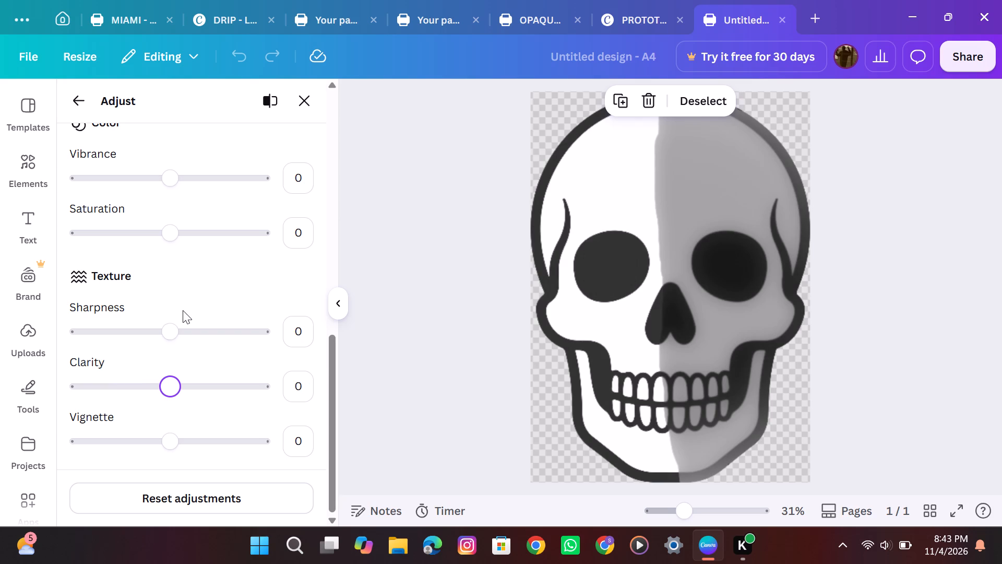
scroll(182, 302, "up", 9)
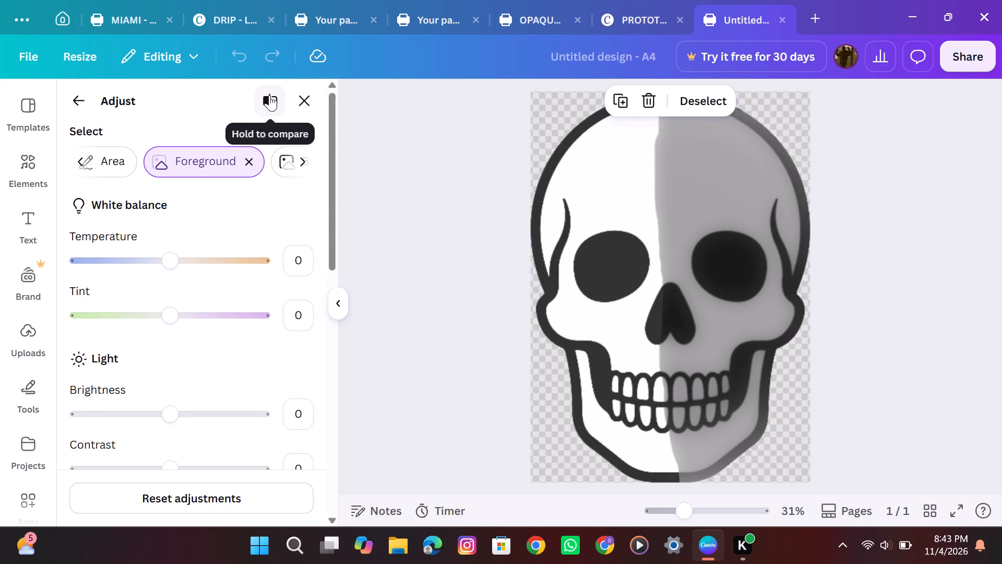
Compare the adjusted skull with its original appearance.
double_click(270, 95)
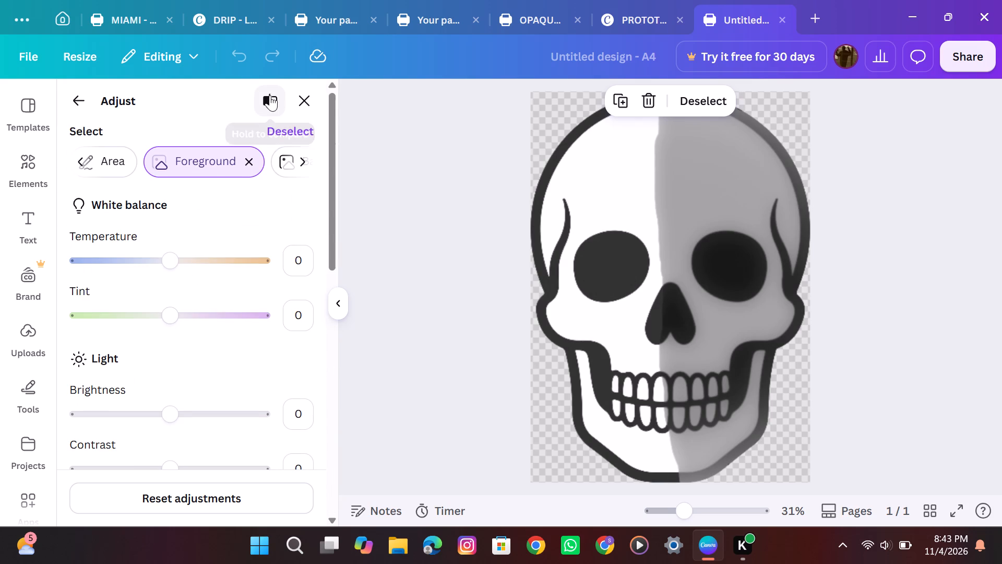
left_click(270, 95)
left_click(270, 95)
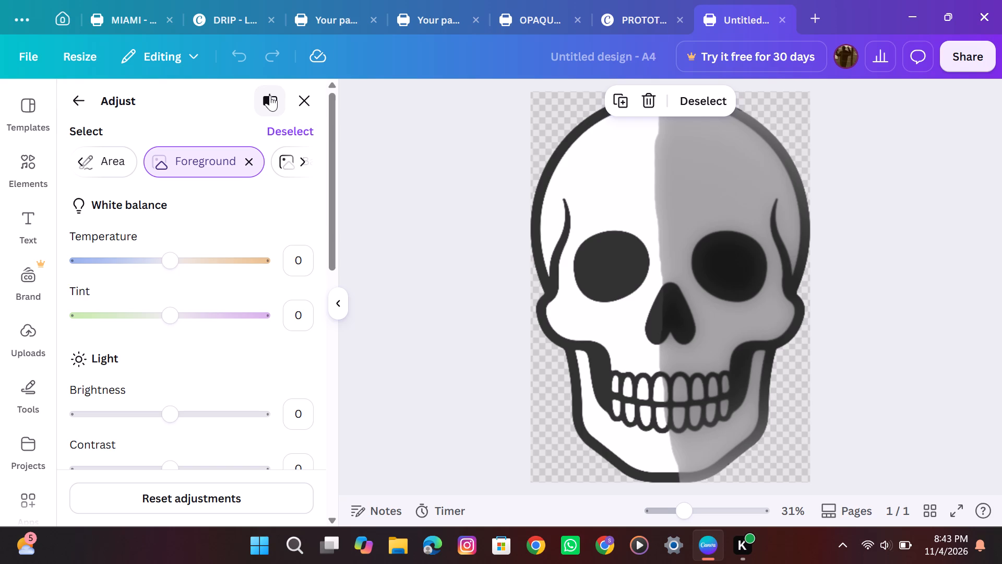
Switch the adjustments to the whole skull image, apply Auto-adjust, and set its Intensity to -1 after trying lower values.
left_click(305, 159)
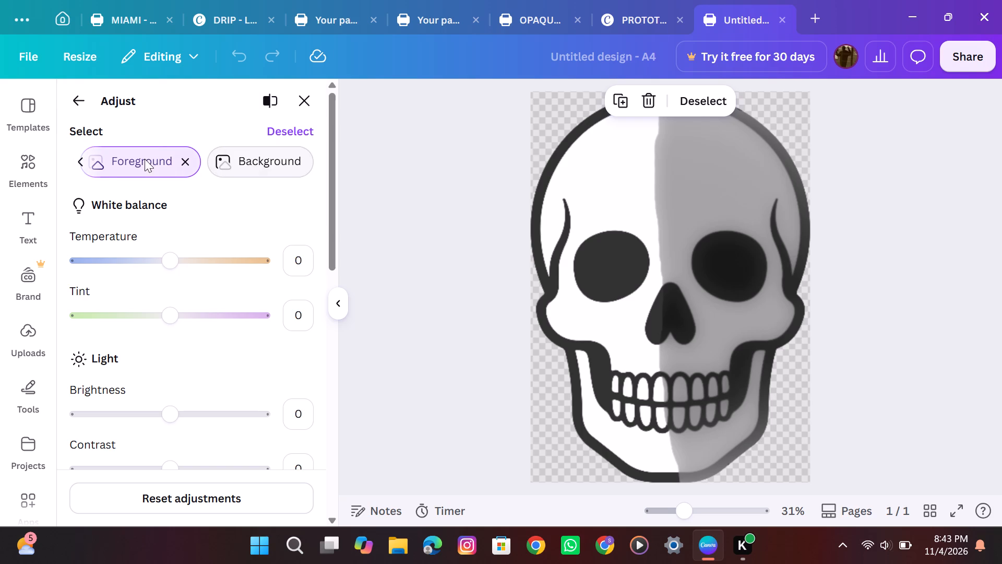
left_click(81, 163)
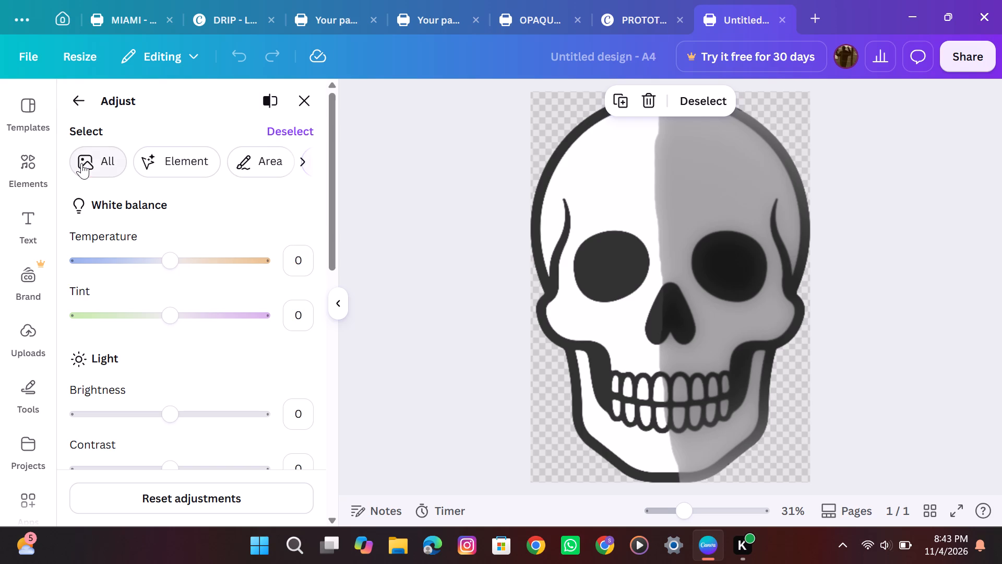
left_click(81, 163)
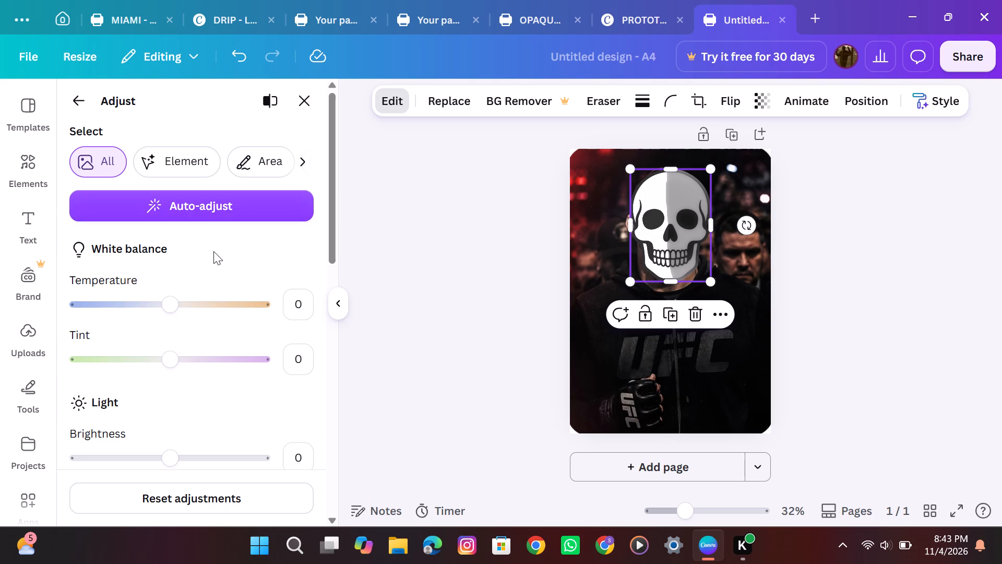
left_click(203, 213)
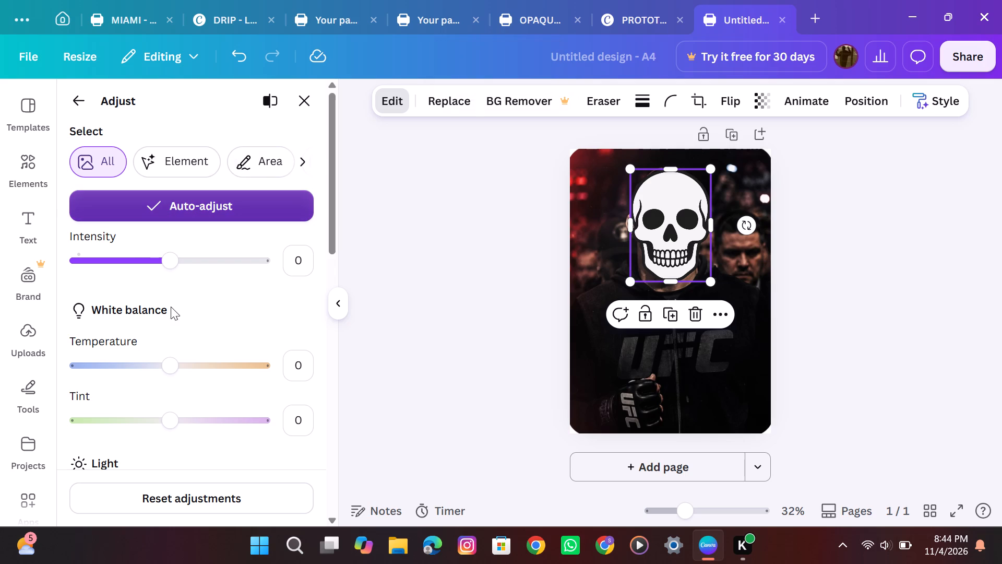
left_click_drag(172, 273, 100, 275)
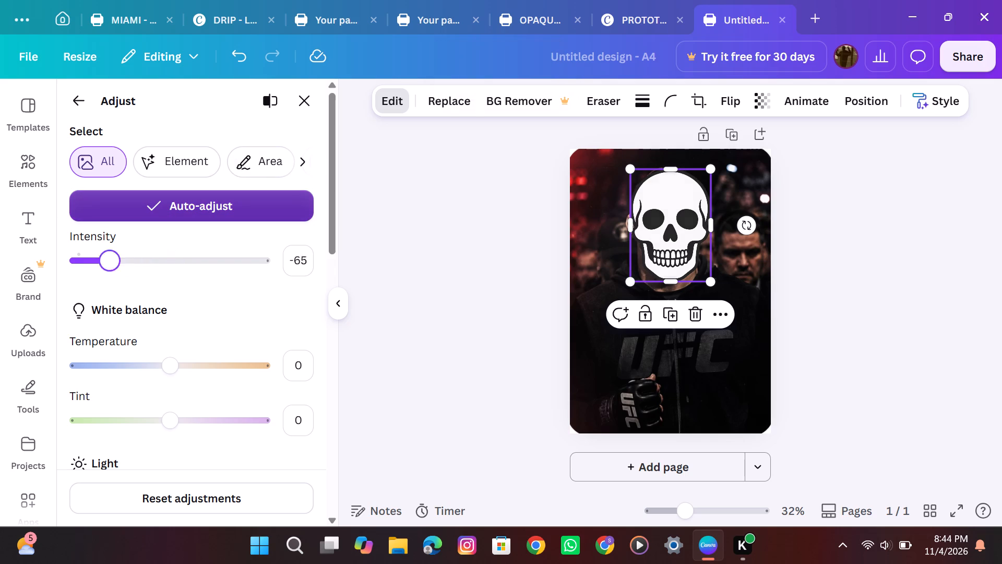
left_click_drag(100, 275, 53, 275)
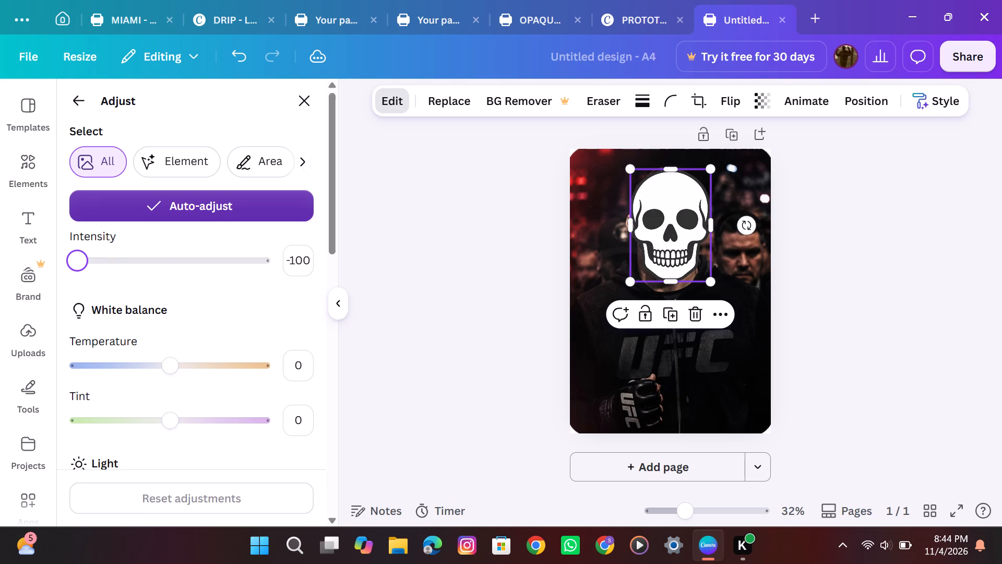
left_click_drag(79, 260, 152, 267)
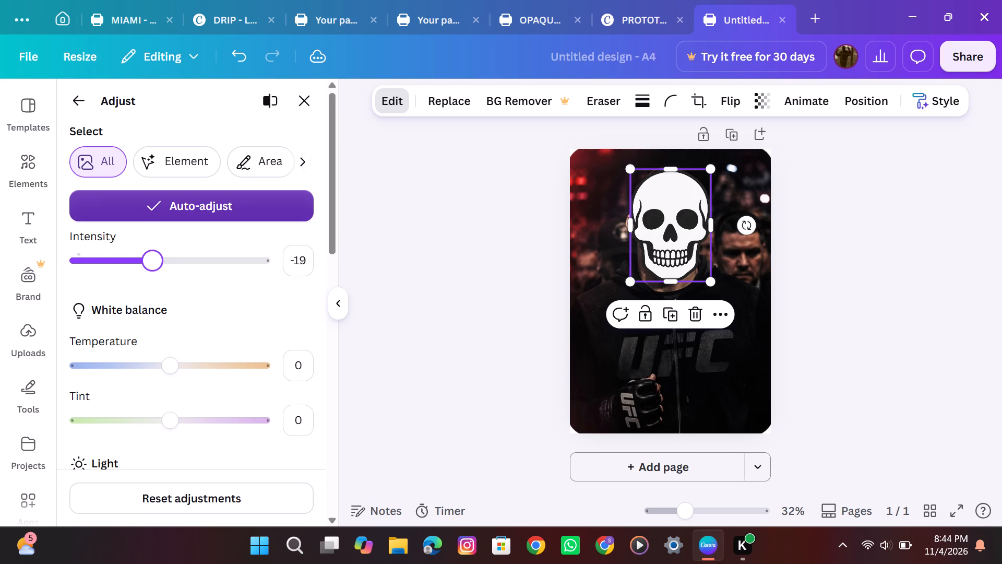
left_click_drag(152, 267, 170, 269)
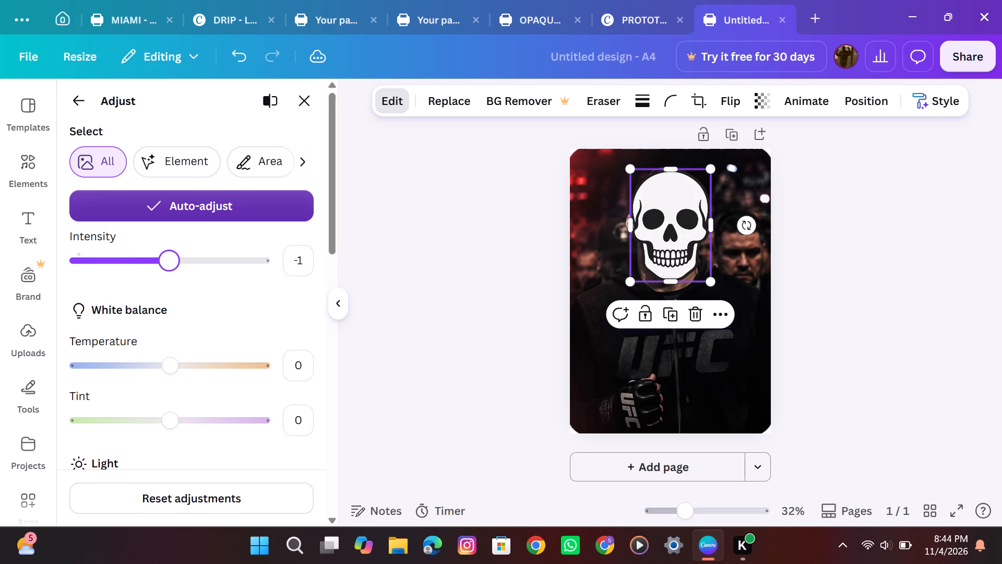
left_click(683, 228)
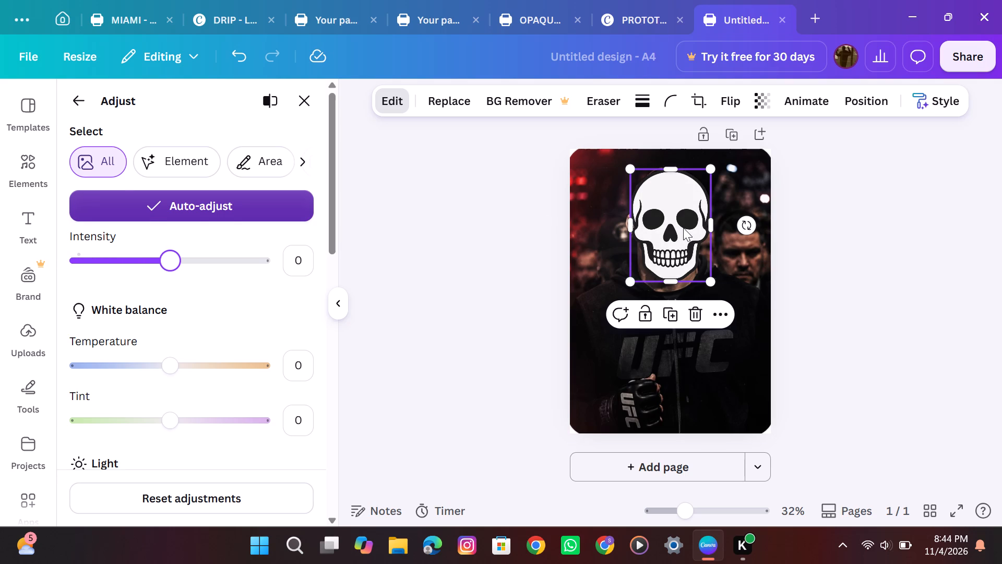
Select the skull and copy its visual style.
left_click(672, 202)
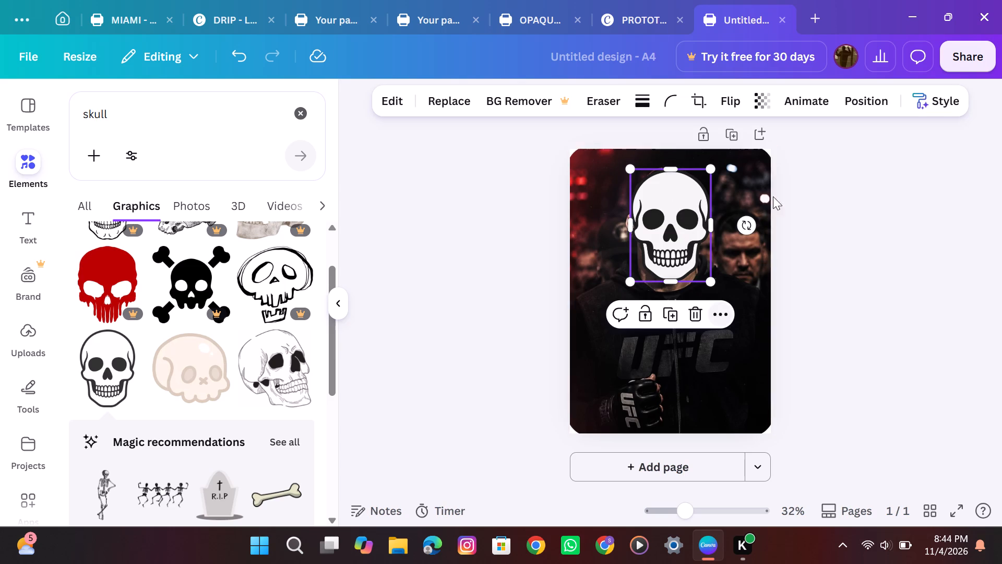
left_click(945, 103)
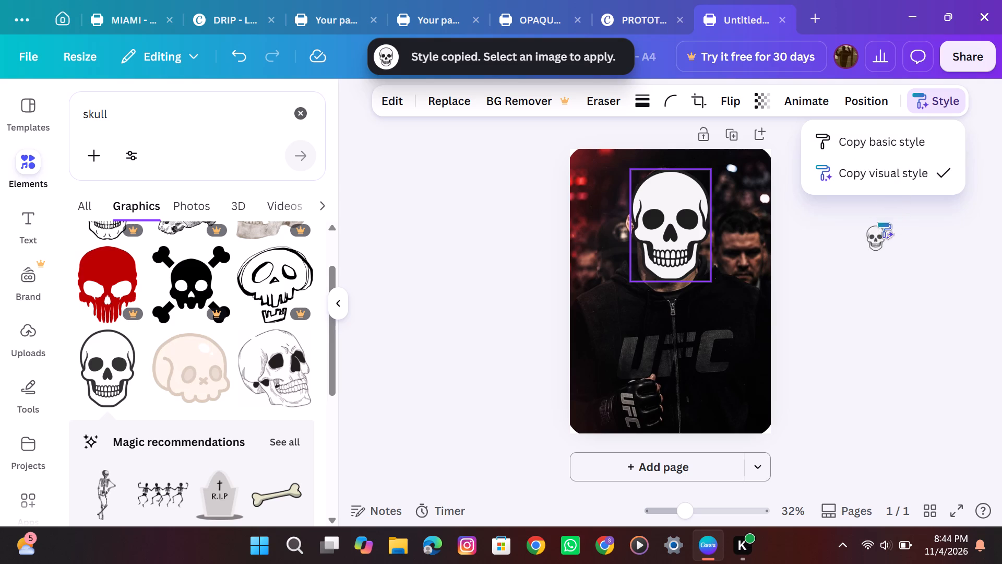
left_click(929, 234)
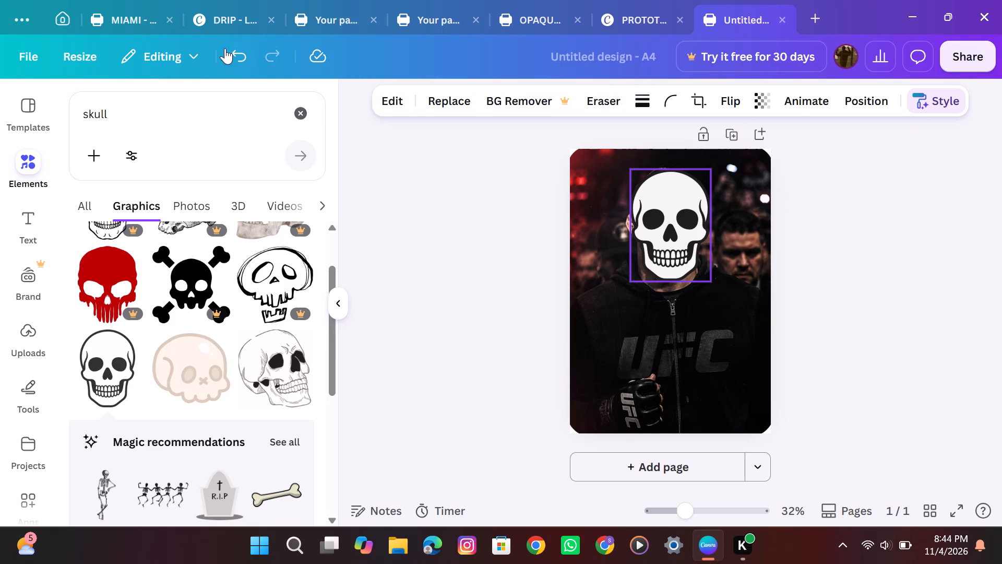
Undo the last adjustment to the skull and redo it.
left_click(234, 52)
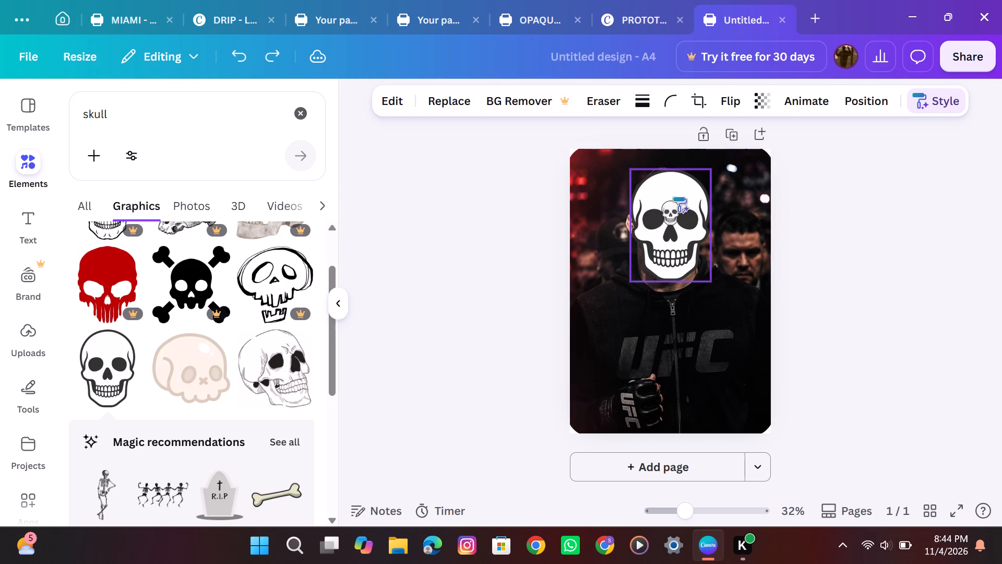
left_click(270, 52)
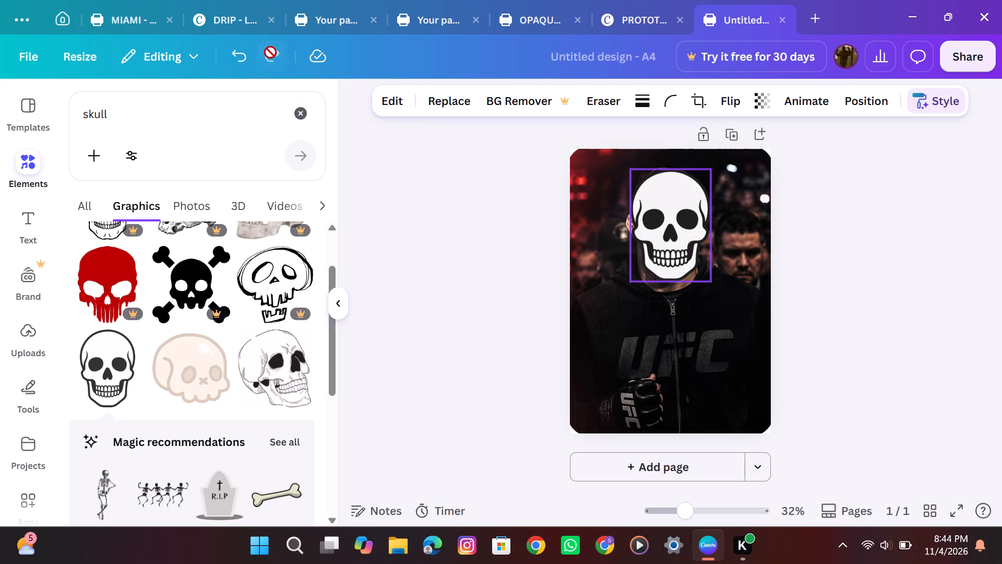
Change the copied style from the skull's visual style to its basic style.
left_click(943, 105)
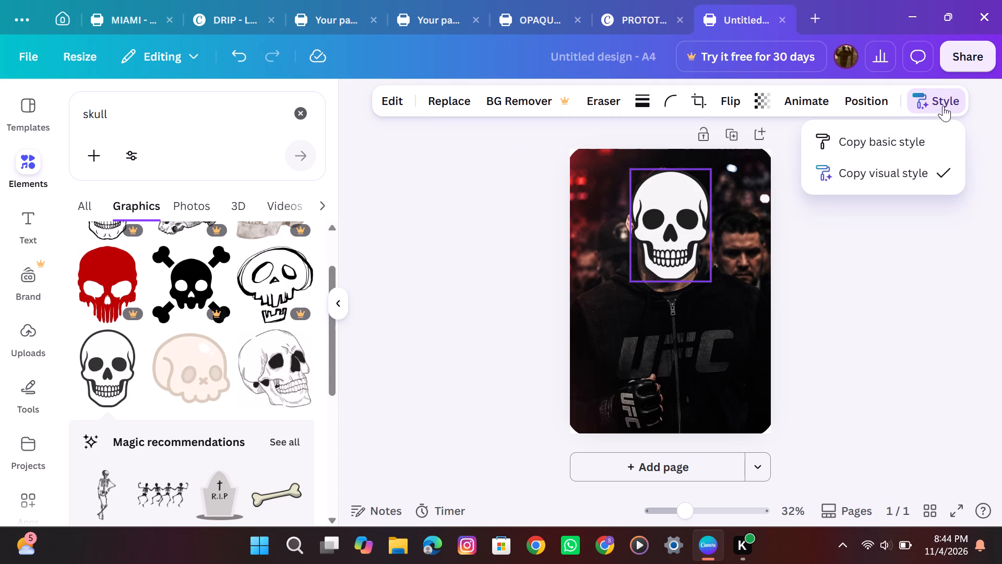
left_click(933, 107)
left_click(933, 107)
left_click(924, 166)
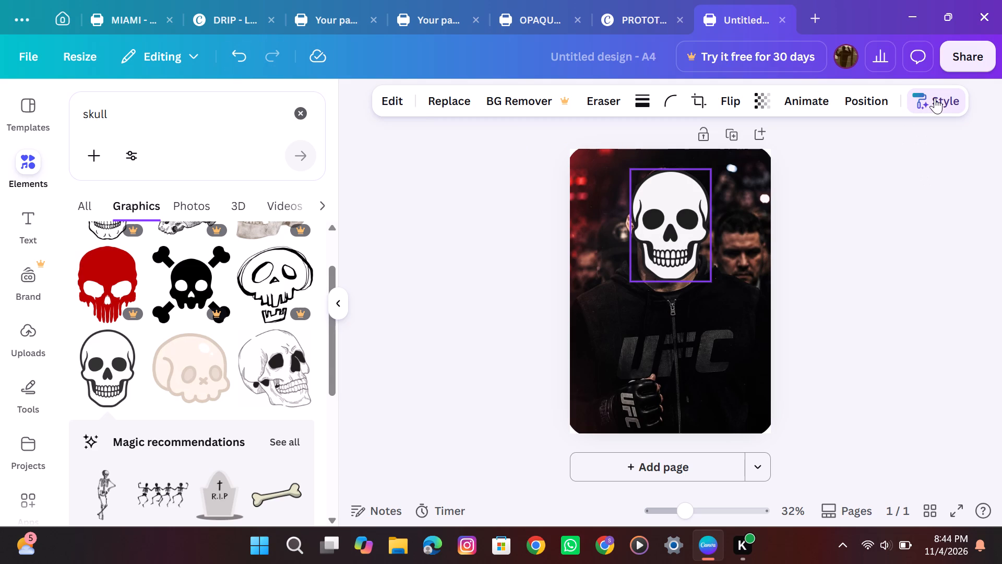
left_click(935, 98)
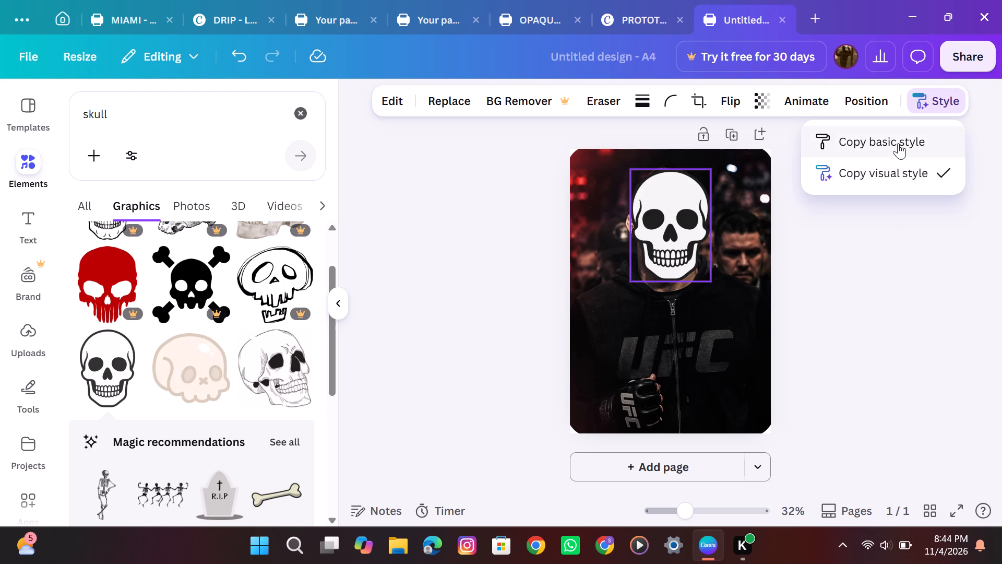
left_click(898, 143)
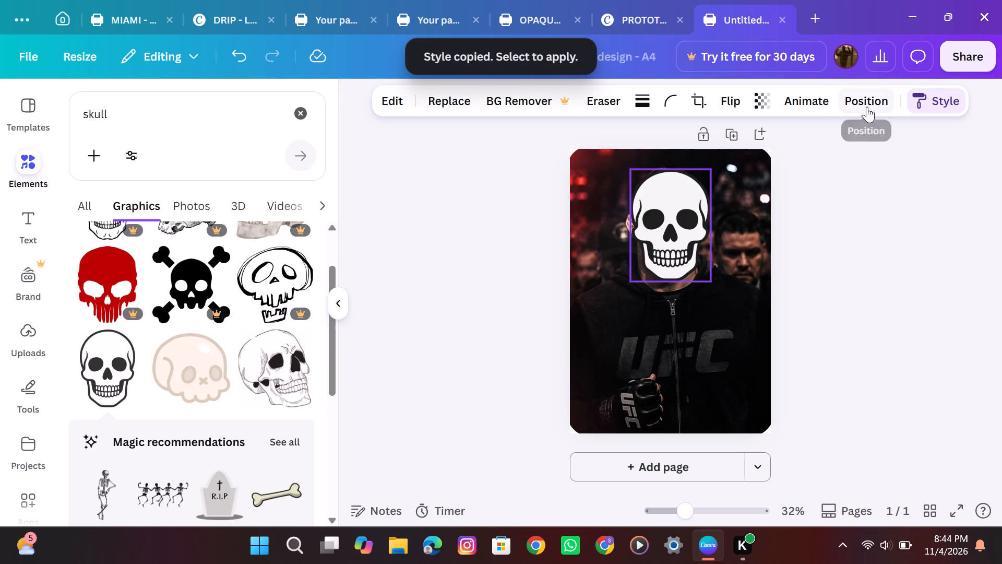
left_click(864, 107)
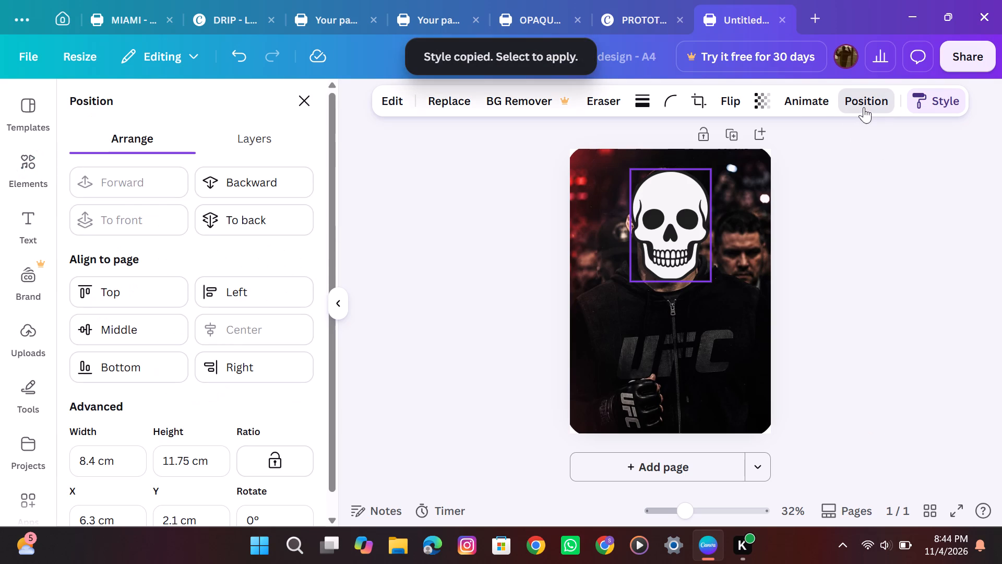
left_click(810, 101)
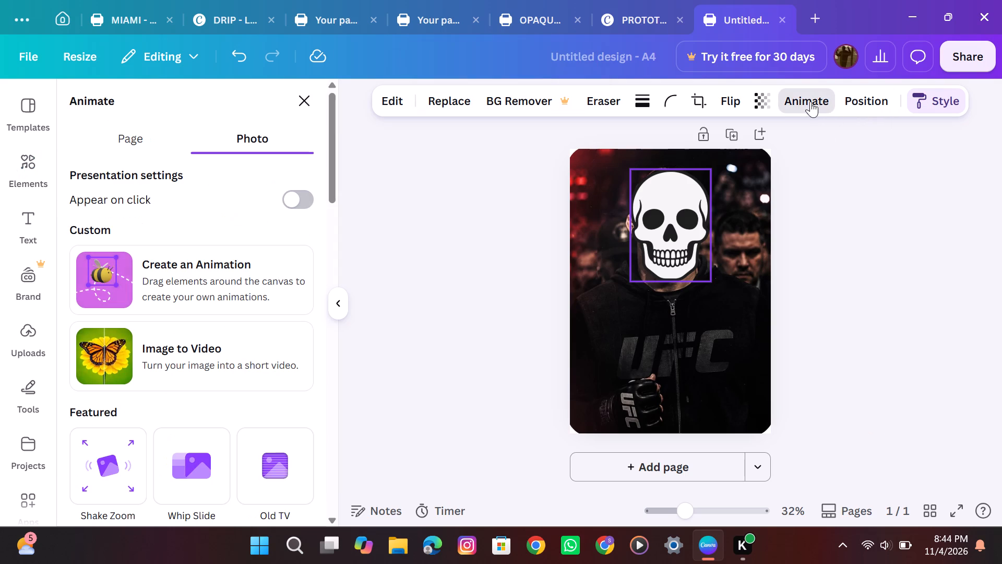
Apply the skull's copied basic style to the UFC fighter photo.
double_click(933, 107)
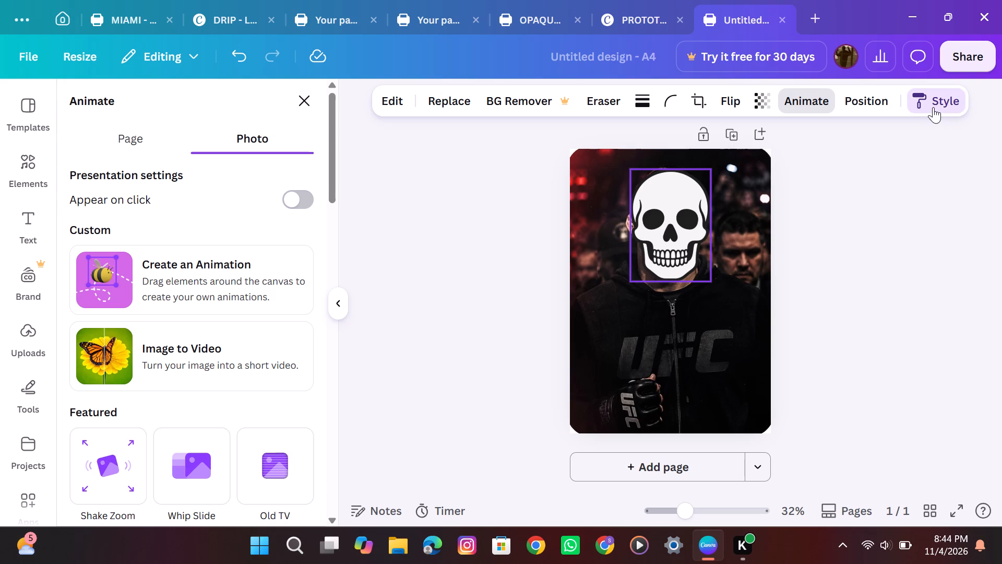
left_click(933, 107)
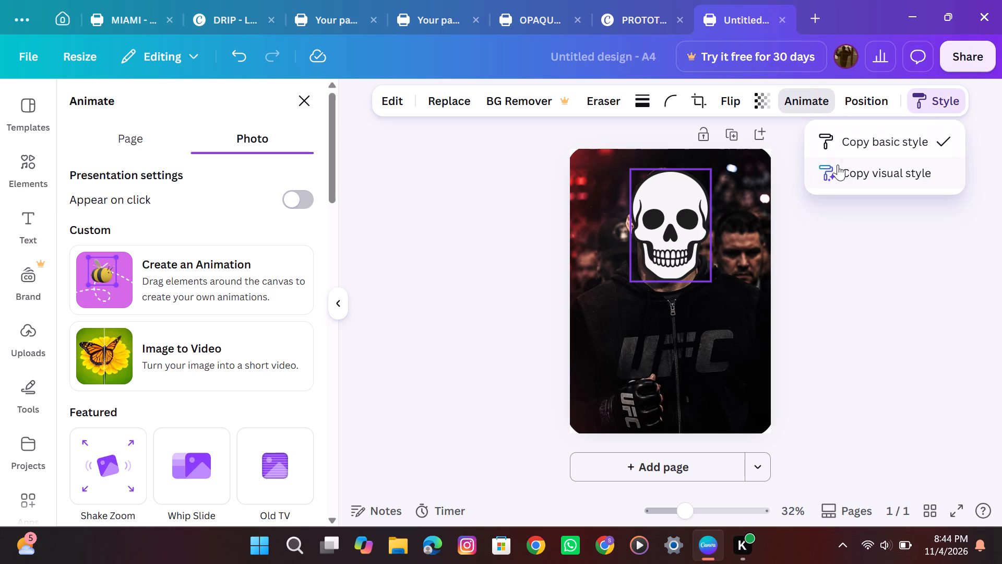
left_click(798, 140)
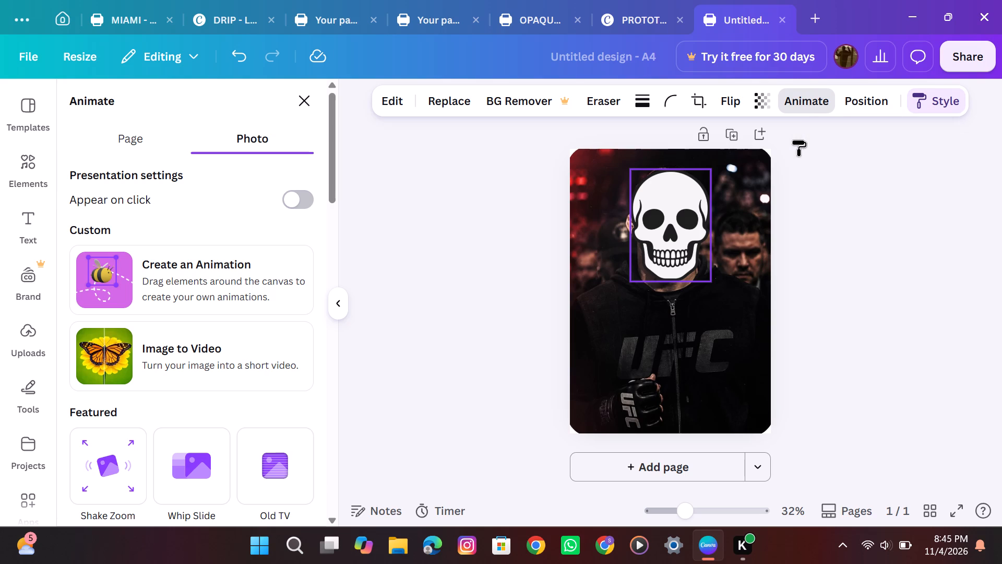
left_click(721, 310)
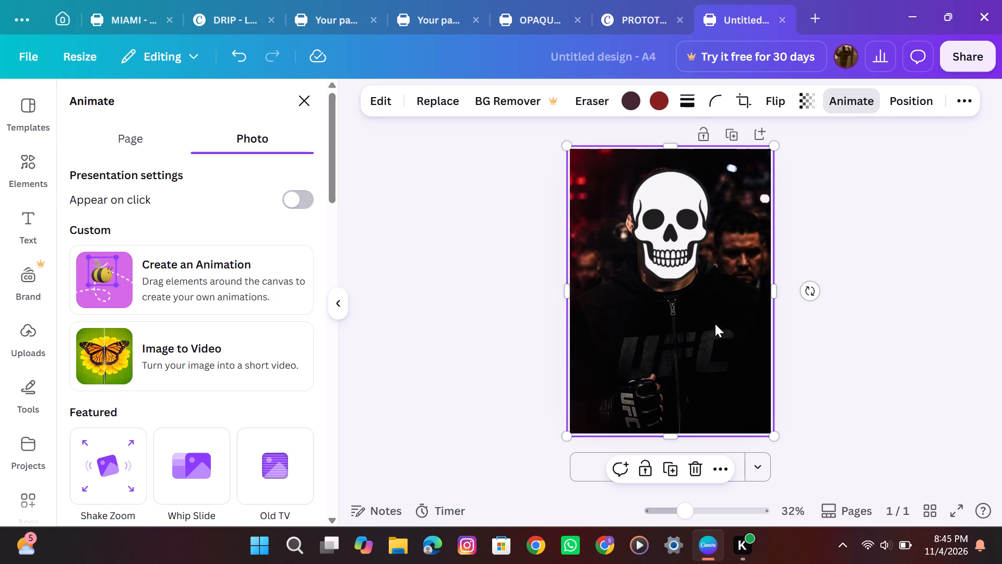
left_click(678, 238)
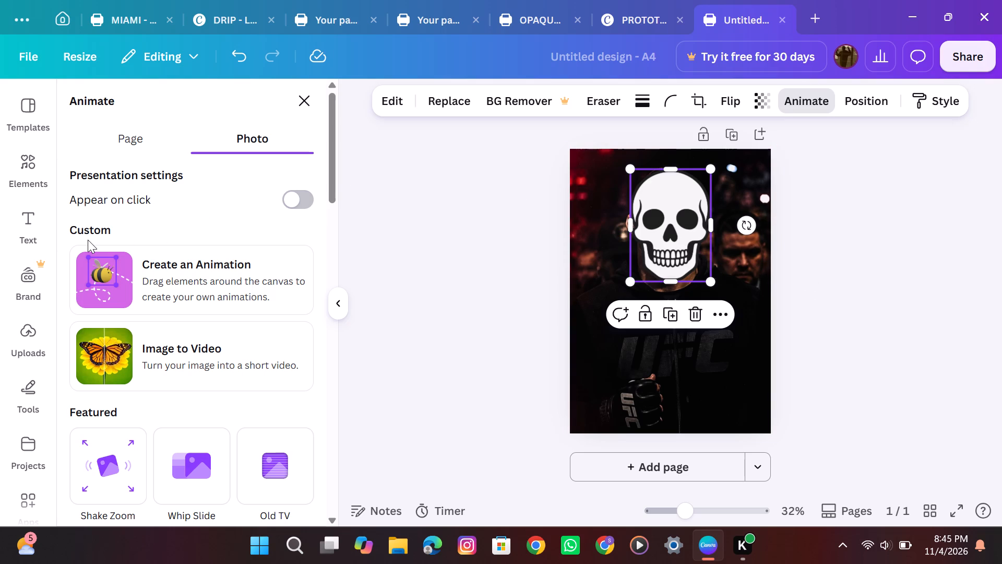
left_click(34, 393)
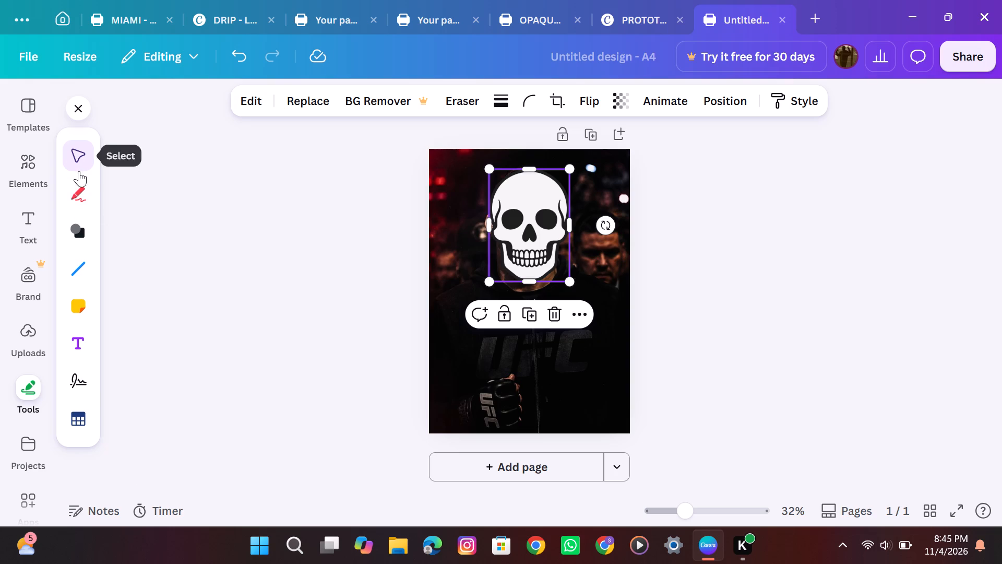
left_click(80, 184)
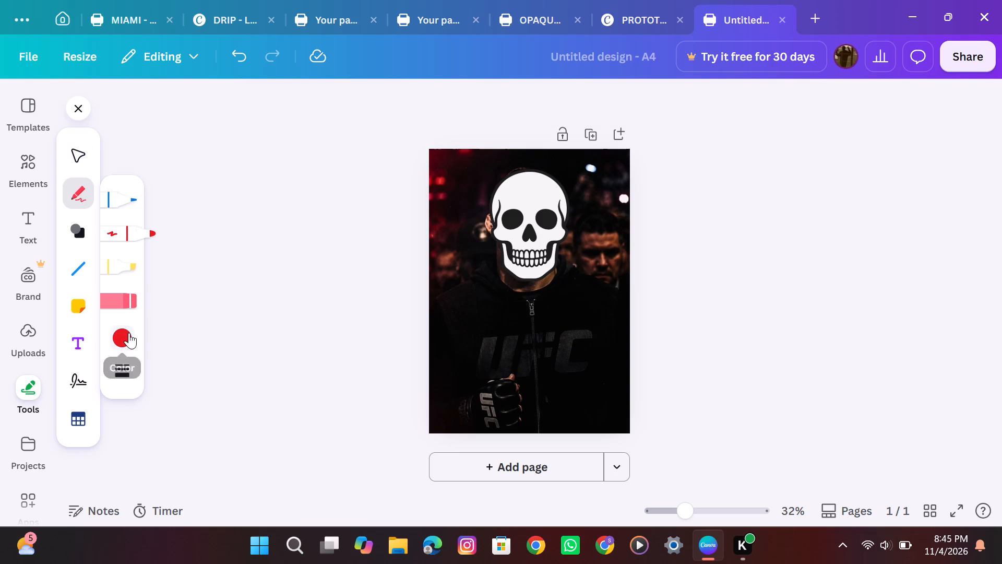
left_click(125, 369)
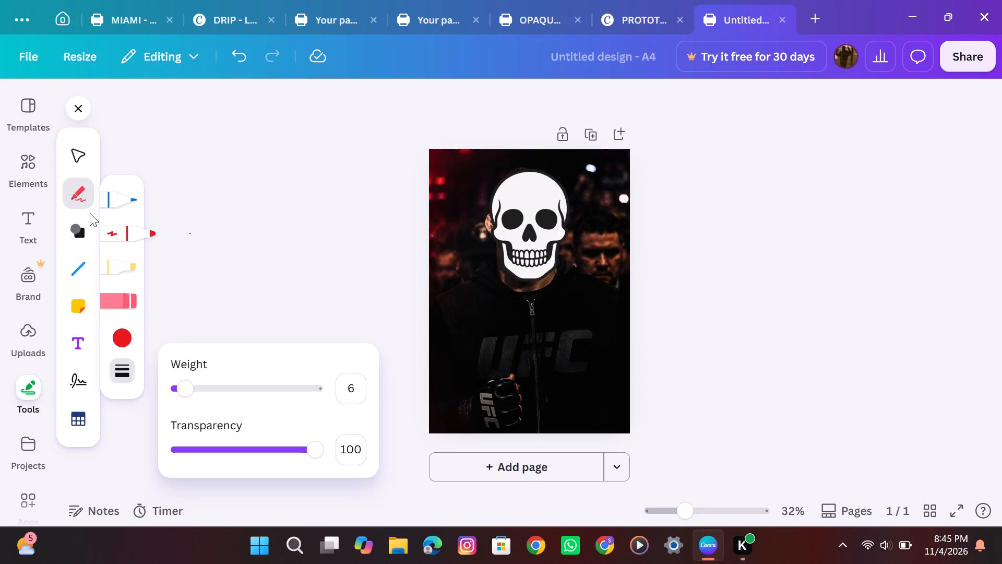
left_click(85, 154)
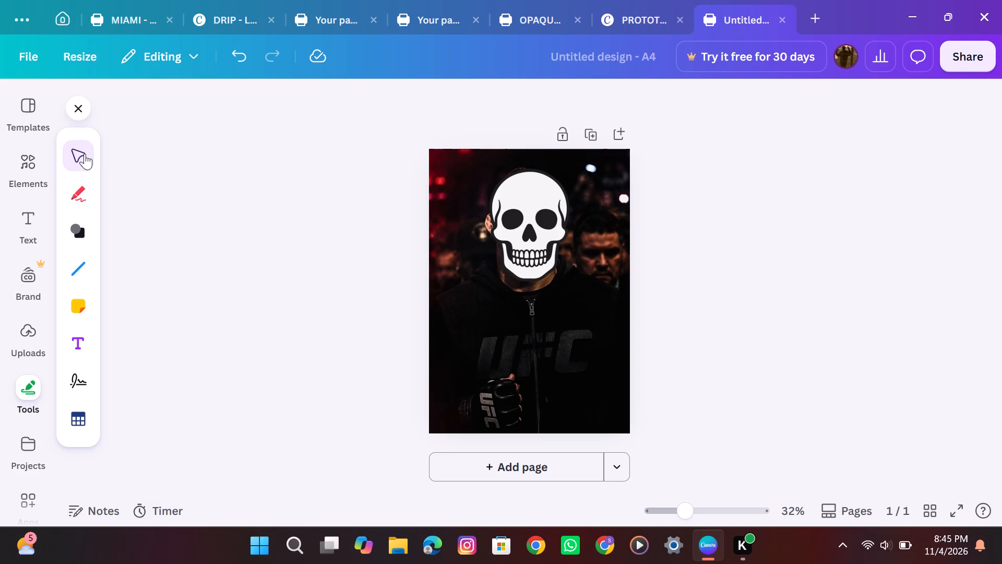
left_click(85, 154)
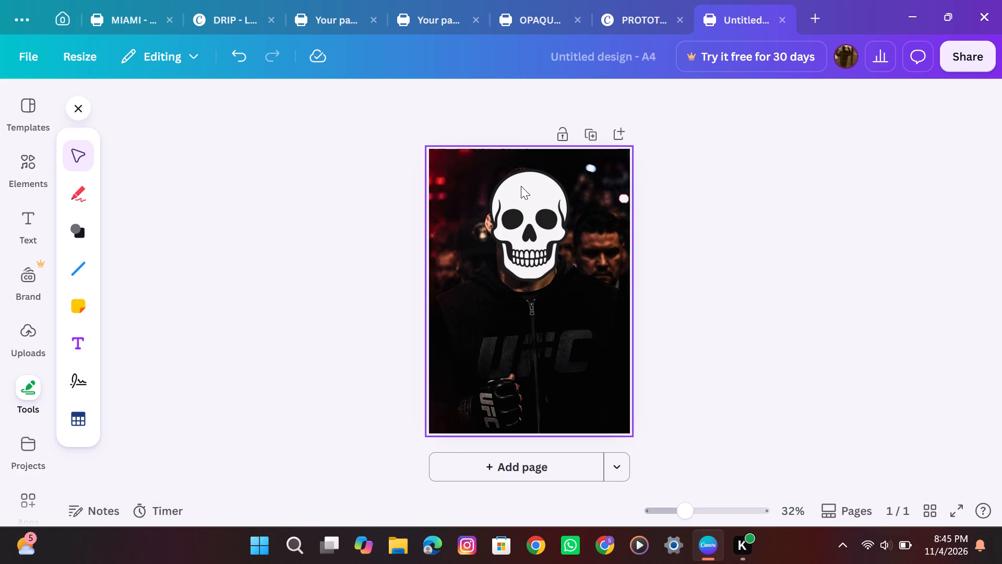
Select the skull, browse the Canva apps on offer, and return to the drawing tools.
left_click(521, 186)
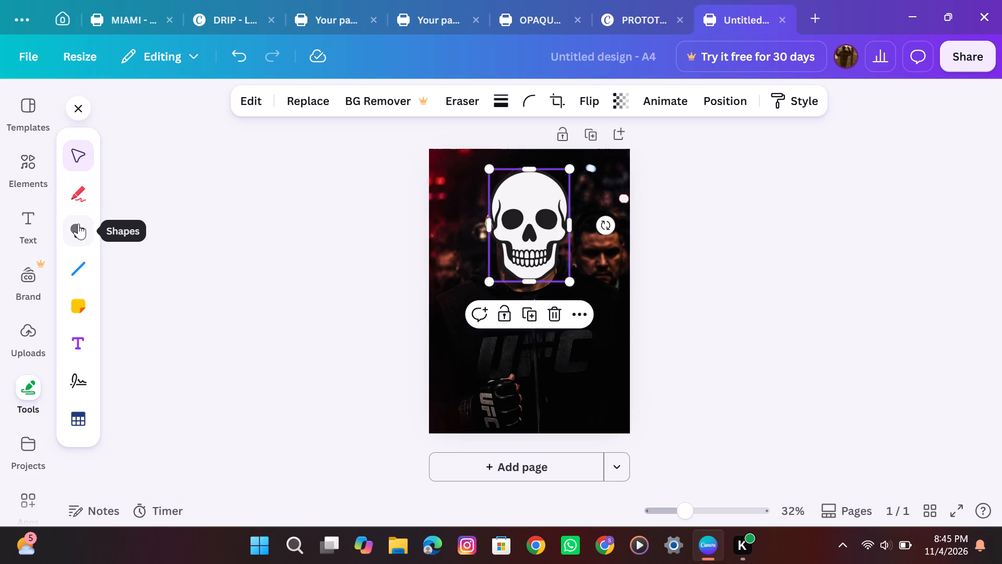
scroll(22, 421, "down", 1)
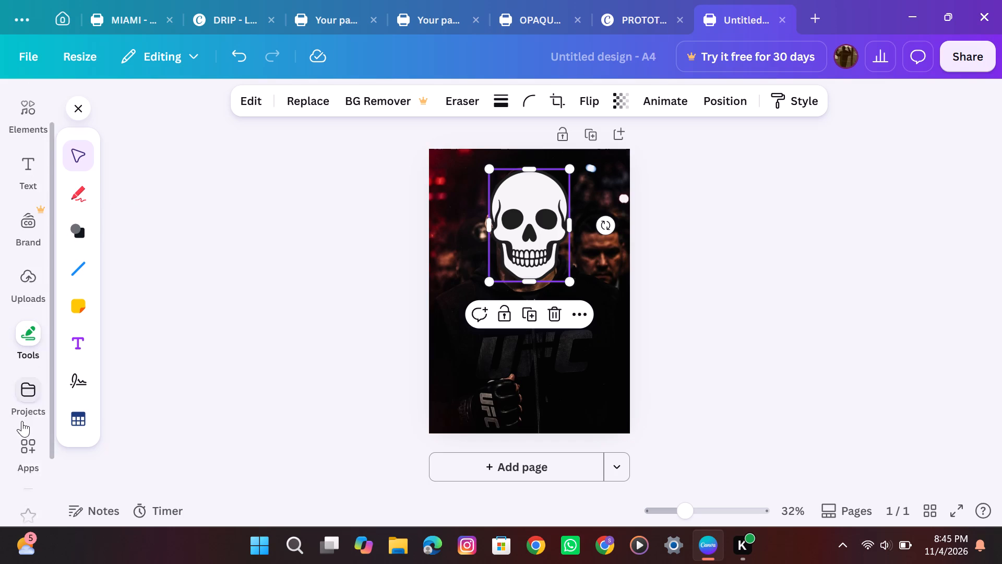
scroll(22, 421, "down", 1)
left_click(30, 399)
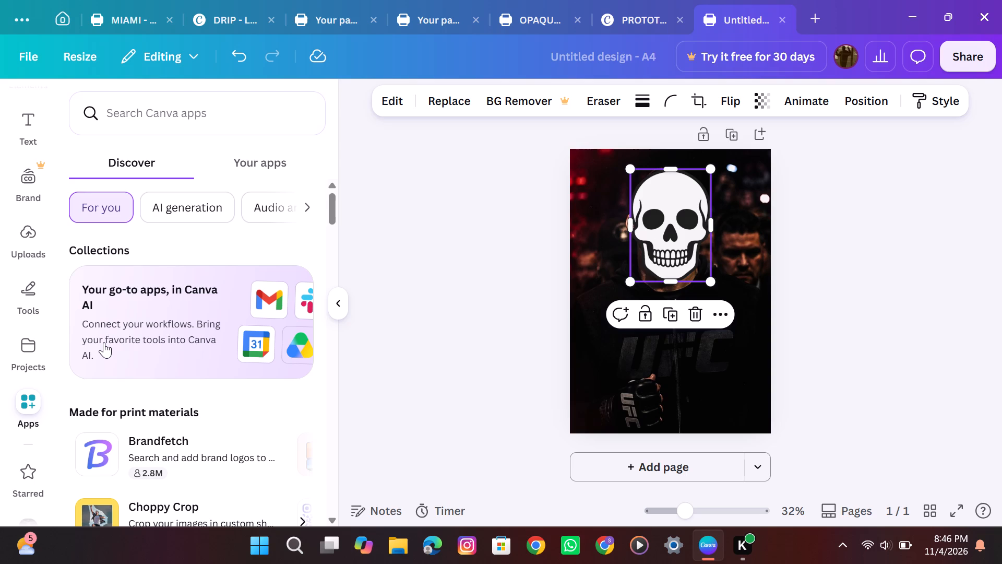
scroll(104, 342, "down", 4)
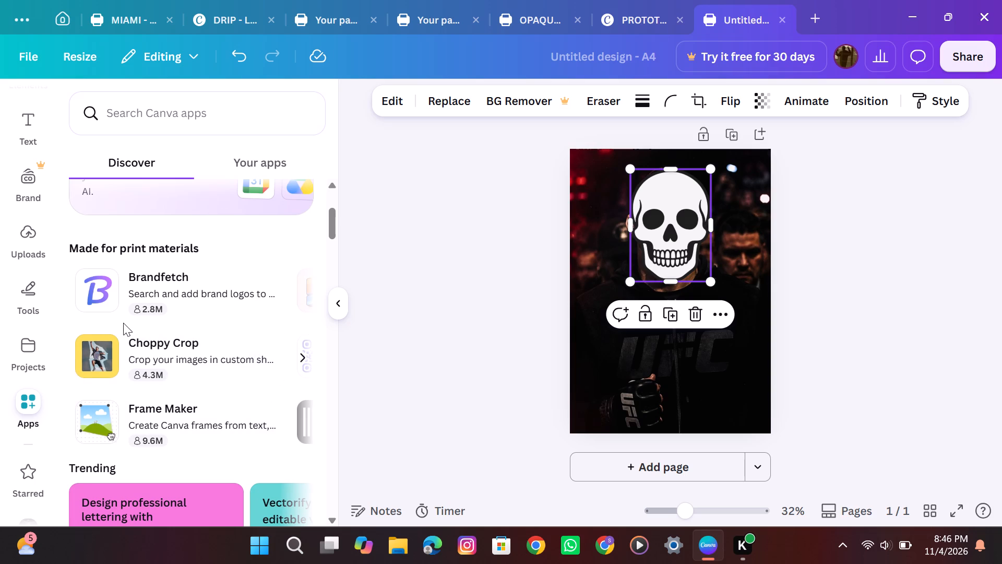
scroll(123, 323, "up", 4)
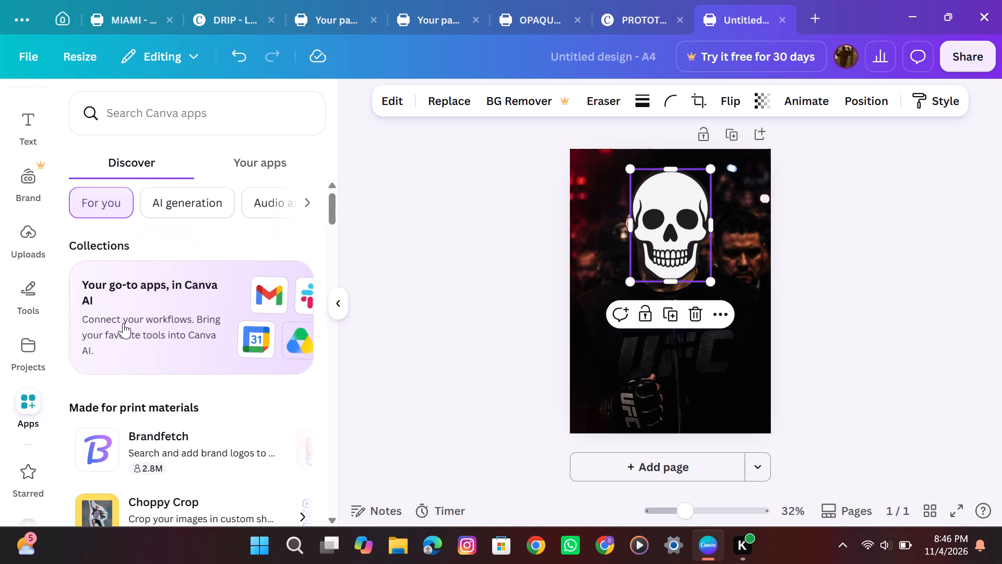
scroll(123, 323, "up", 1)
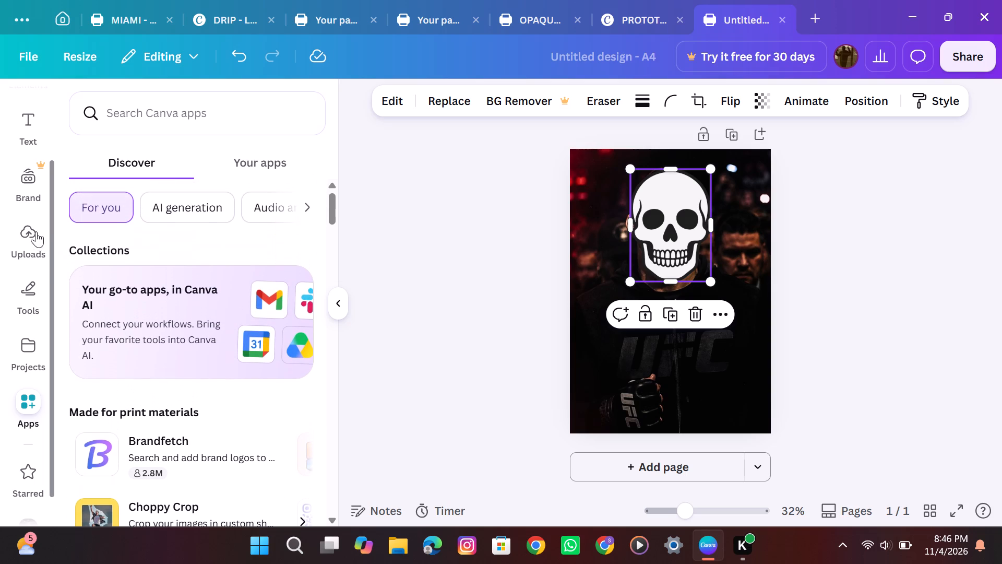
left_click(28, 294)
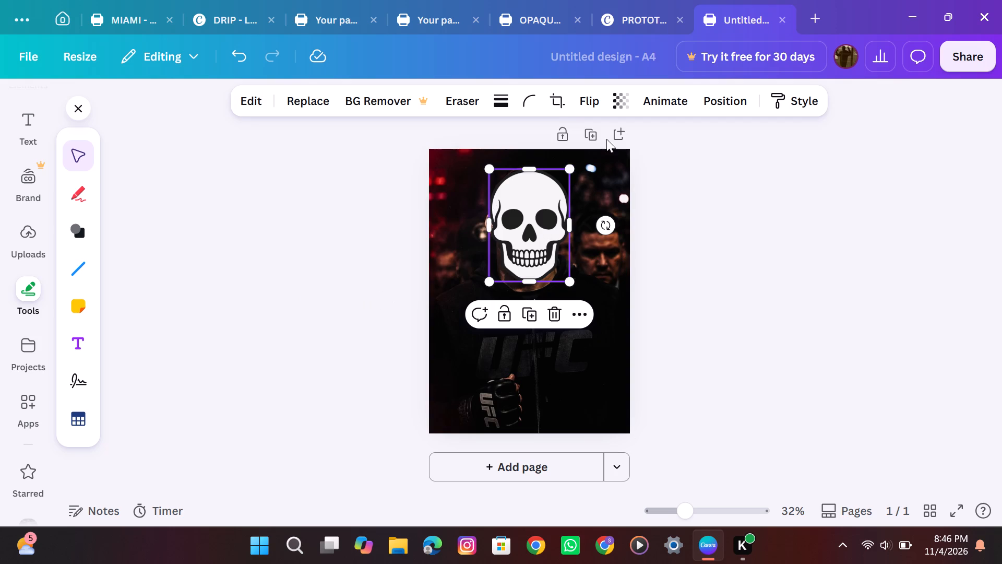
Crop the skull vertically near its middle so it covers only one half of the fighter's face.
left_click_drag(568, 222, 565, 223)
left_click_drag(565, 223, 539, 236)
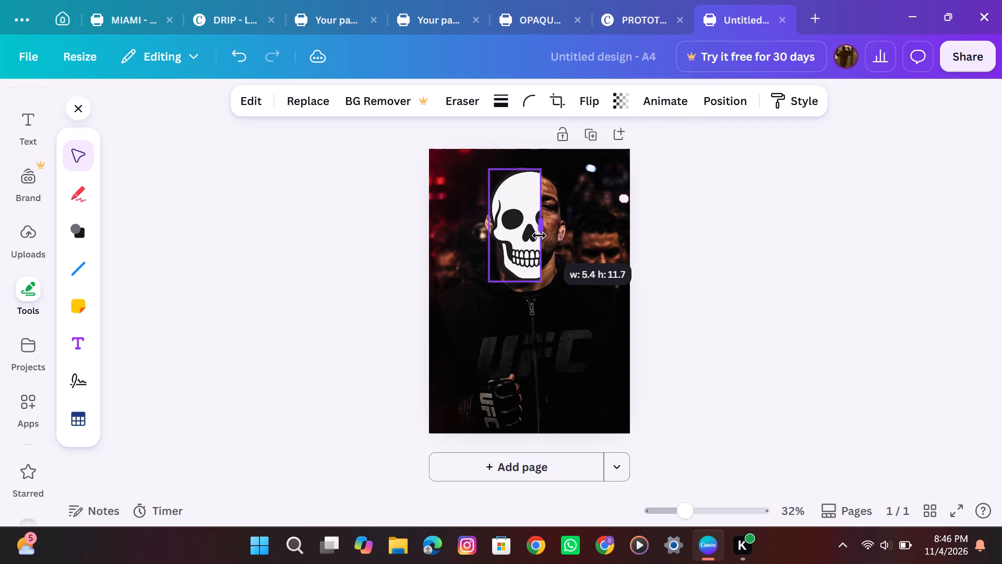
left_click_drag(539, 236, 532, 240)
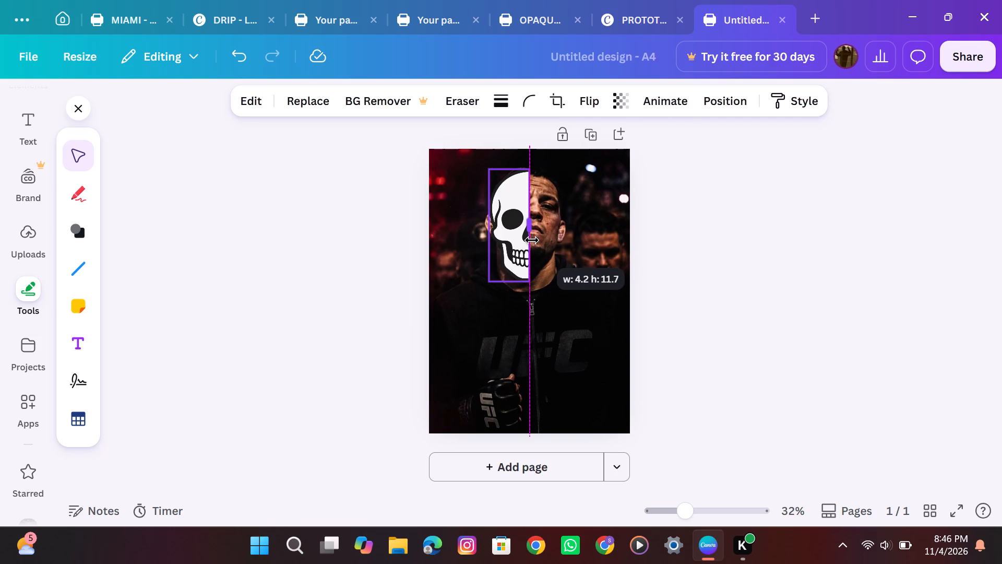
left_click_drag(532, 240, 534, 239)
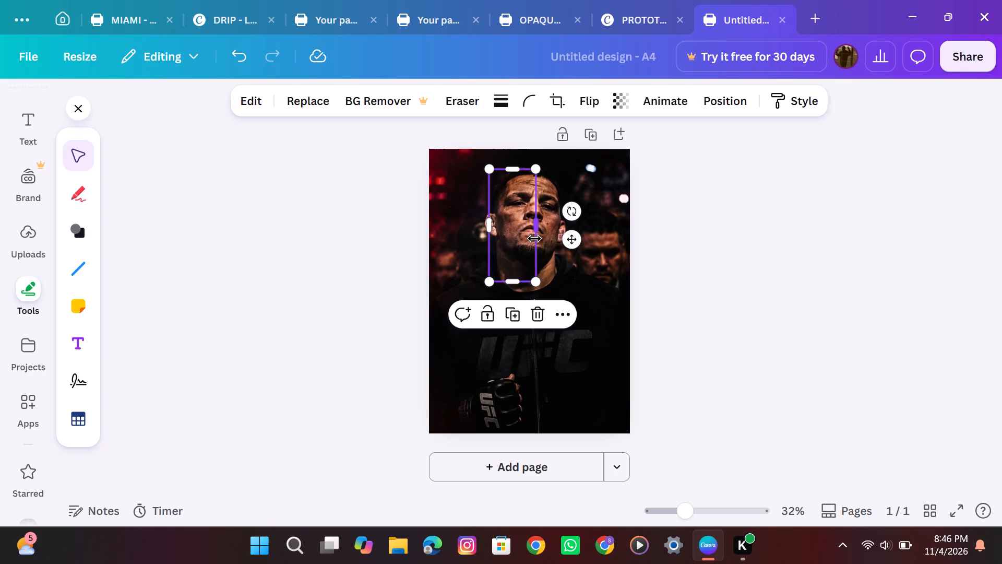
left_click(518, 285)
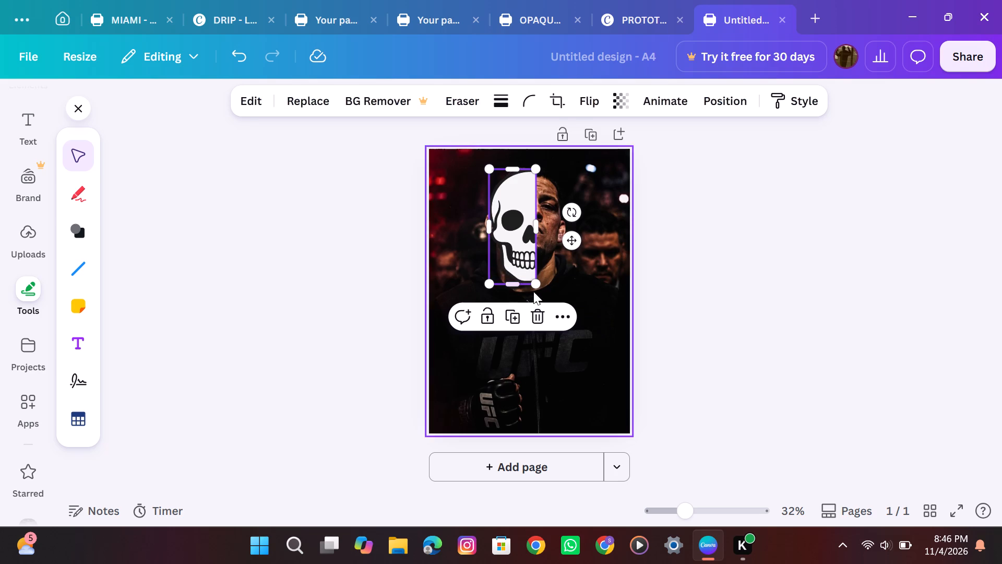
Scale the half-skull down proportionally so its jaw sits closer to the fighter's chin.
left_click_drag(531, 286, 531, 275)
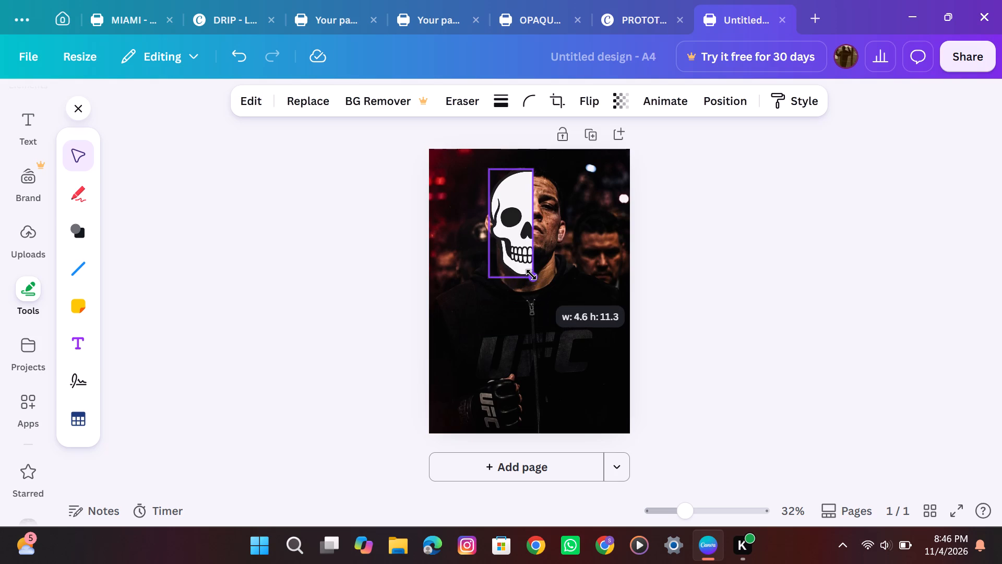
left_click_drag(531, 275, 531, 263)
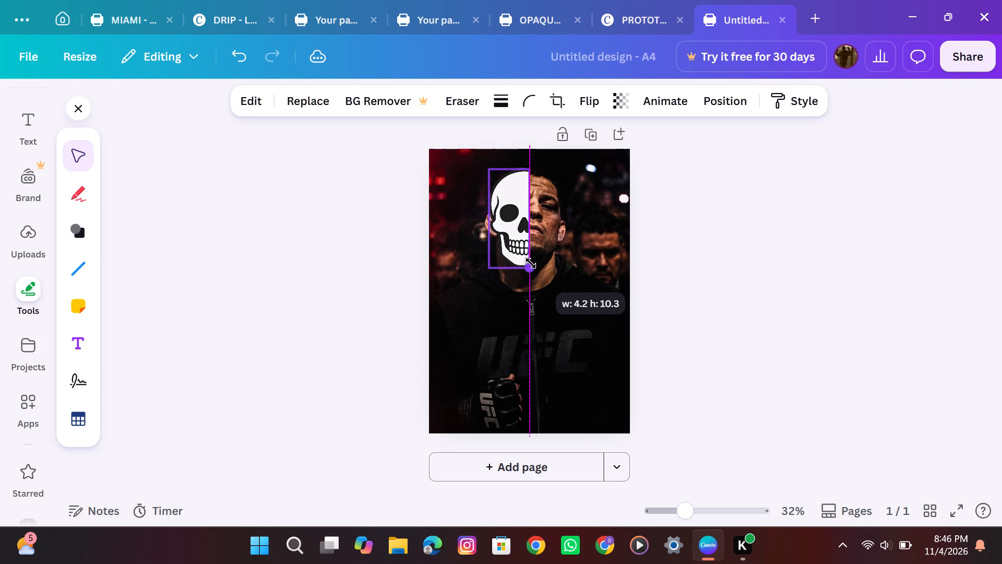
left_click_drag(531, 263, 530, 260)
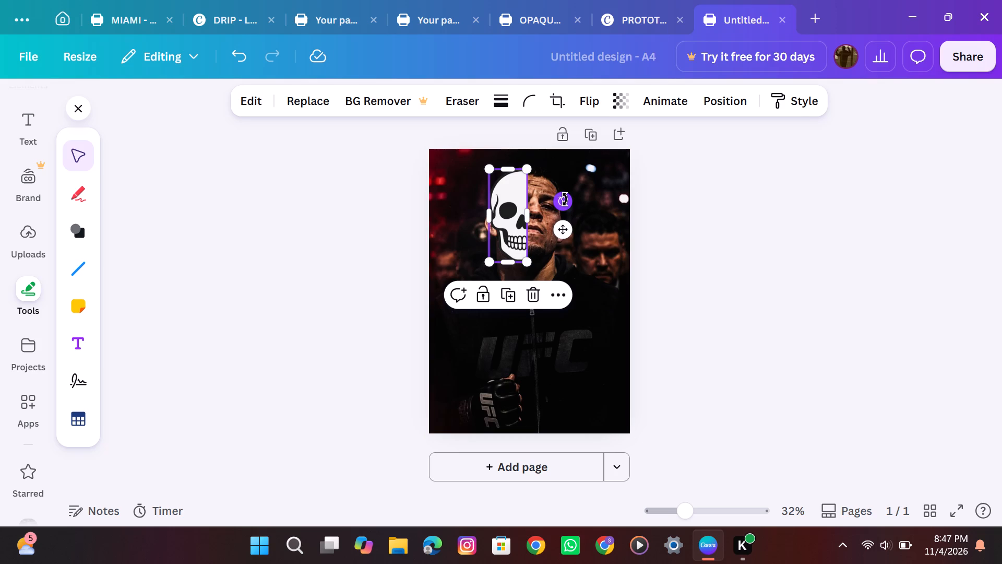
Rotate the half-skull about 7° clockwise and shift it slightly up the fighter's face.
left_click_drag(565, 199, 575, 204)
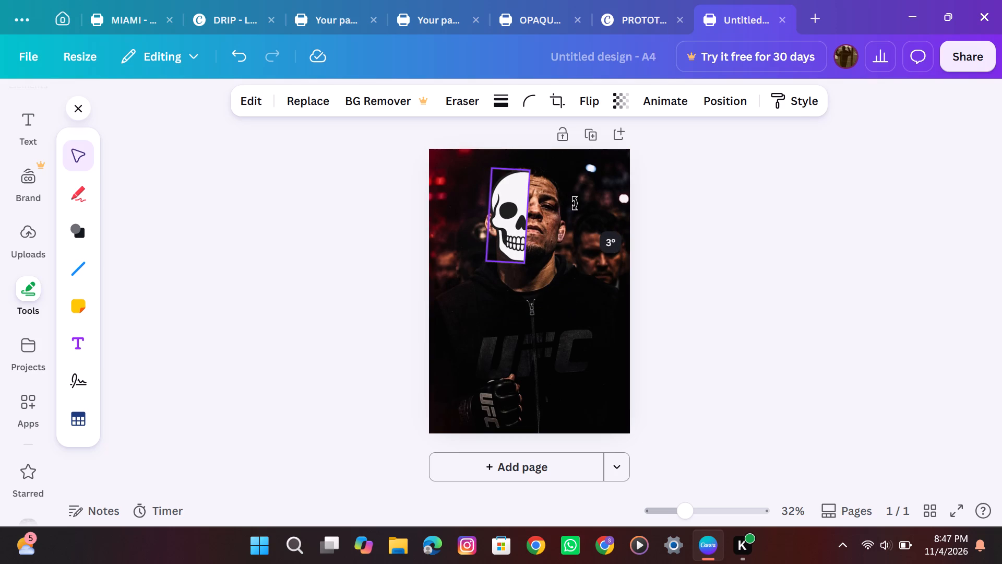
left_click_drag(575, 204, 577, 207)
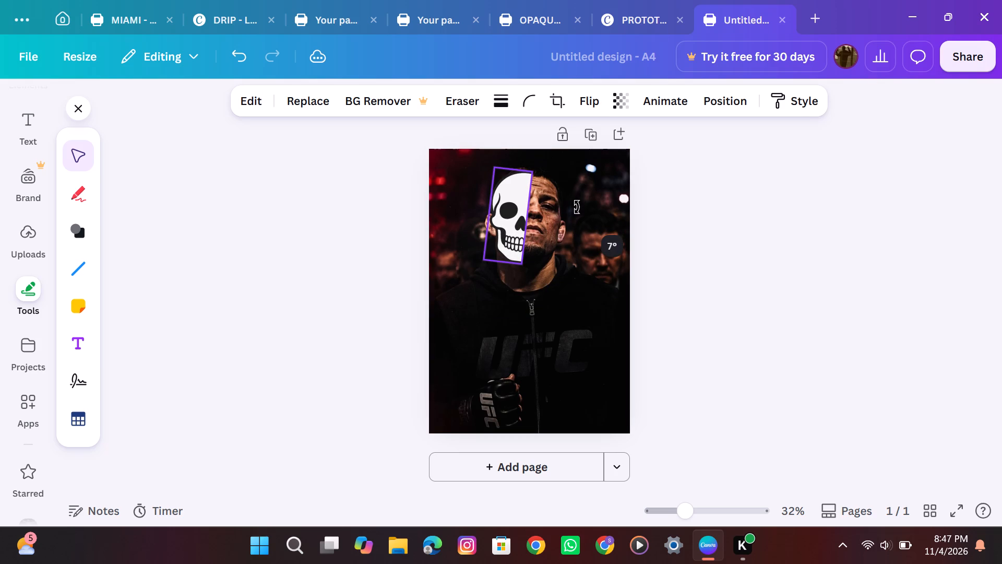
left_click_drag(577, 207, 577, 208)
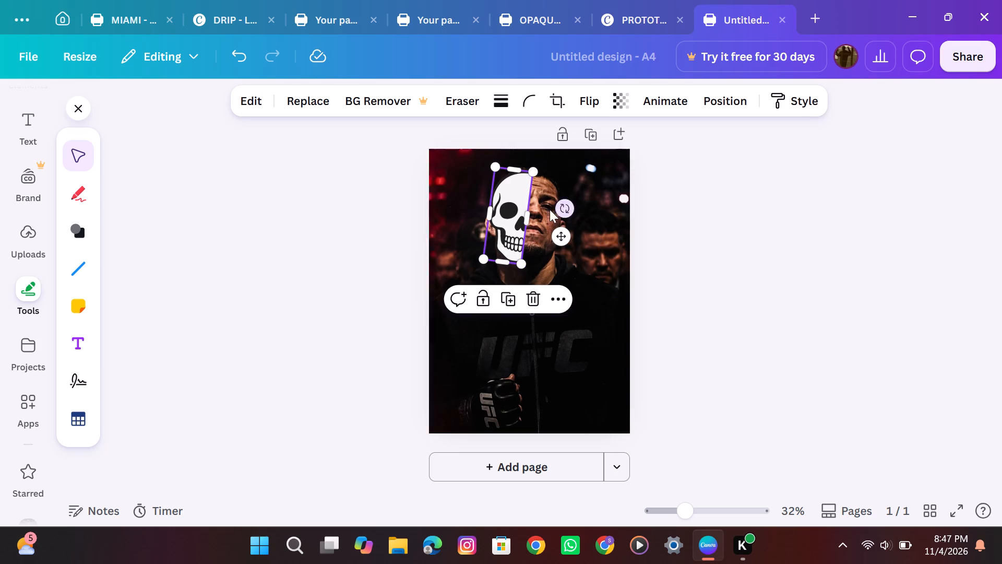
left_click_drag(560, 237, 563, 231)
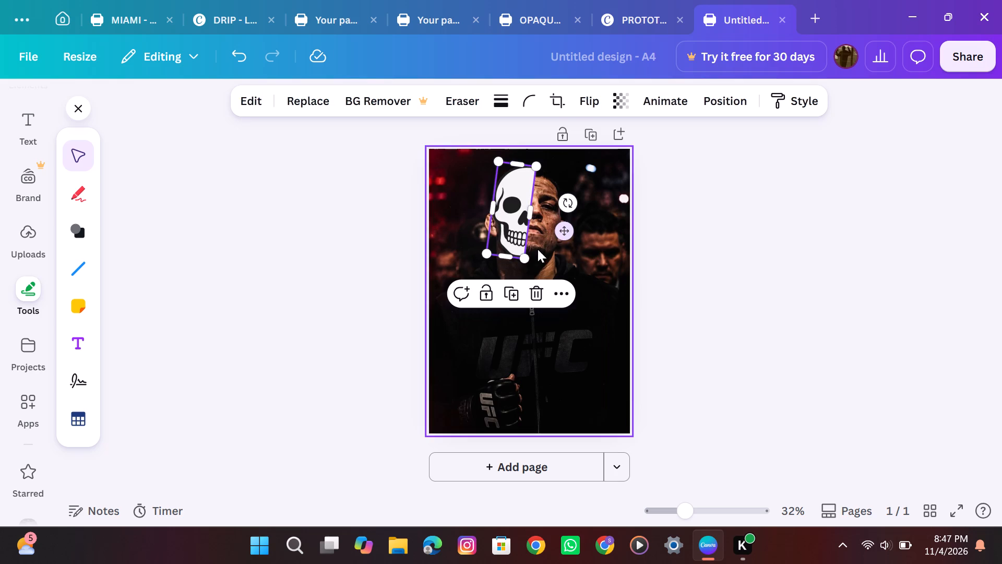
Reduce the half-skull's clockwise tilt slightly.
left_click_drag(569, 203, 567, 203)
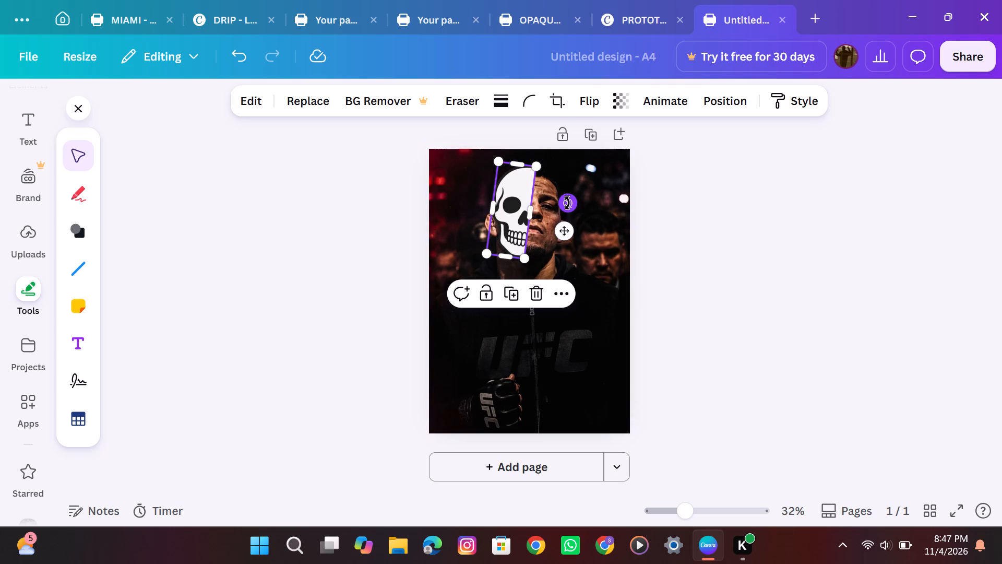
left_click_drag(567, 203, 566, 203)
left_click_drag(566, 203, 564, 201)
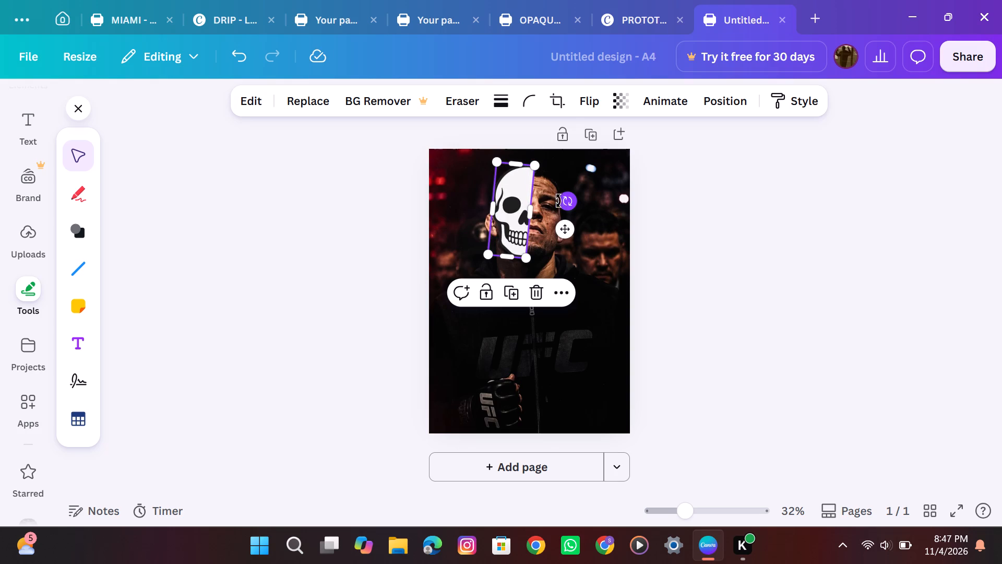
Trim the half-skull's cut edge a little and move it inward toward the centre line of the face.
left_click(529, 219)
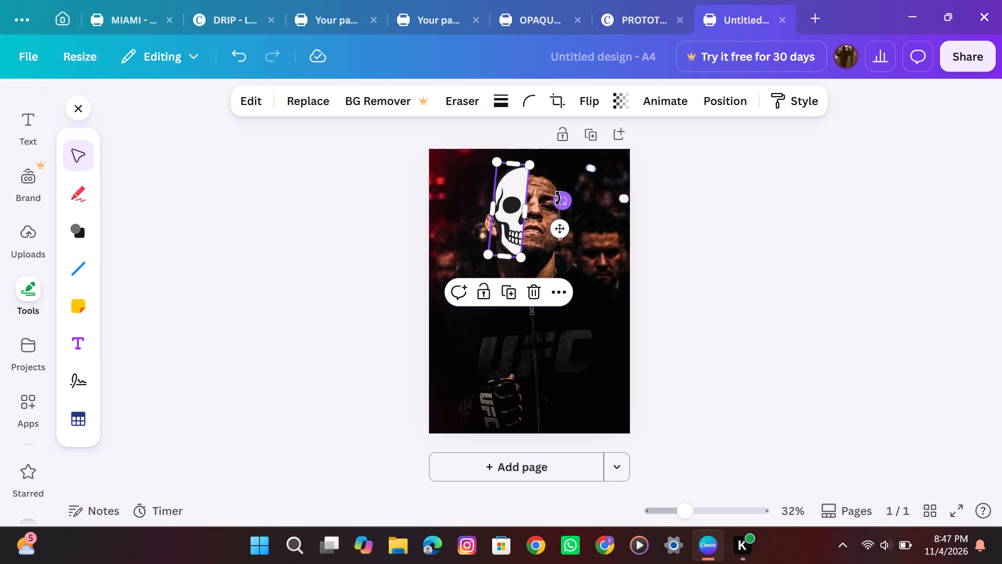
left_click_drag(563, 228, 566, 231)
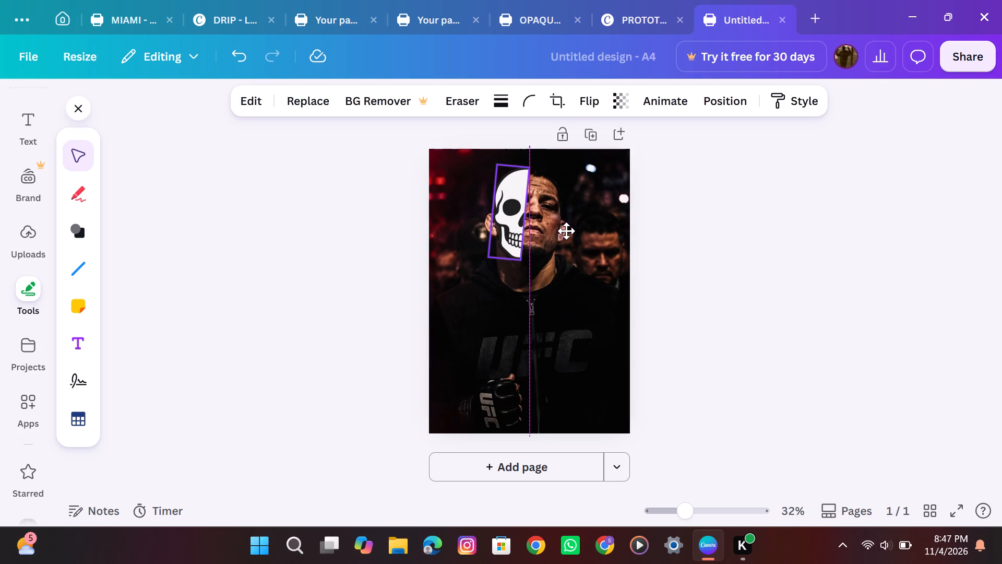
left_click_drag(566, 231, 570, 229)
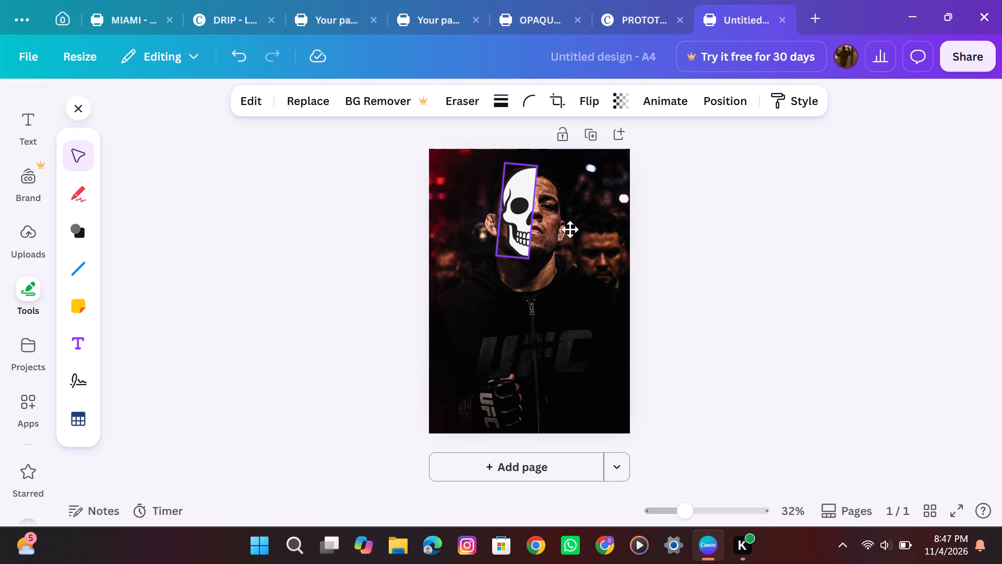
left_click_drag(570, 229, 572, 226)
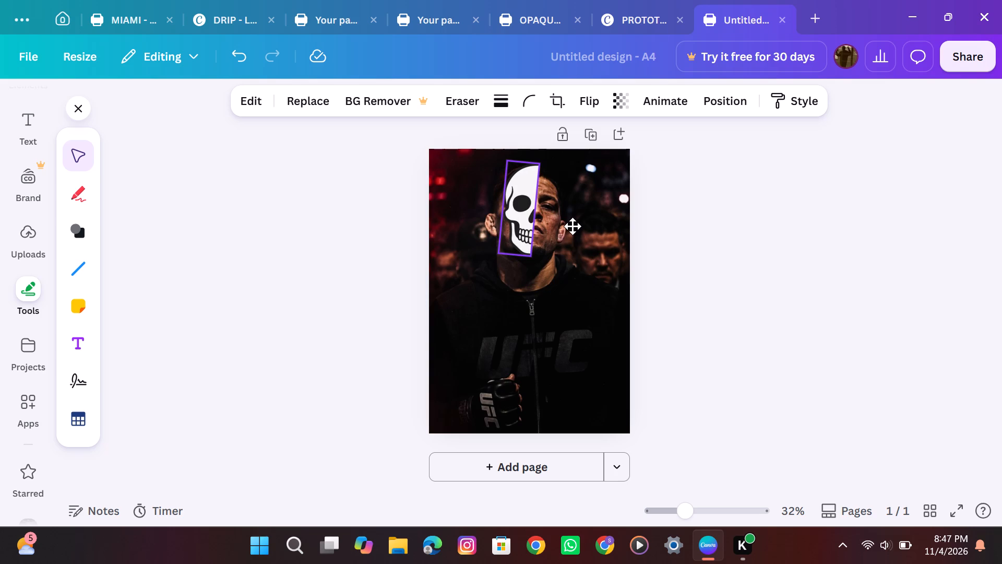
left_click_drag(572, 226, 570, 226)
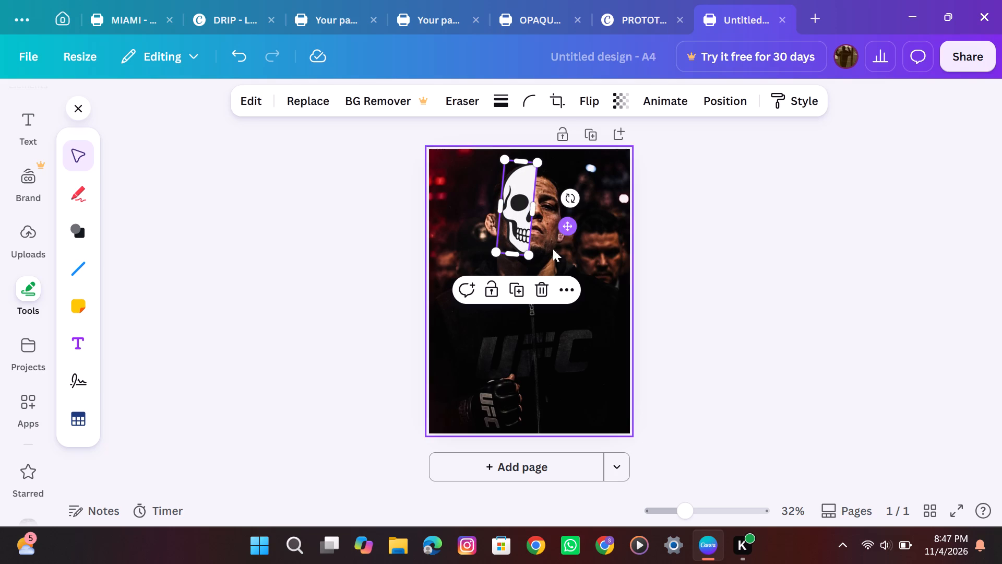
Scale the half-skull down further and adjust its outer edge so it fits within the fighter's face.
left_click(529, 254)
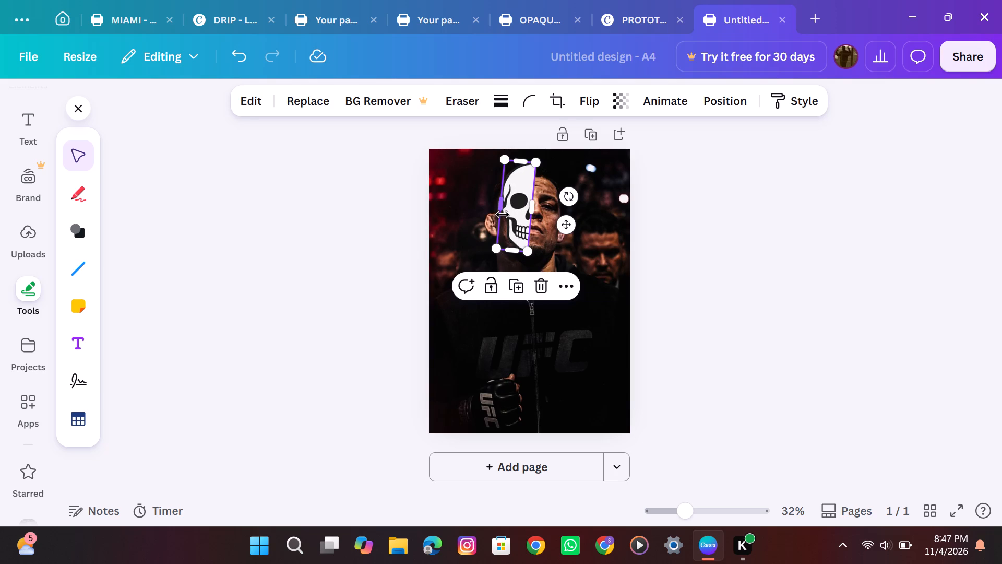
left_click(502, 212)
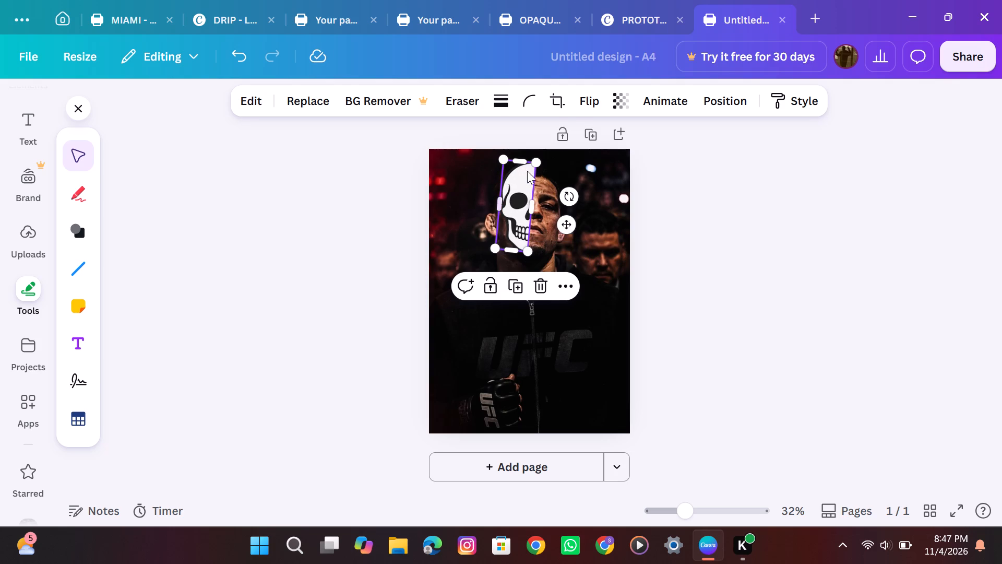
left_click_drag(534, 162, 530, 174)
left_click(402, 243)
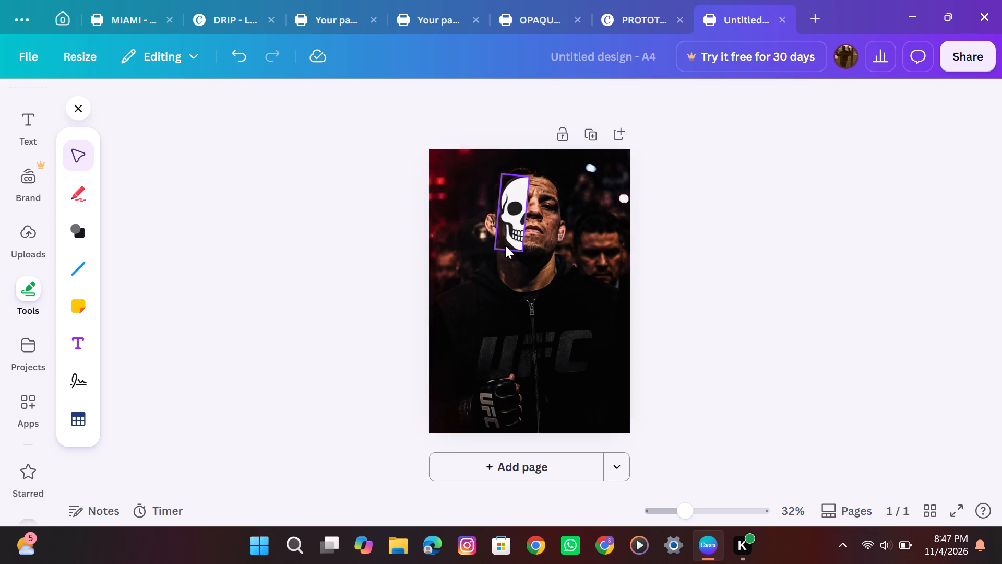
Nudge the half-skull slightly upward on the fighter's face.
left_click(513, 212)
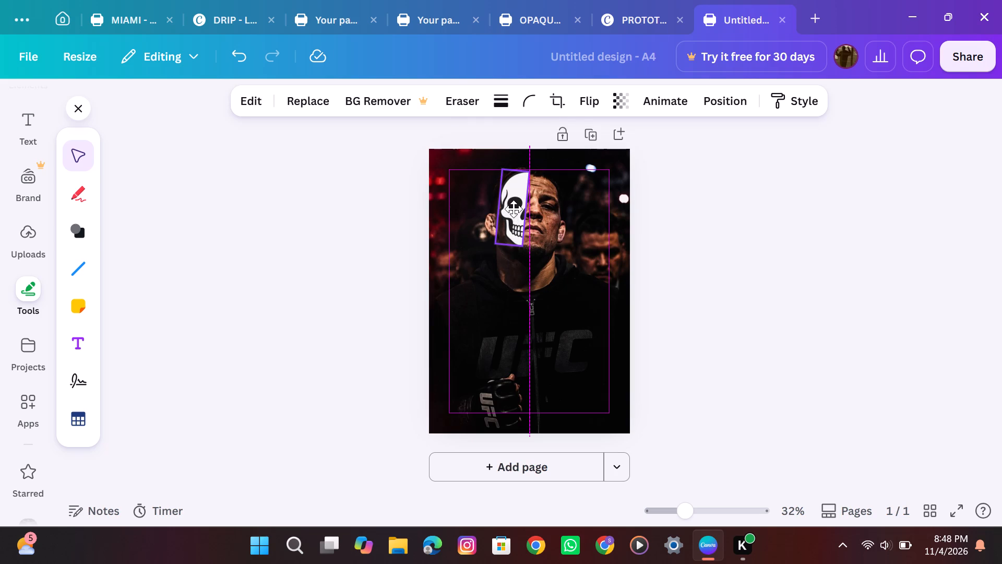
left_click(404, 244)
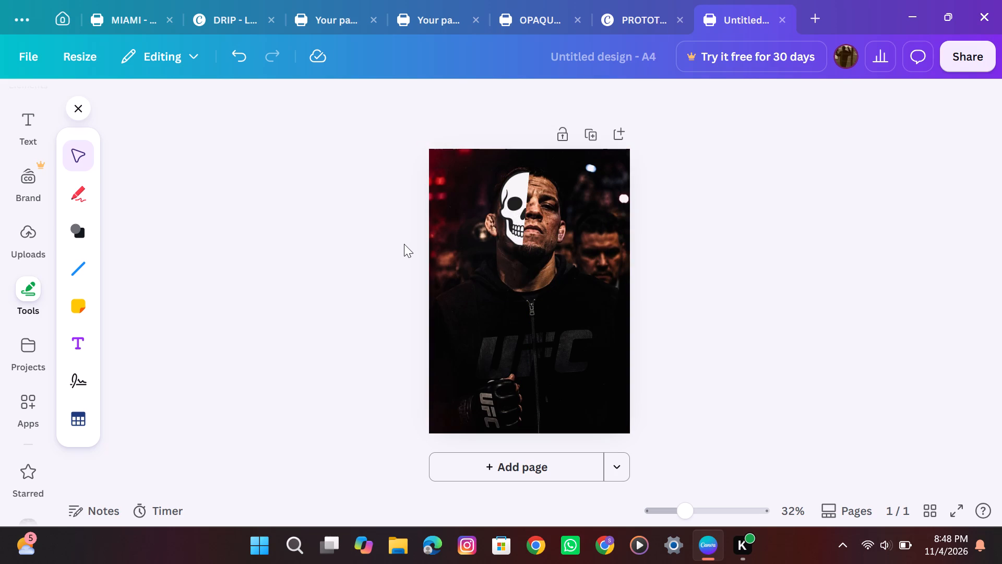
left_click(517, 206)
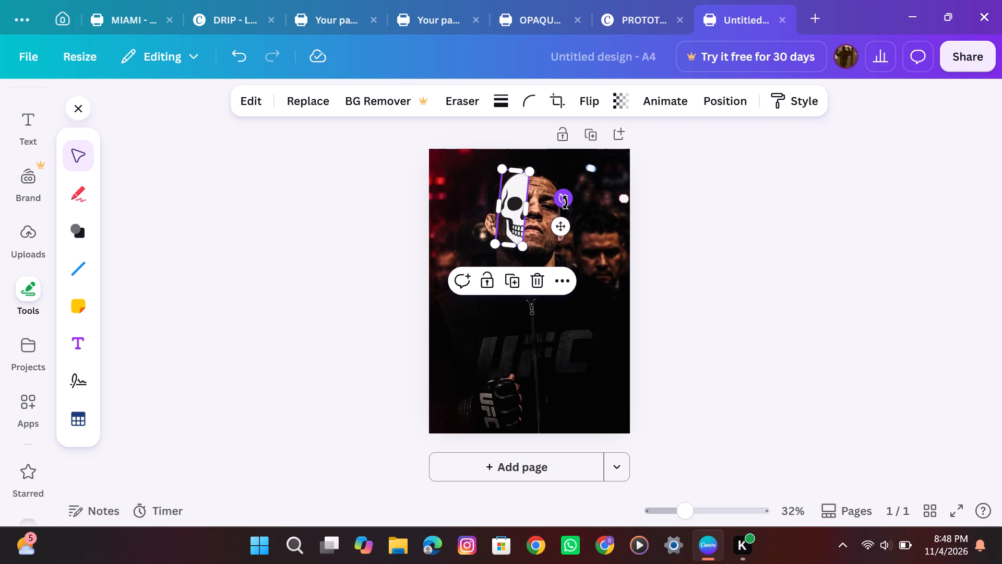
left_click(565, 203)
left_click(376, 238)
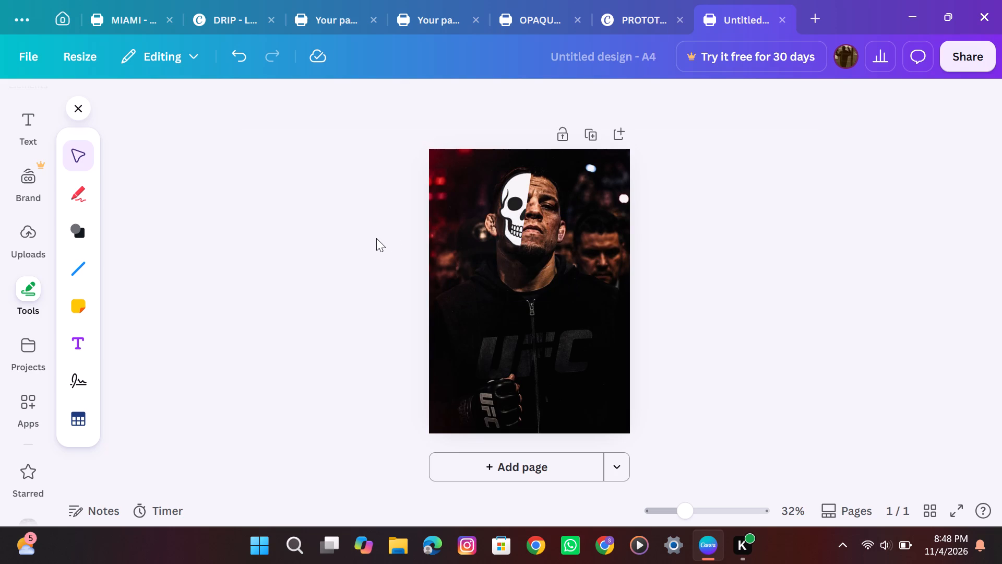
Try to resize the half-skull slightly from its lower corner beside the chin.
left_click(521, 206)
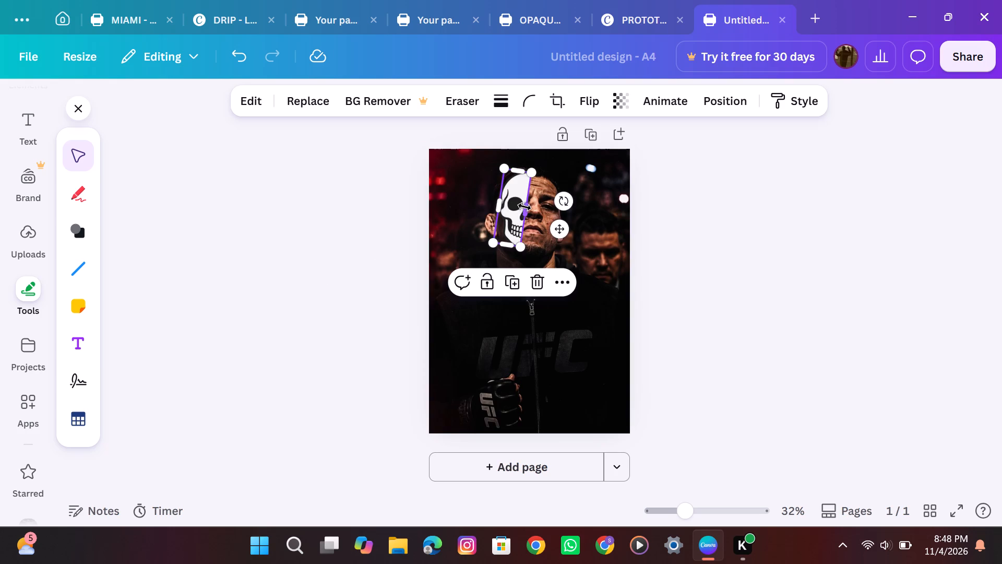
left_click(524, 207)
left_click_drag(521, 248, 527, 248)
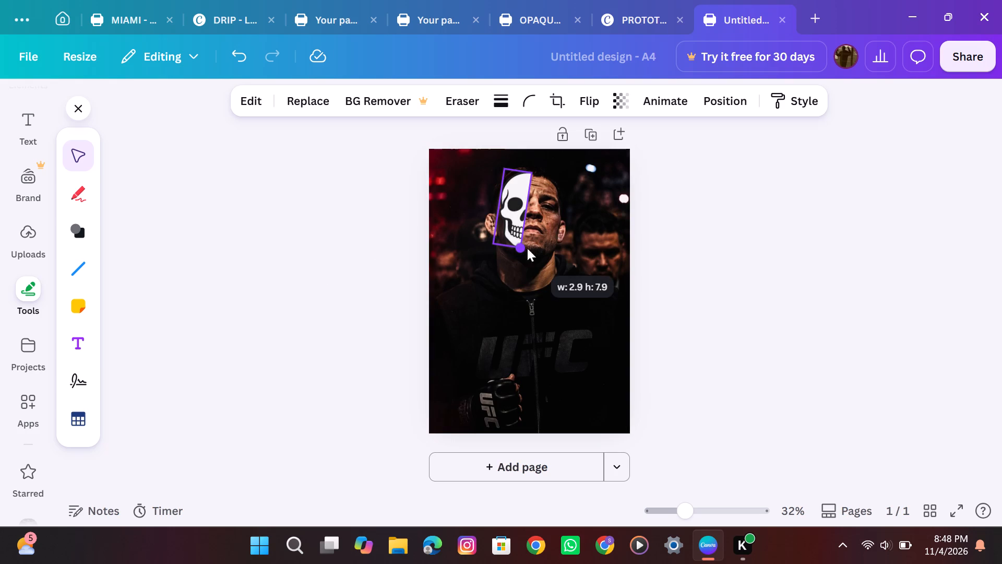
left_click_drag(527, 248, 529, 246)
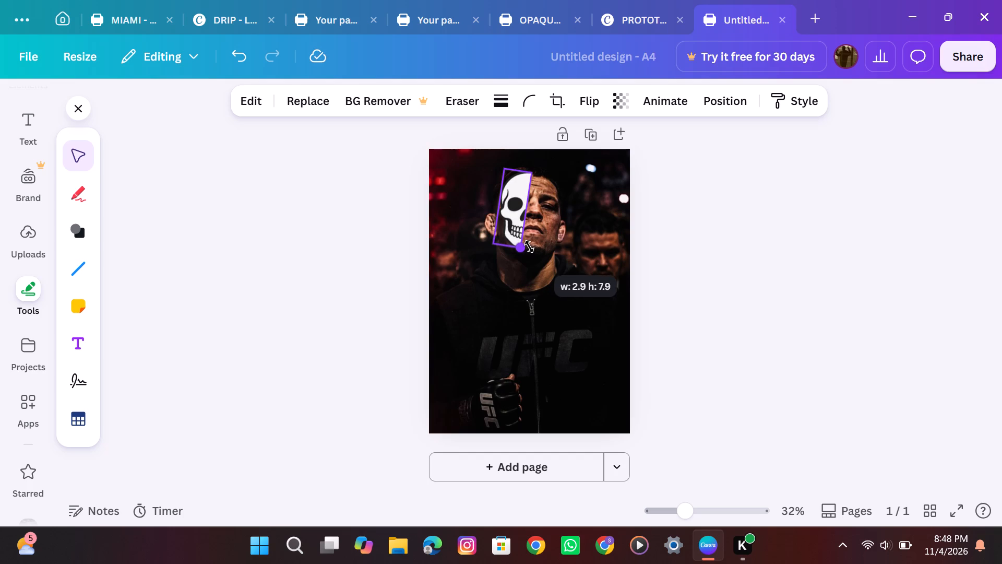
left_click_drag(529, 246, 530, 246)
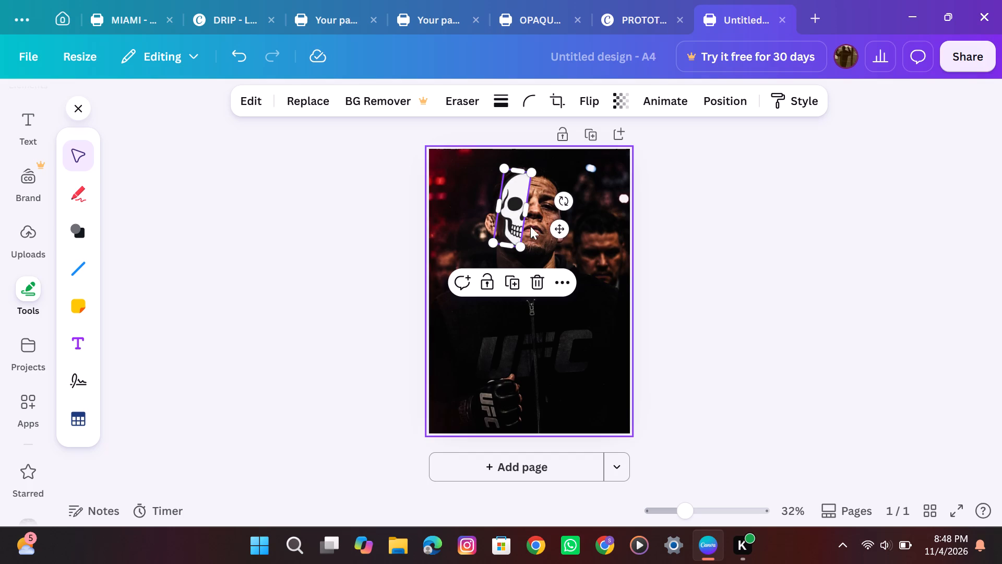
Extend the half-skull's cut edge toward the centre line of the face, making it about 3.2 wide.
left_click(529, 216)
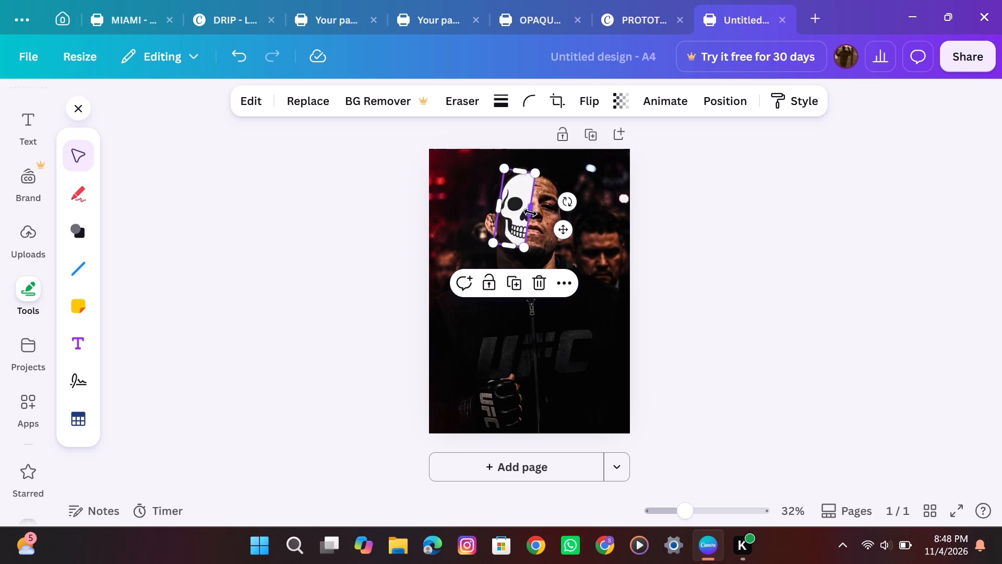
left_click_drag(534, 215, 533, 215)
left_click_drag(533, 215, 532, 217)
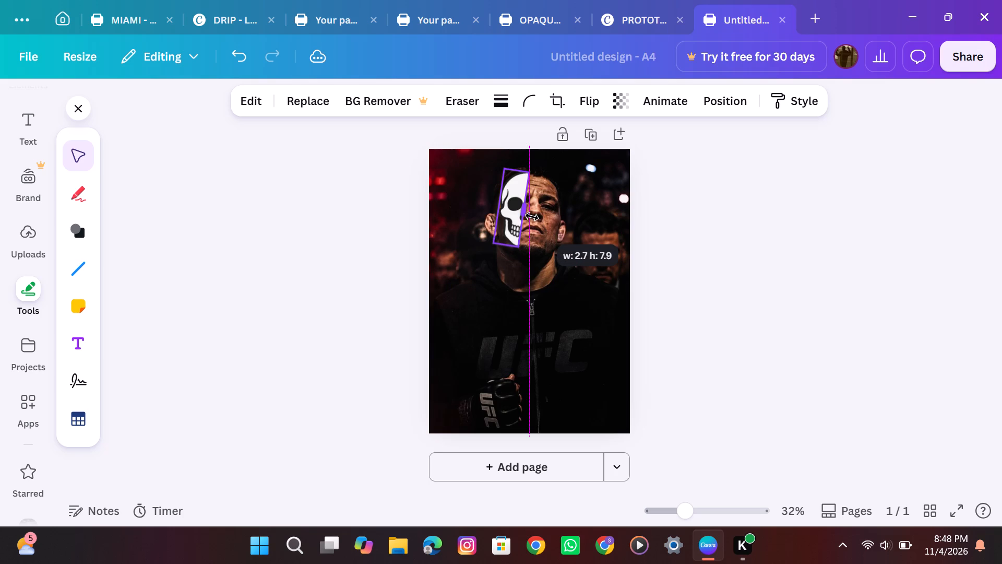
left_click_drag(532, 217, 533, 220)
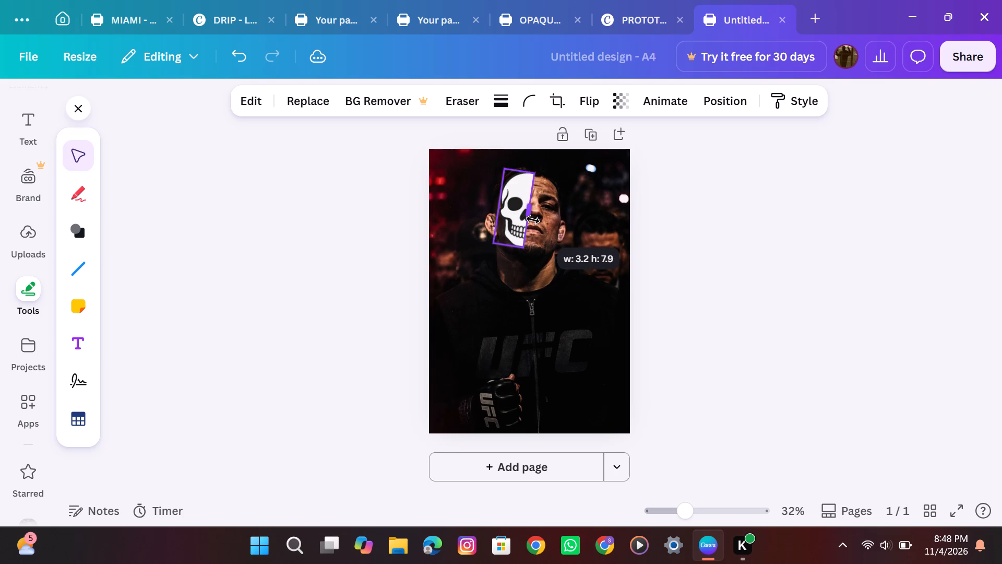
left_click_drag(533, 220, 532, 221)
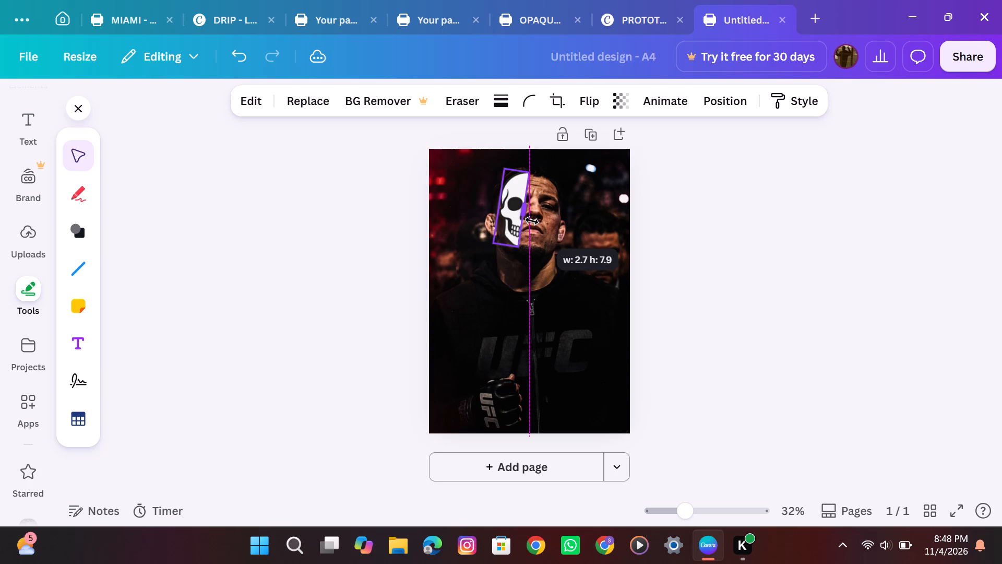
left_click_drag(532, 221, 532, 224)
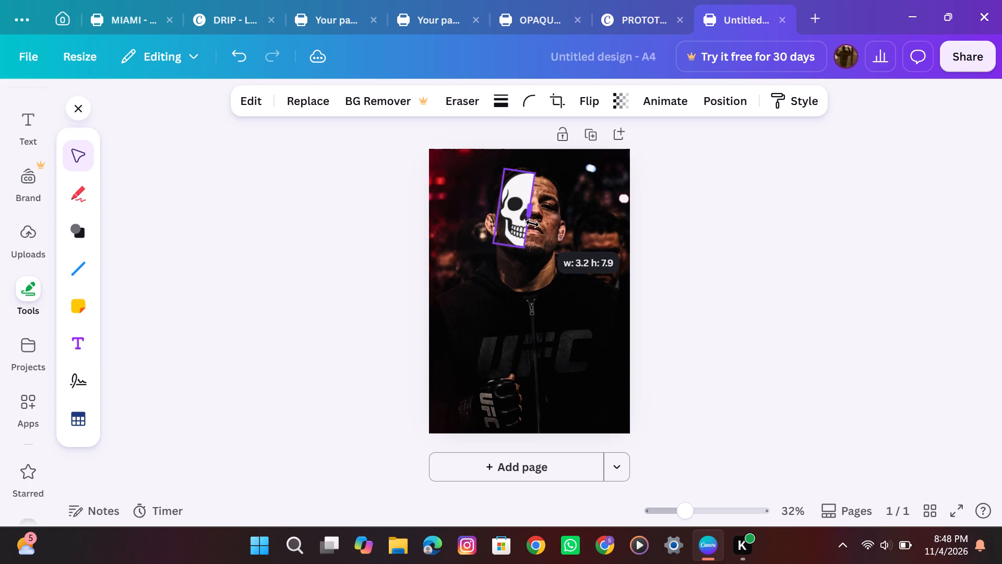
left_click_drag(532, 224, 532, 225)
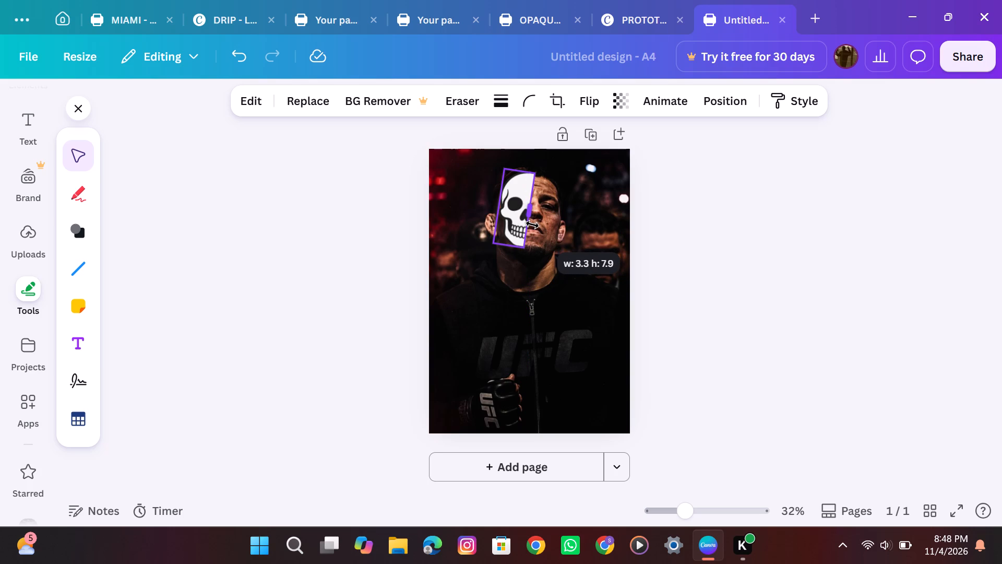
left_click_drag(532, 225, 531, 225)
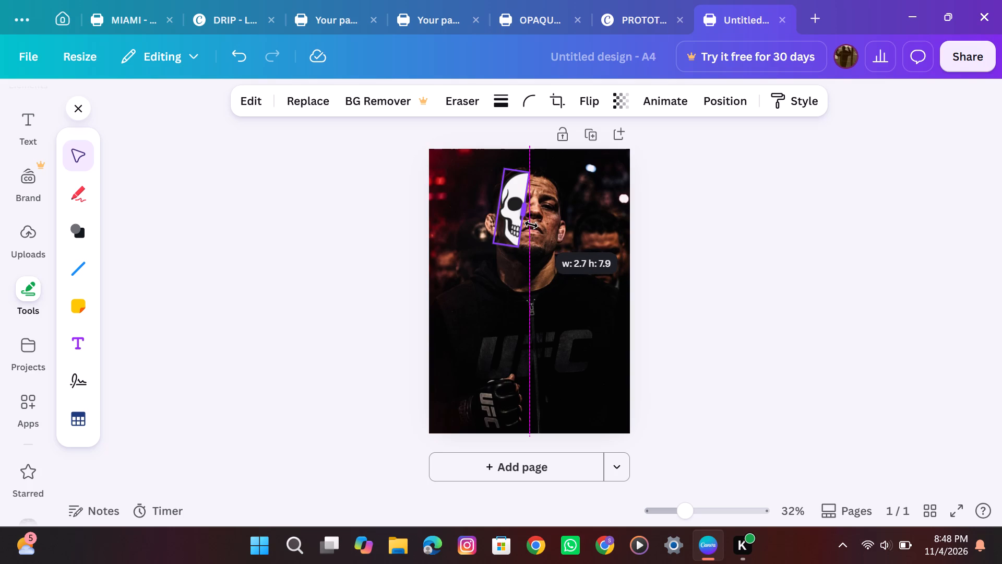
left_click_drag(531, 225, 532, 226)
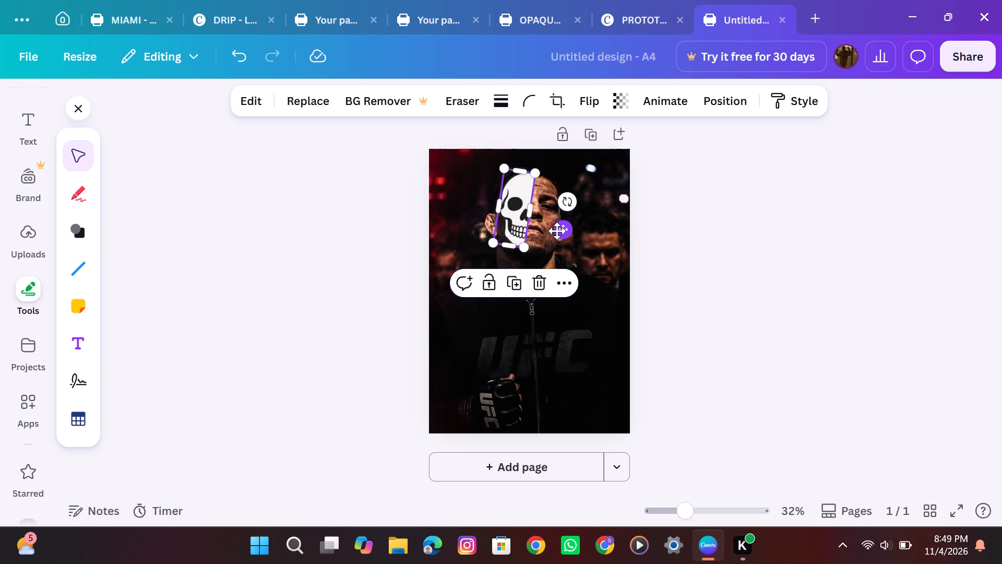
Trim the half-skull's cut edge slightly while it is off the face and place it back over the same half.
left_click_drag(557, 231, 531, 285)
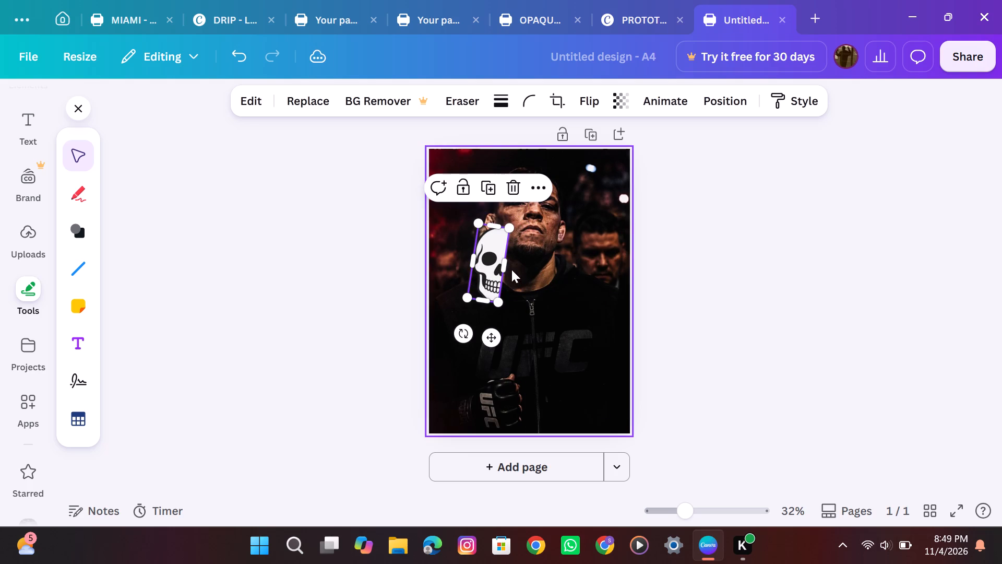
left_click(509, 266)
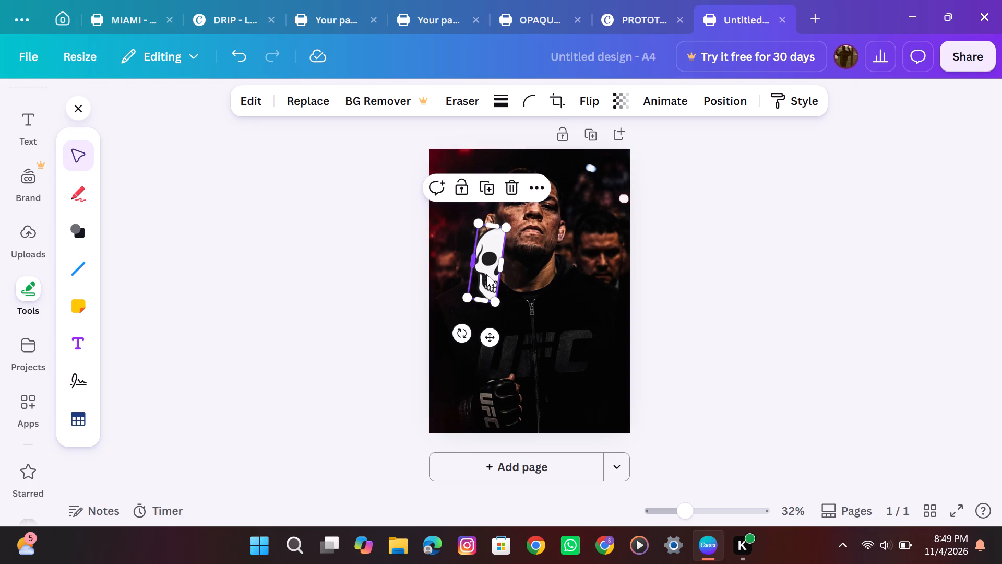
left_click_drag(488, 339, 499, 301)
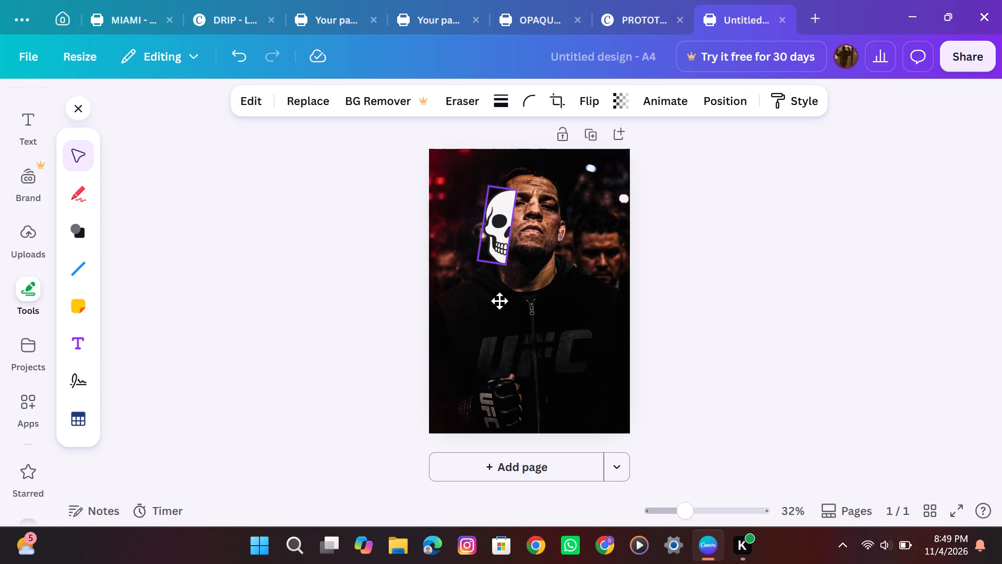
left_click_drag(499, 301, 514, 288)
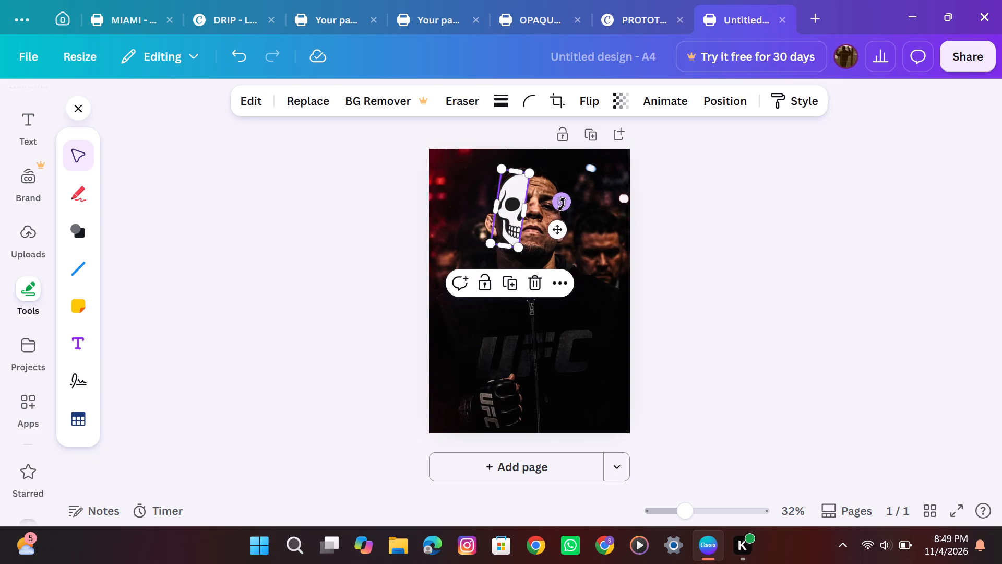
Reduce the half-skull's clockwise tilt slightly.
left_click(562, 204)
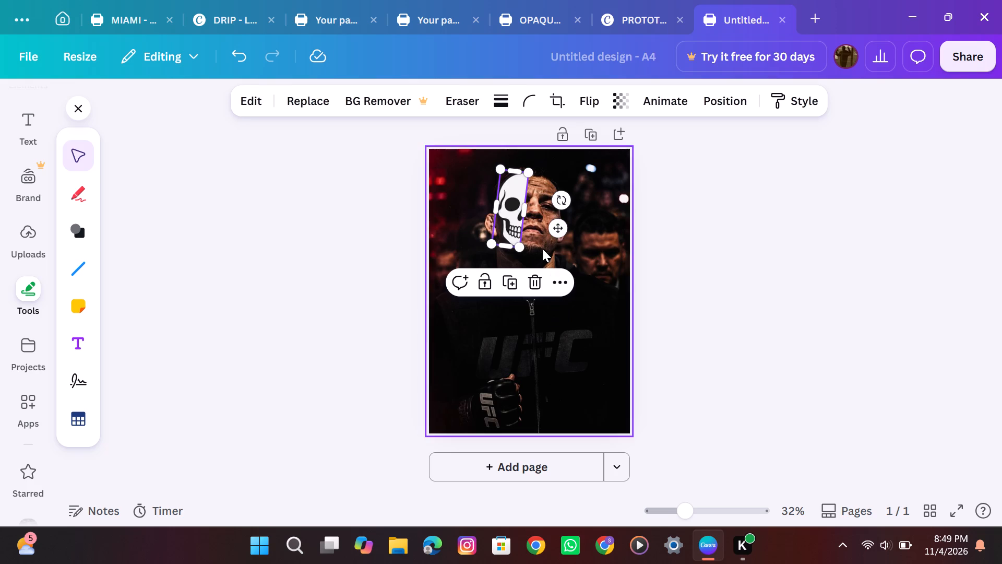
Move the half-skull inward and slightly down so its cut edge sits on the centre line of the face.
left_click_drag(559, 231, 565, 231)
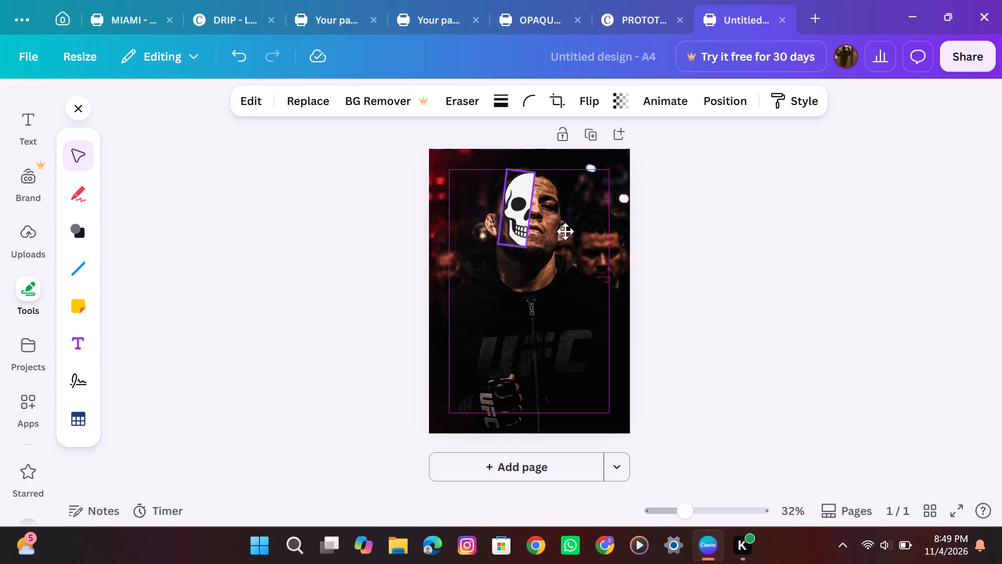
left_click_drag(565, 231, 565, 234)
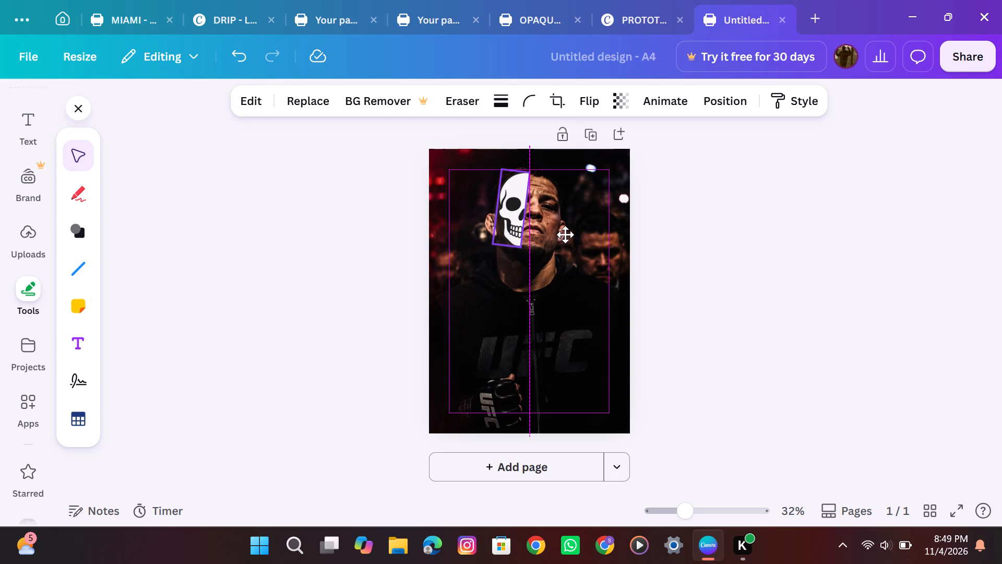
left_click_drag(565, 234, 565, 235)
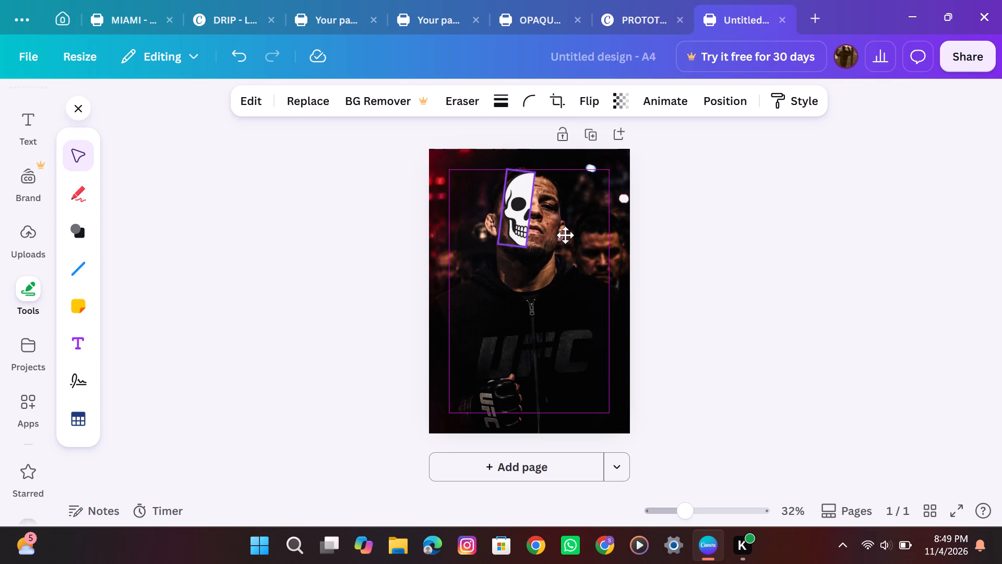
left_click_drag(565, 235, 564, 236)
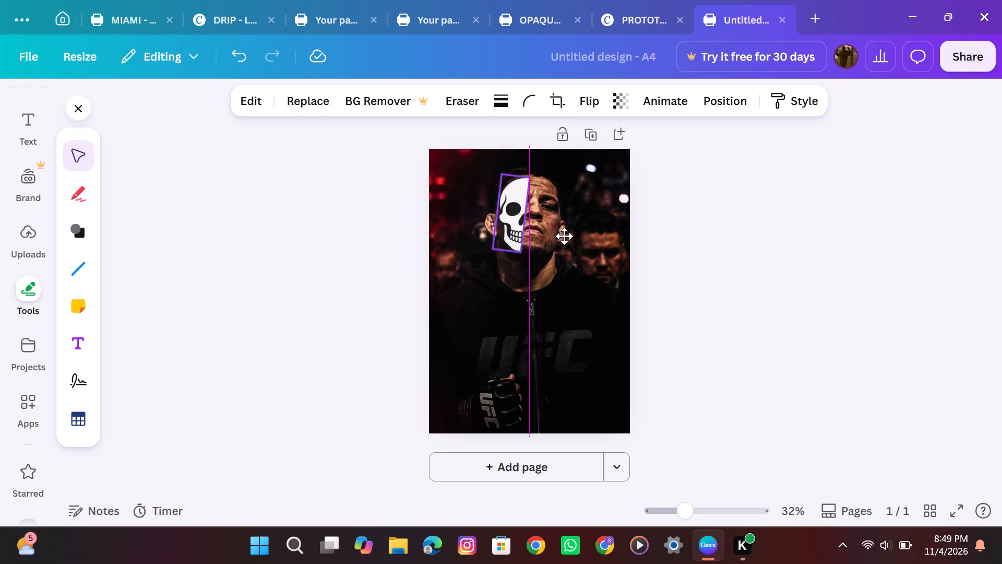
left_click_drag(564, 236, 566, 235)
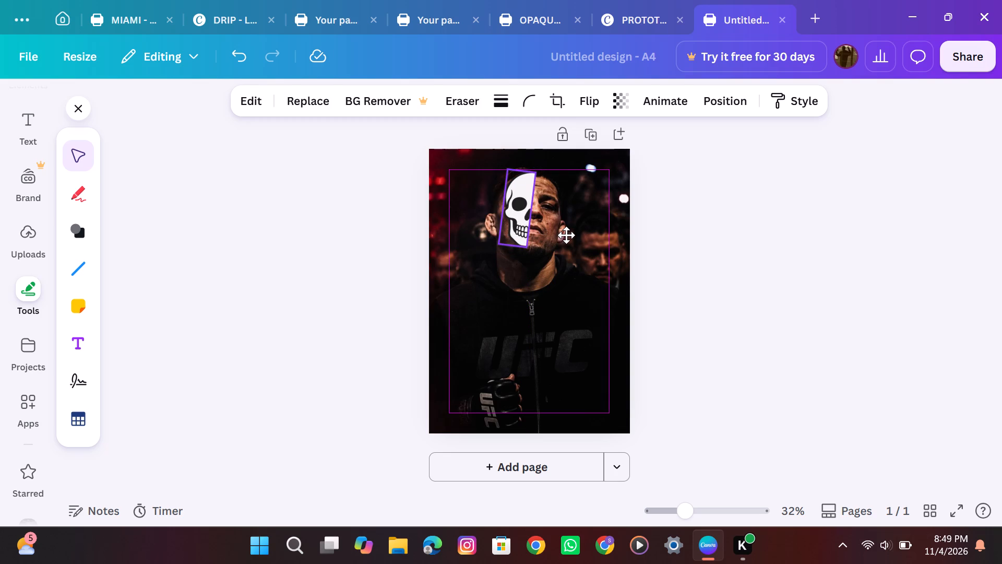
left_click_drag(566, 235, 566, 236)
left_click_drag(566, 236, 566, 236)
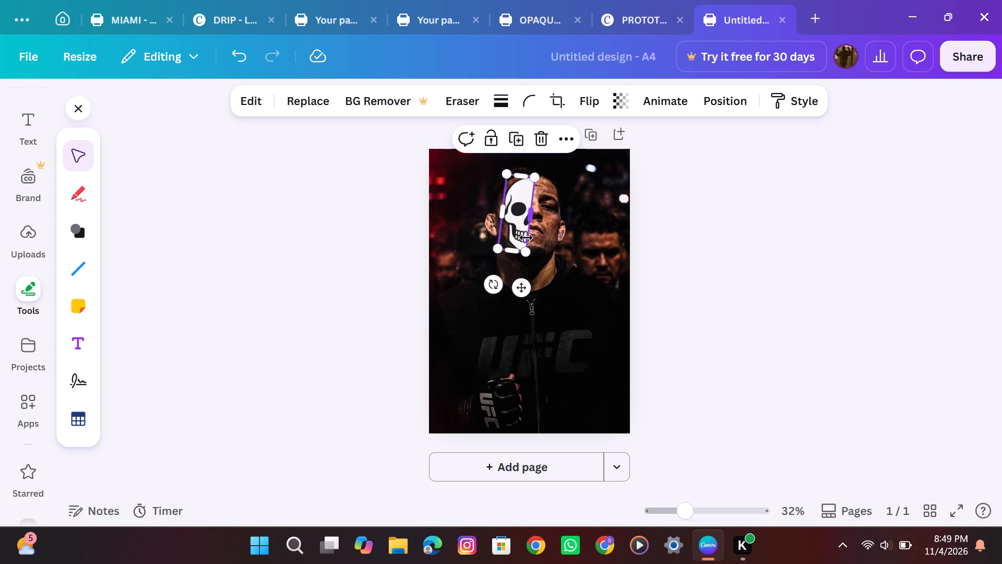
Scale the half-skull down slightly and extend its outer edge toward the side of the face.
left_click_drag(503, 246, 496, 239)
left_click(506, 211)
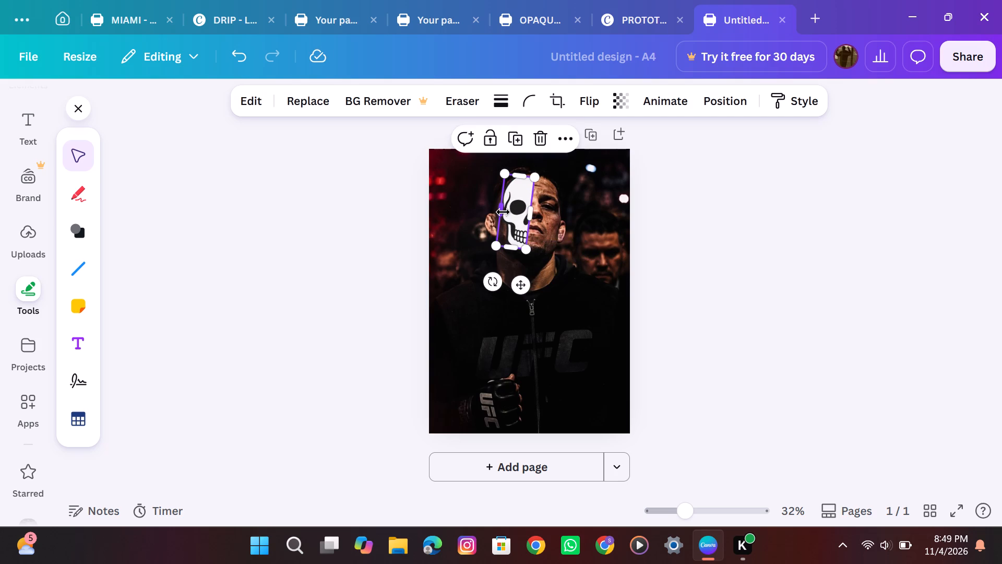
left_click(461, 269)
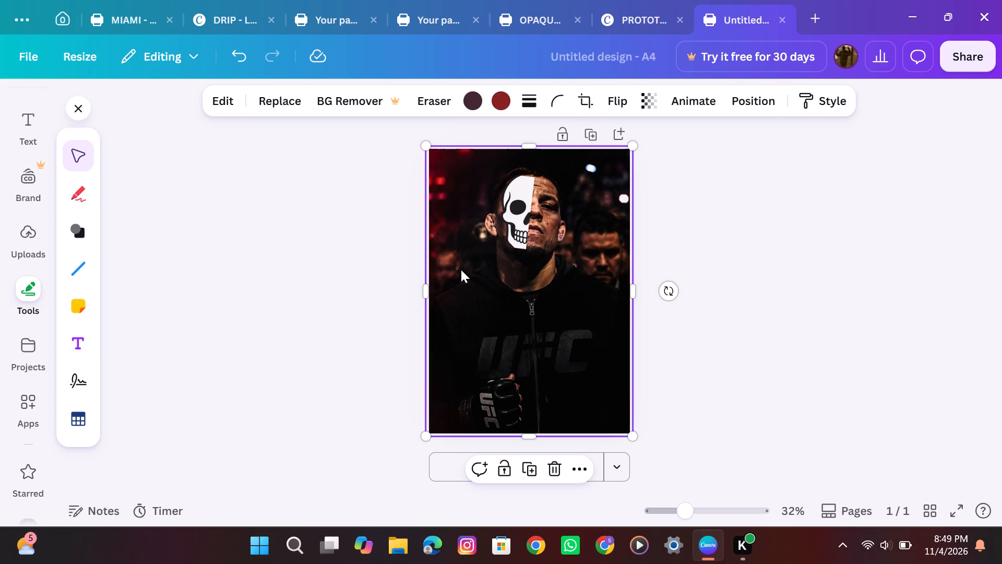
Nudge the half-skull slightly upward on the fighter's face.
left_click(512, 228)
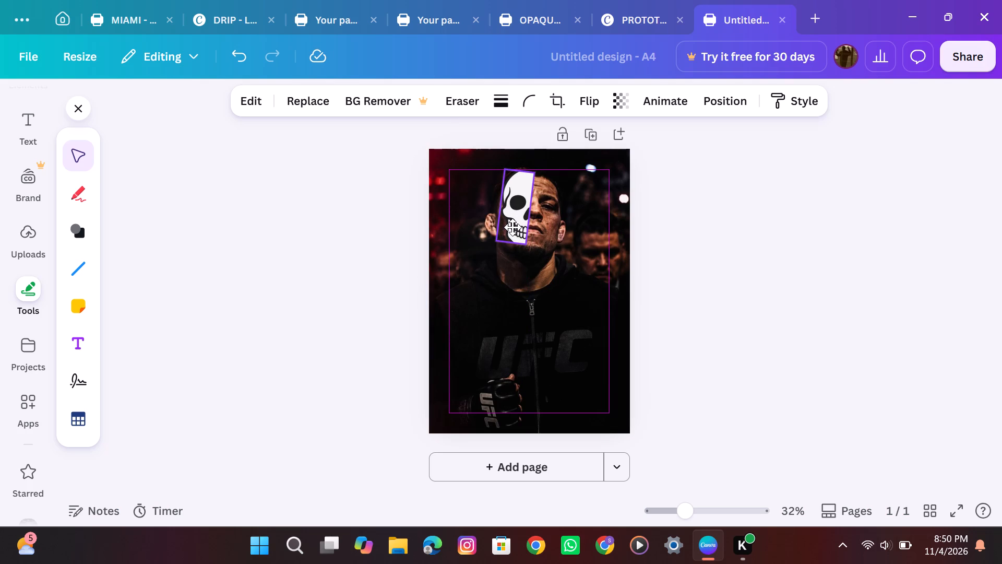
left_click(383, 210)
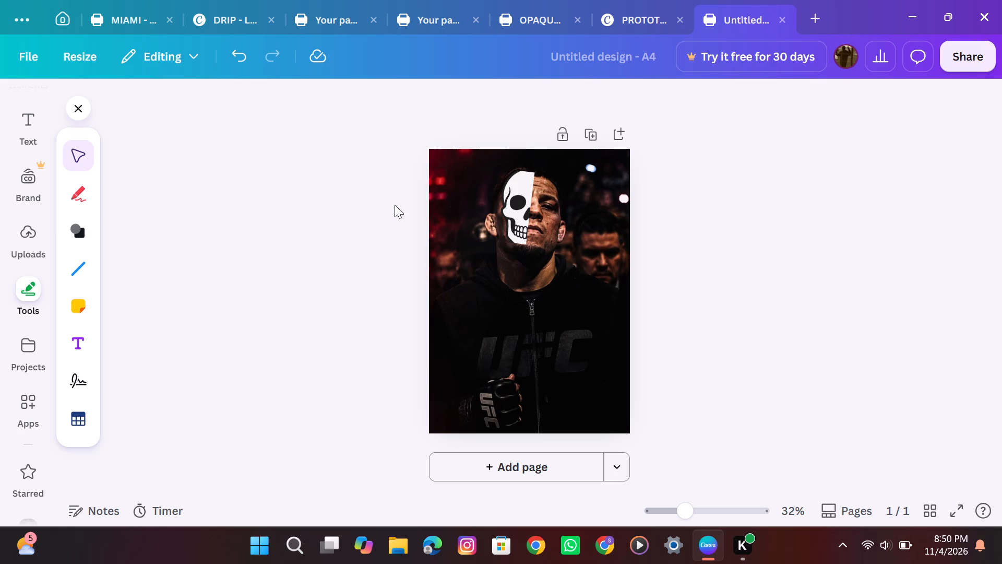
left_click(513, 187)
left_click(469, 196)
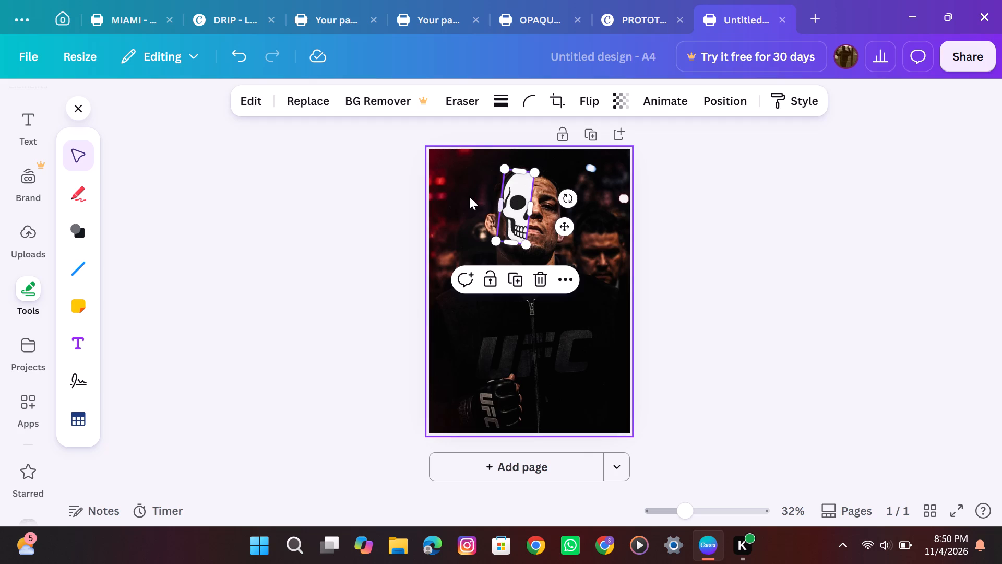
left_click(432, 206)
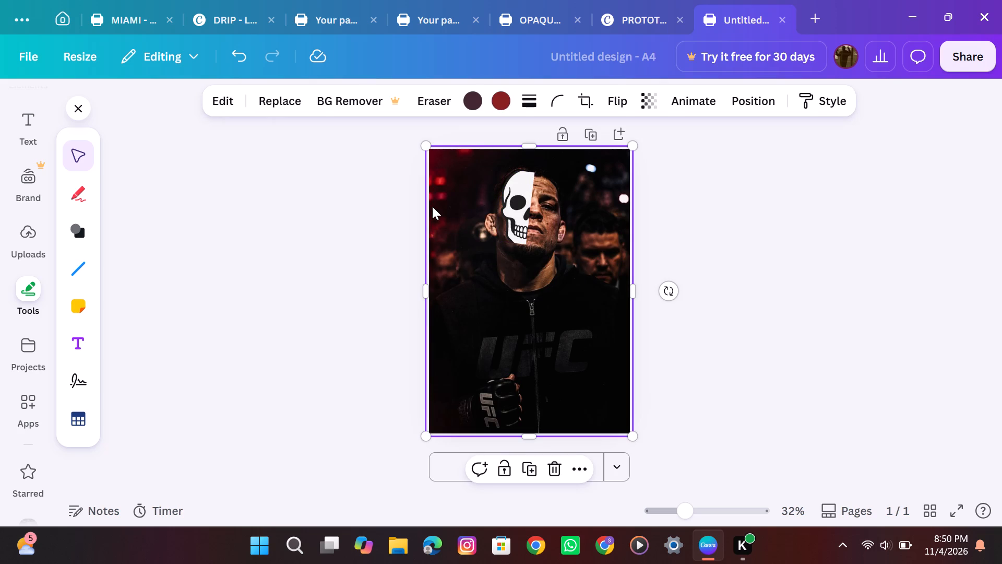
Set the half-skull's corner rounding to 26.
left_click(518, 196)
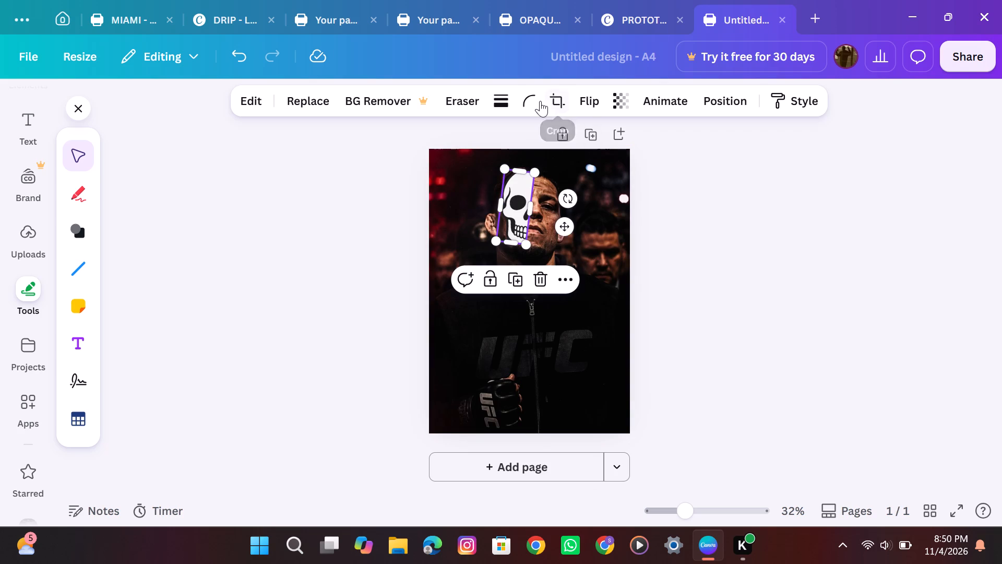
left_click(533, 100)
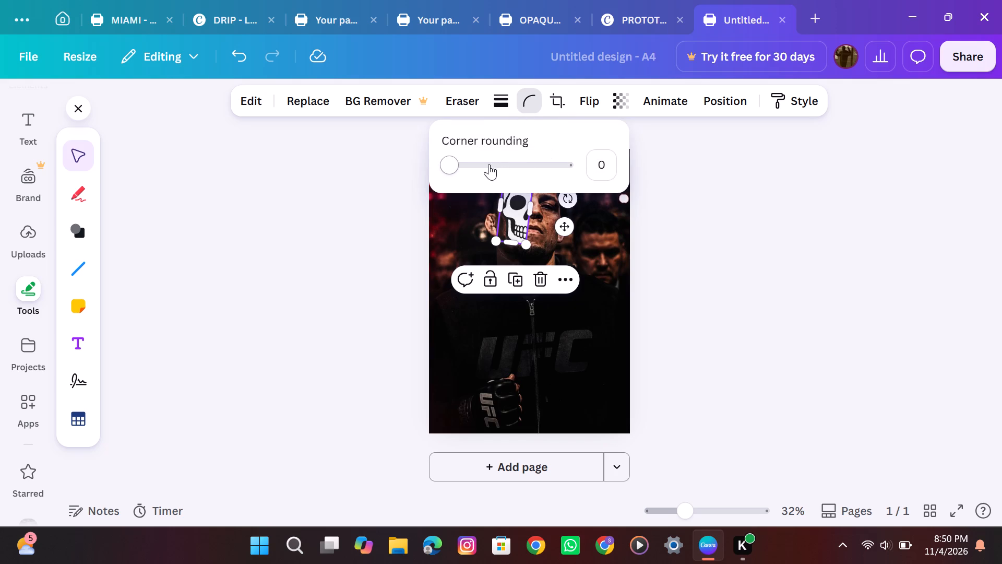
left_click(475, 158)
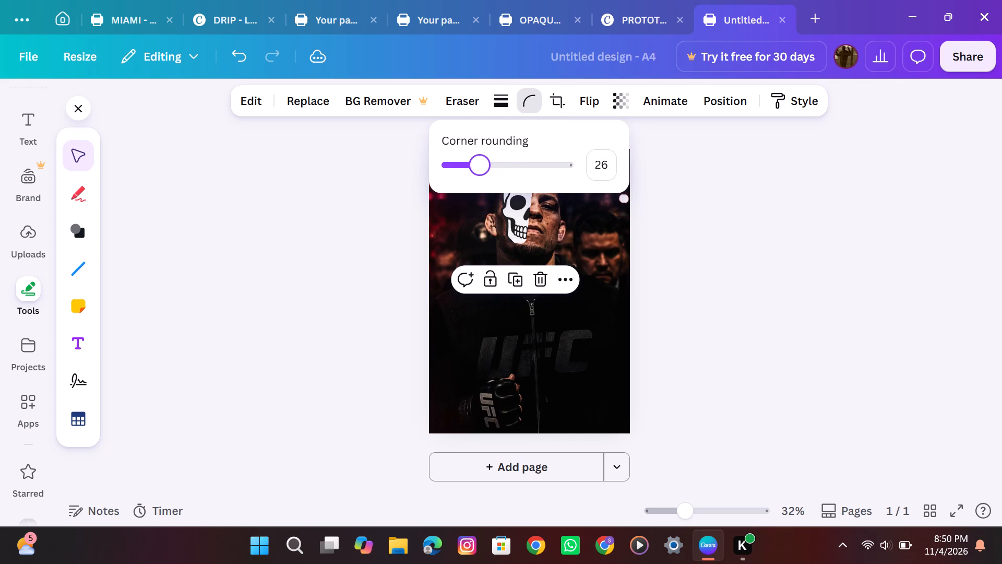
left_click(377, 209)
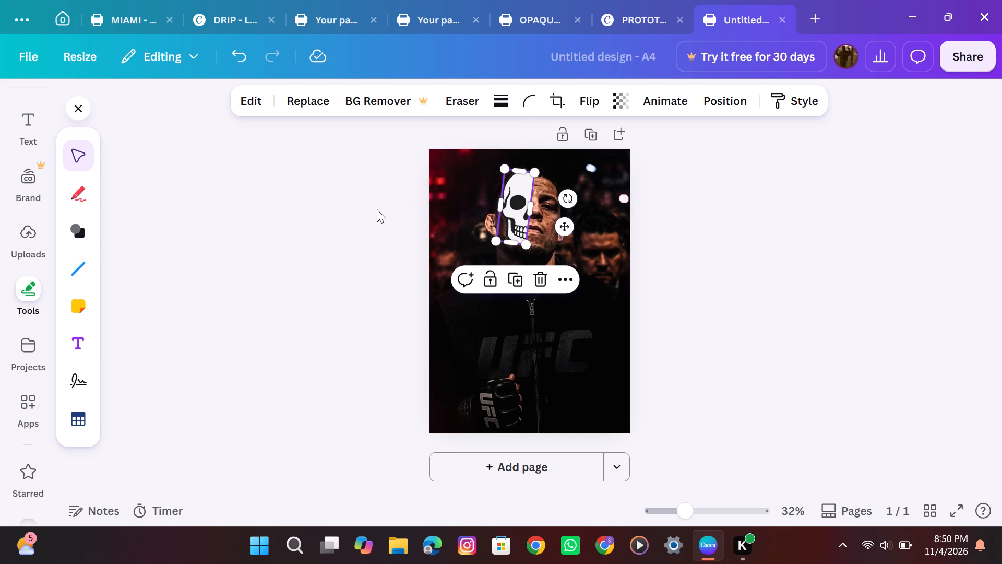
left_click(373, 221)
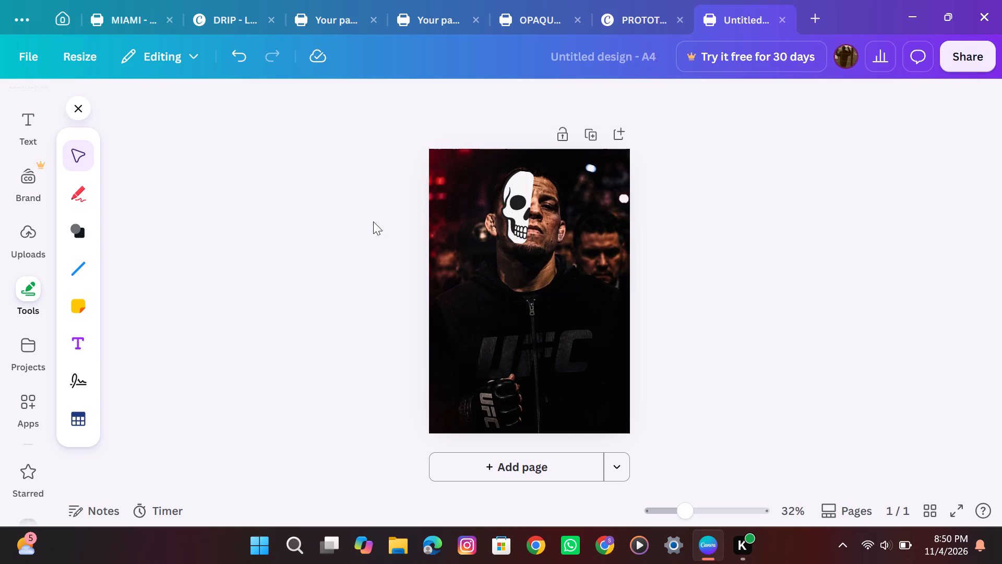
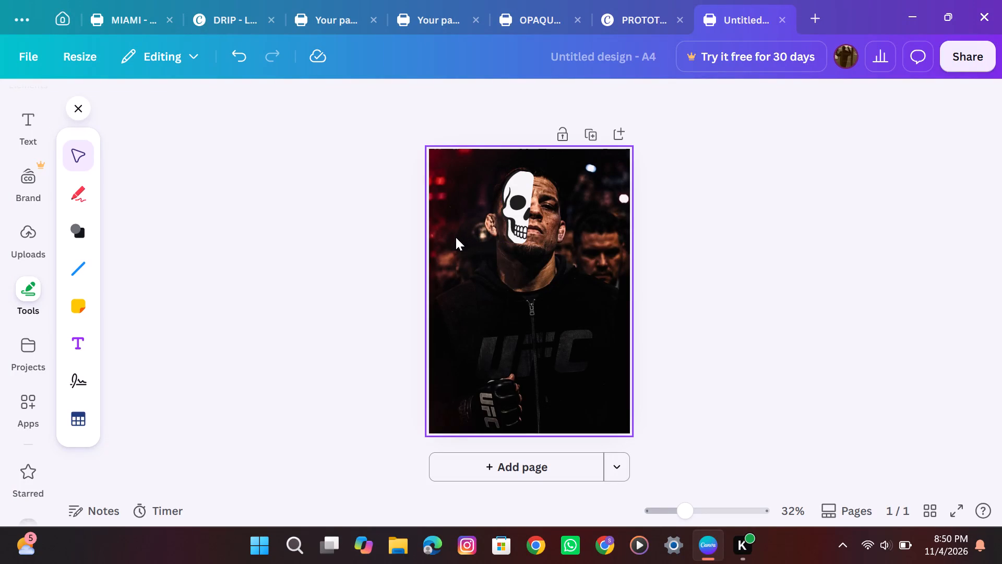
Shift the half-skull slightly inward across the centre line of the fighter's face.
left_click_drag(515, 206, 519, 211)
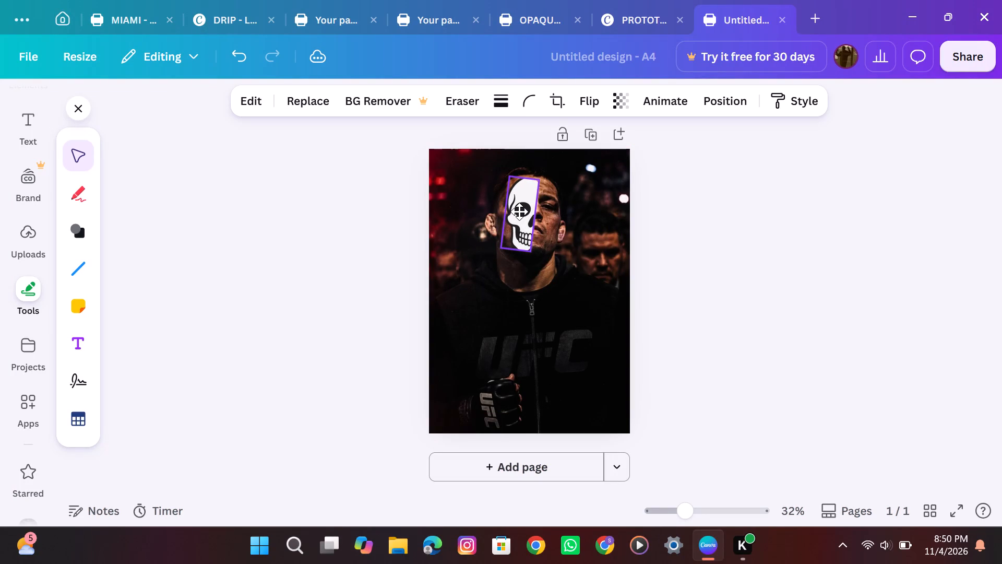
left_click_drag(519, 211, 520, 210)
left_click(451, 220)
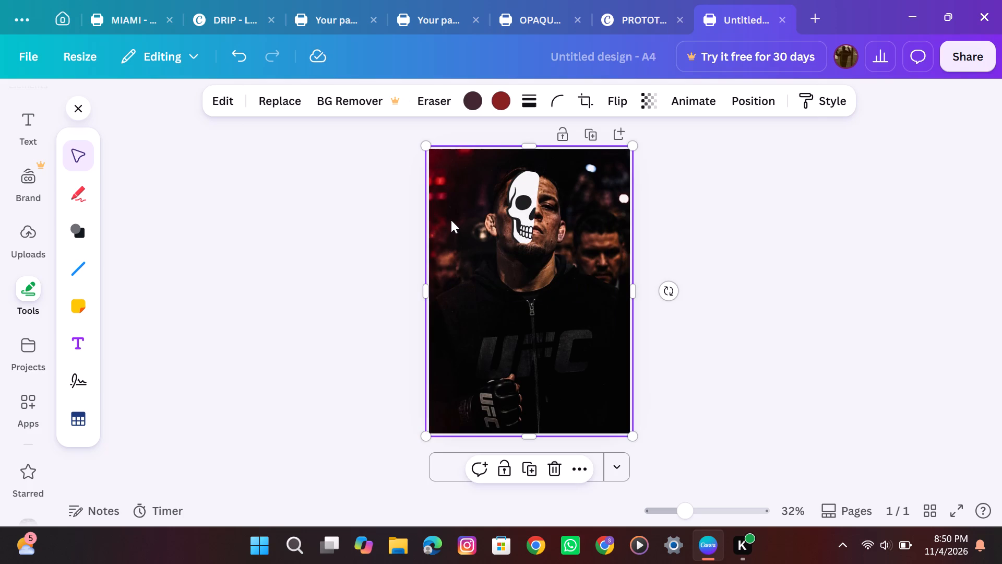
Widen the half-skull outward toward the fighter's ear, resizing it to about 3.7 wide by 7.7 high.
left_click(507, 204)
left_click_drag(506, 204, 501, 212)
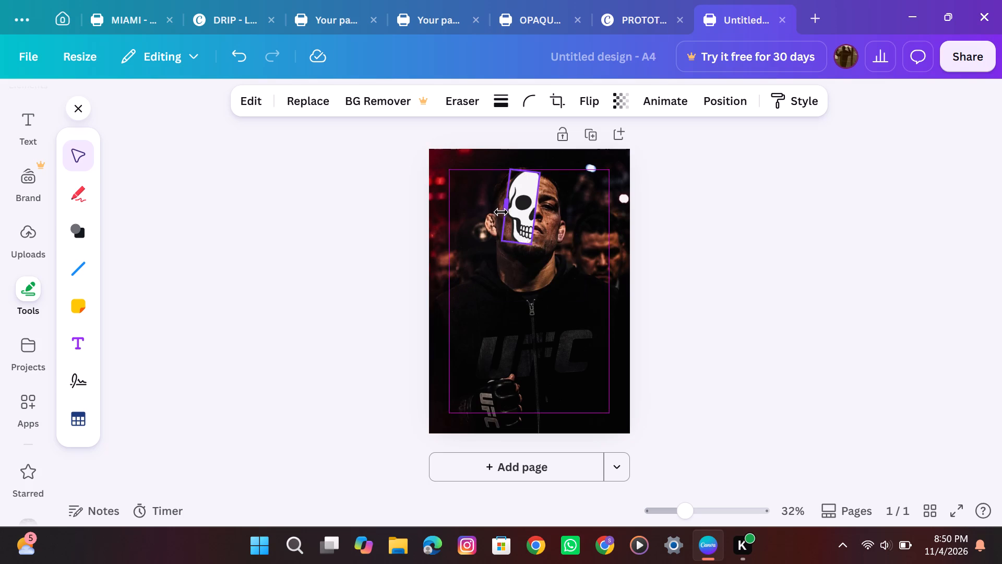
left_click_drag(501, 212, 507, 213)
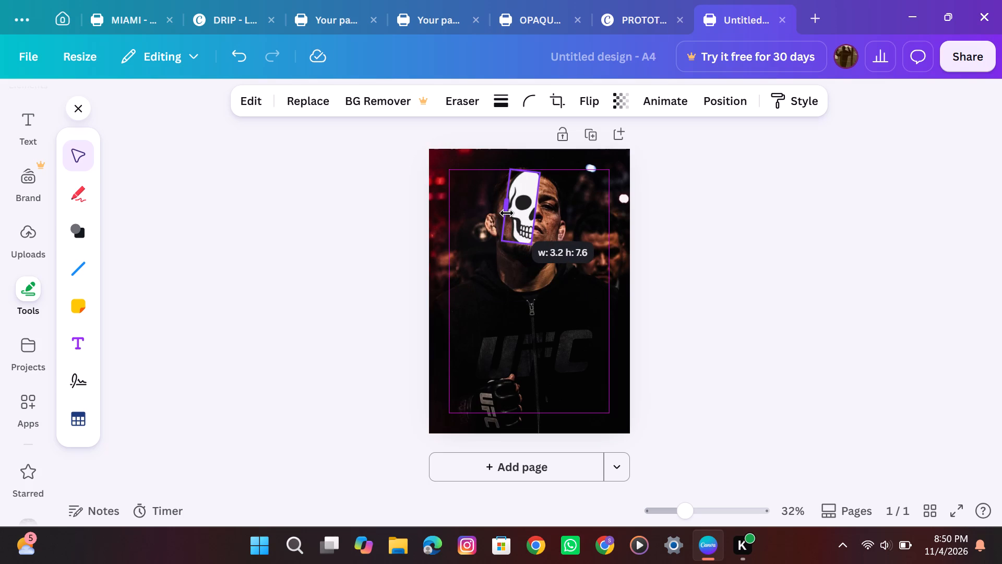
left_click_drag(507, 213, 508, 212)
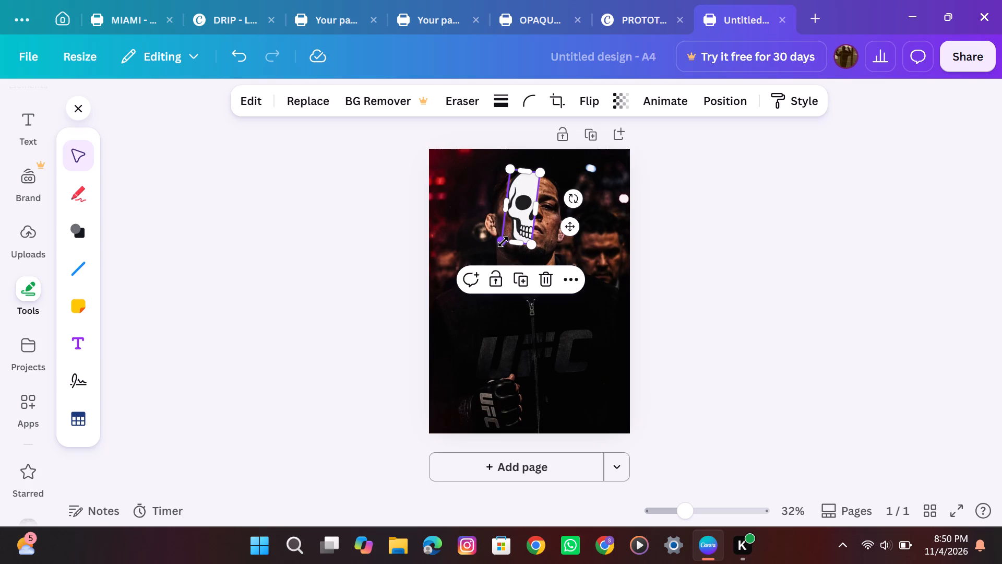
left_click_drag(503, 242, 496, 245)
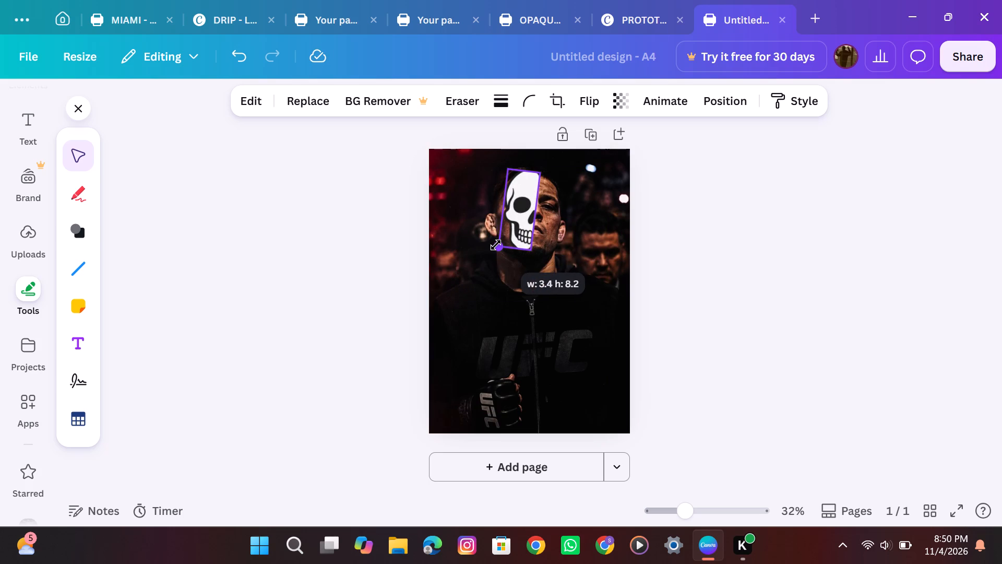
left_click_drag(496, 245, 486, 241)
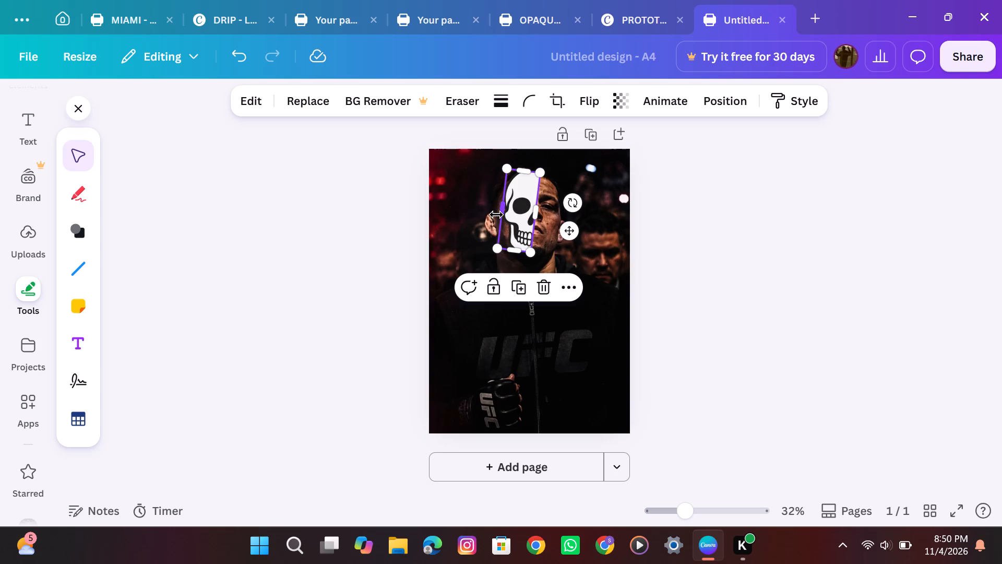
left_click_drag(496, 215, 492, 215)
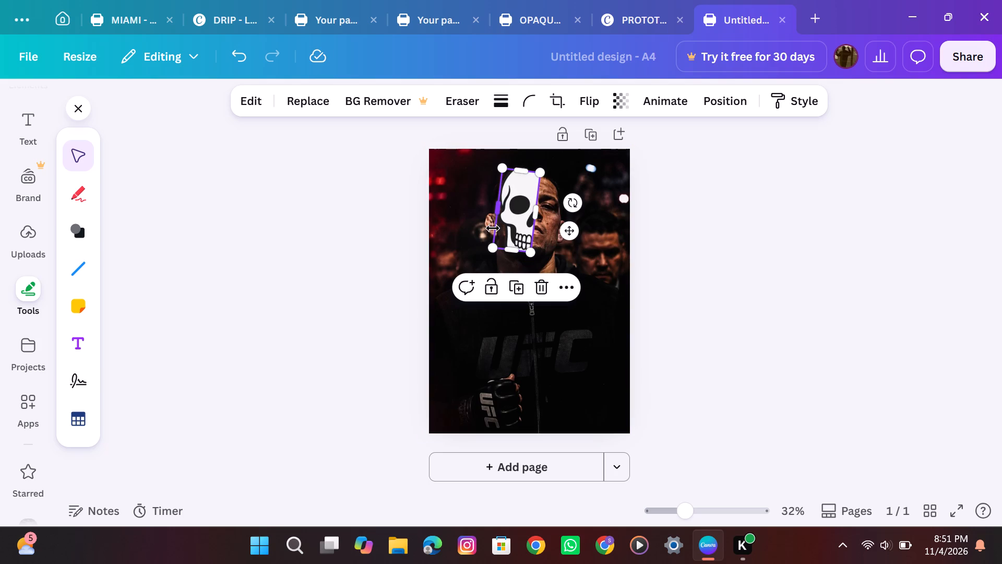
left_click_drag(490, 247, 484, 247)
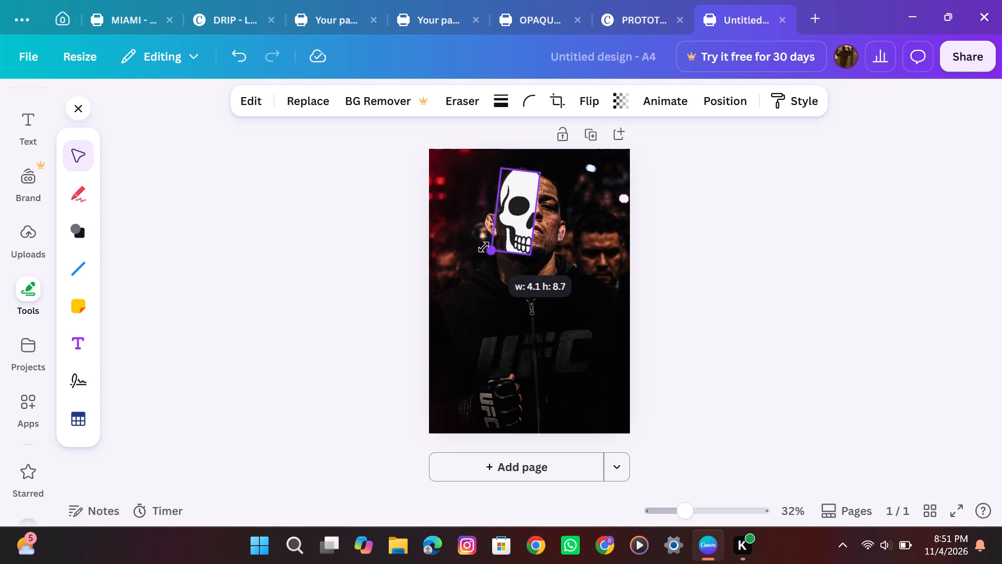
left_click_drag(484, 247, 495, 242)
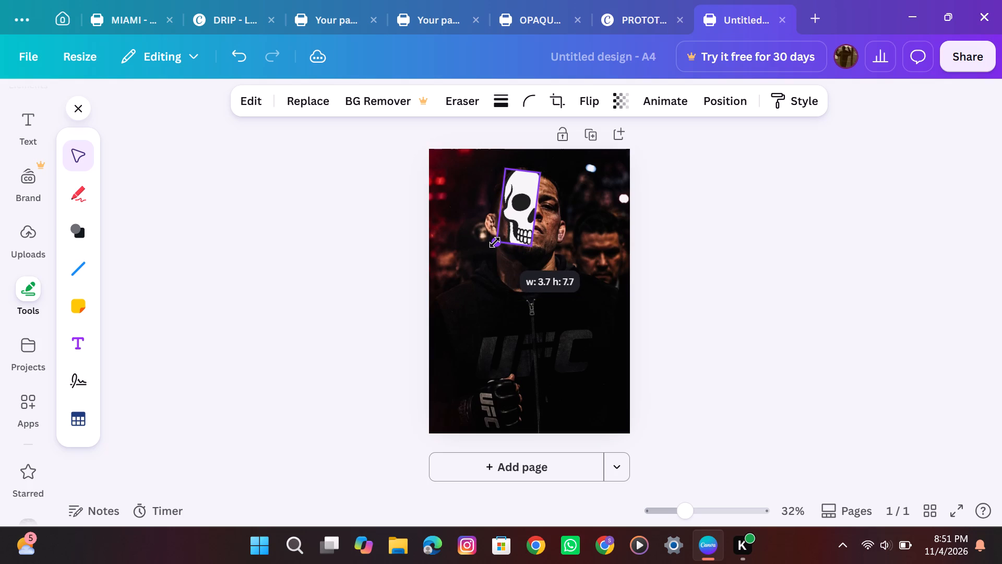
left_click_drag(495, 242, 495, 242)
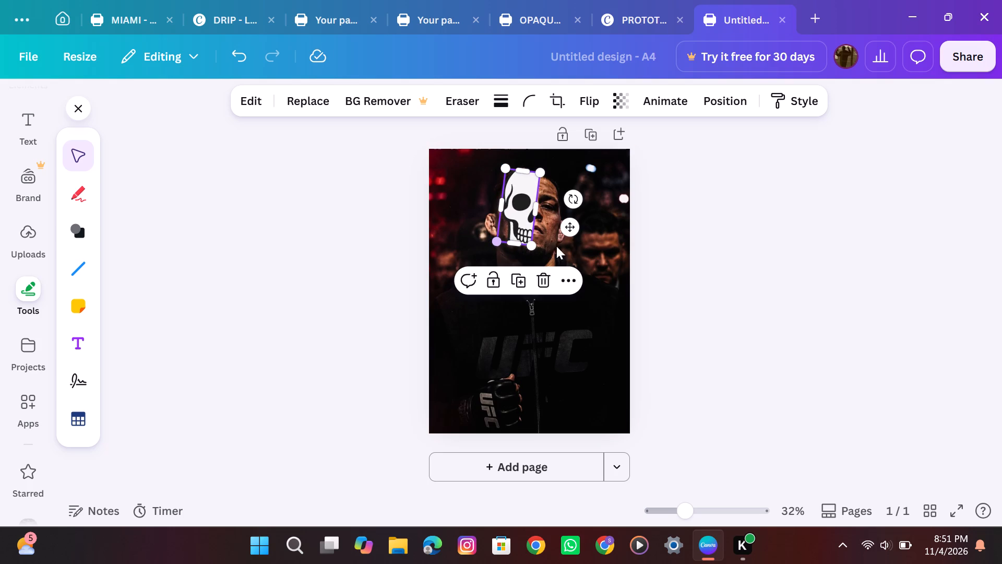
Delete the half-skull graphic from the fighter's face.
left_click(541, 275)
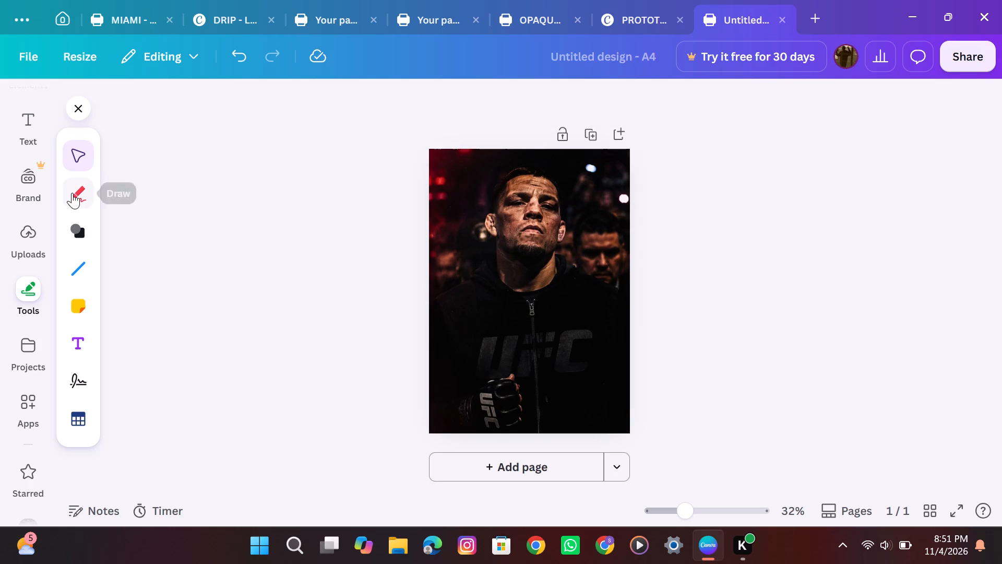
Browse the skull graphics in the elements library and add the free solid black, front-facing skull with angry eyes and bared teeth.
scroll(32, 178, "up", 2)
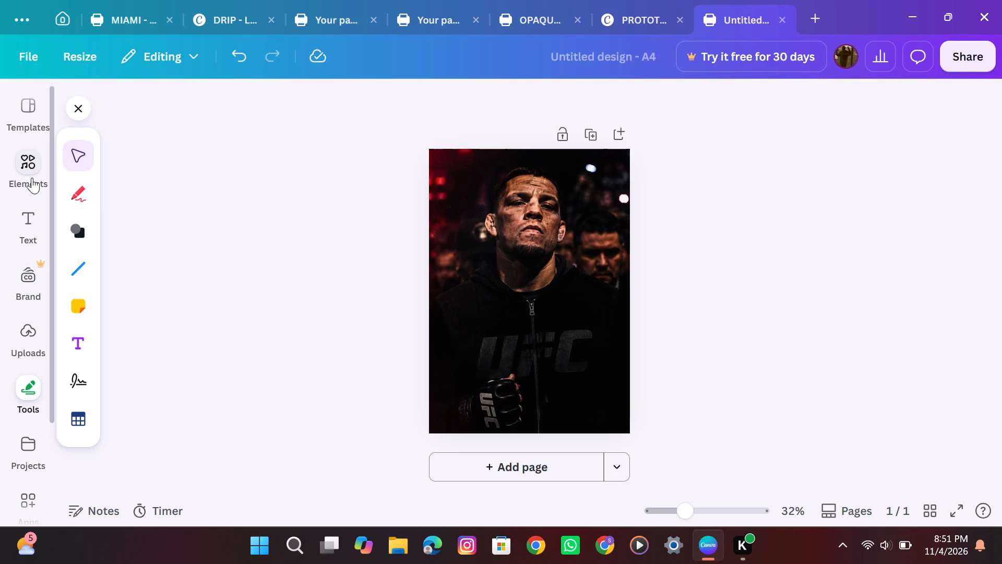
scroll(32, 178, "up", 1)
left_click(30, 168)
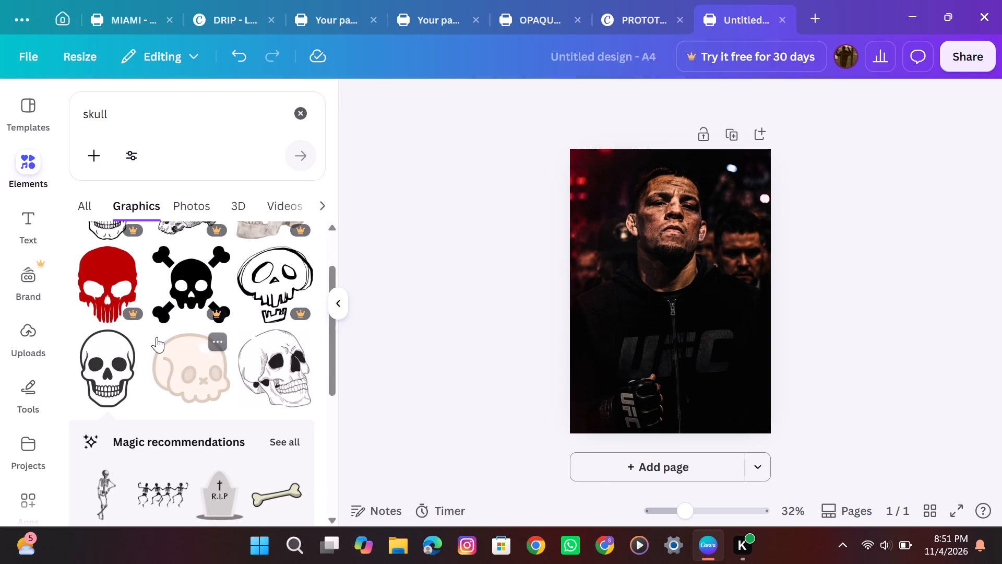
scroll(157, 337, "up", 3)
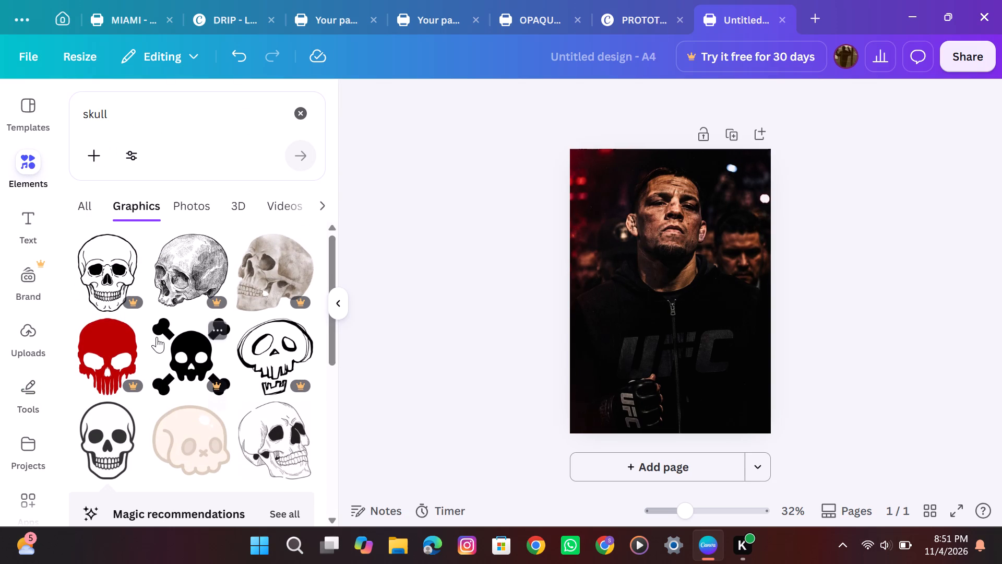
scroll(157, 337, "down", 6)
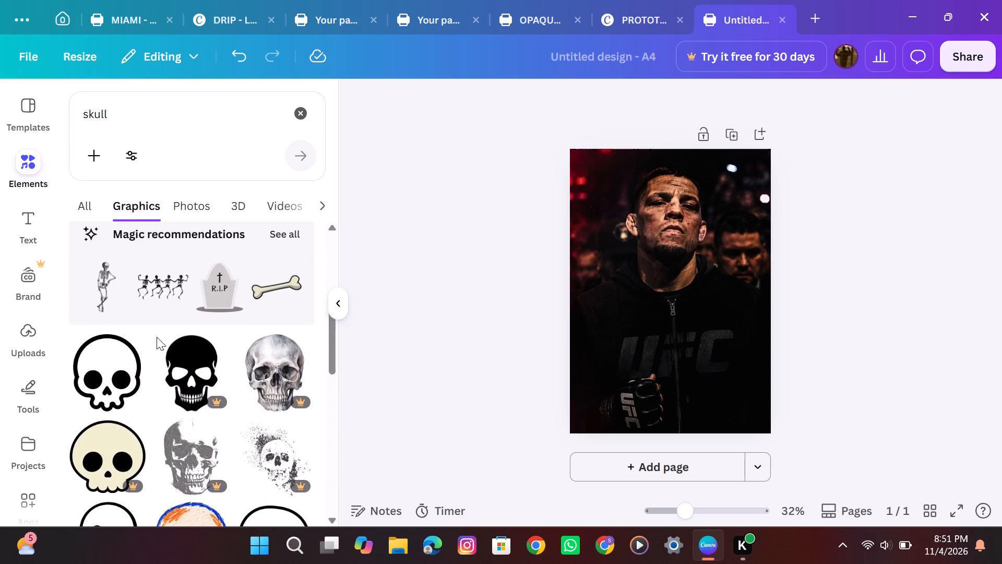
scroll(157, 337, "down", 1)
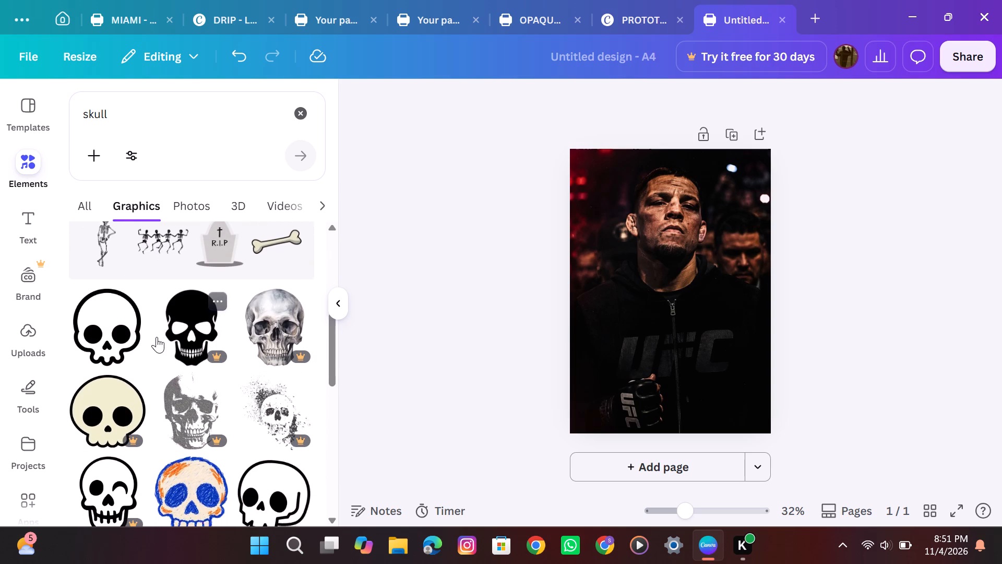
scroll(157, 337, "down", 4)
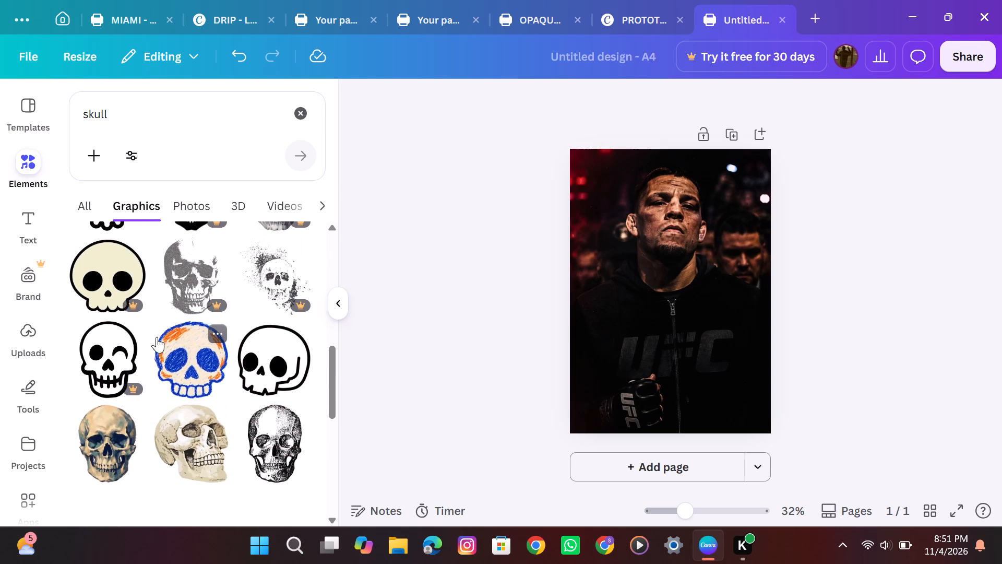
scroll(157, 337, "down", 4)
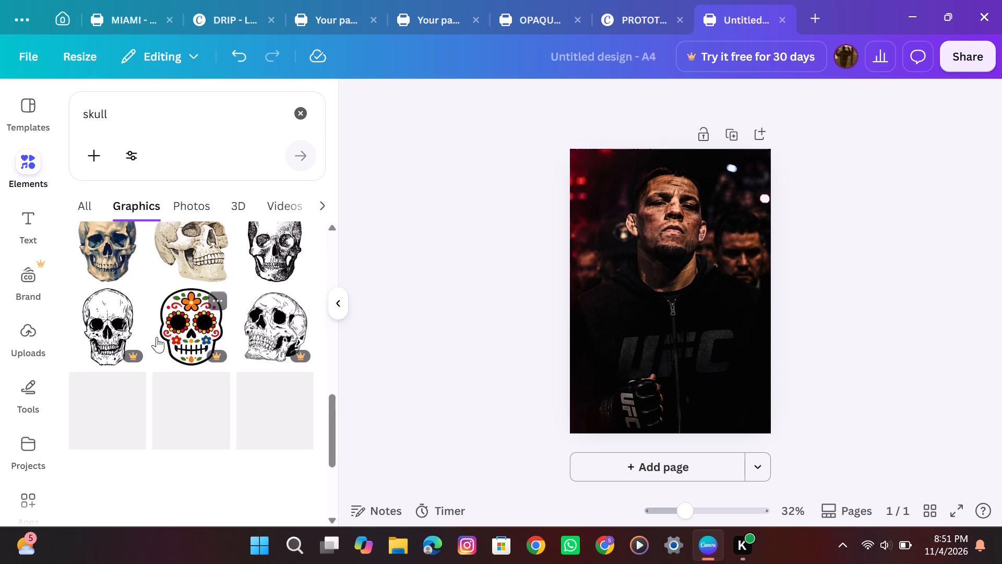
scroll(157, 337, "down", 2)
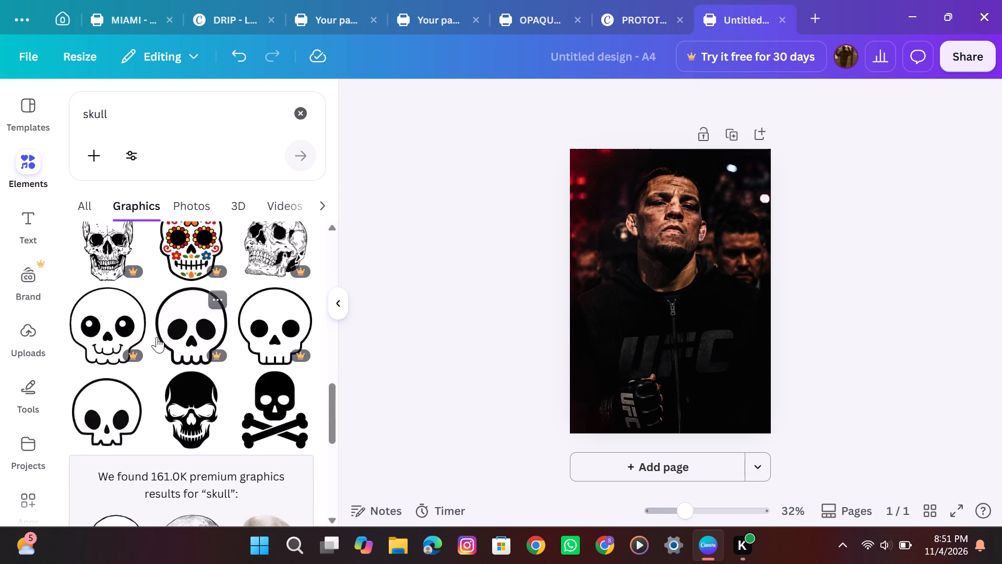
scroll(157, 337, "down", 1)
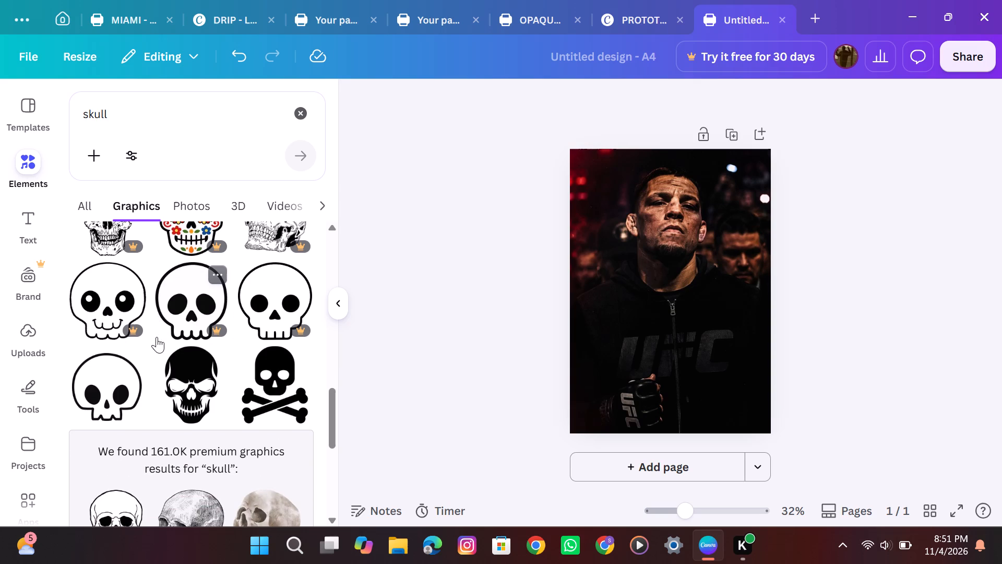
scroll(178, 383, "down", 2)
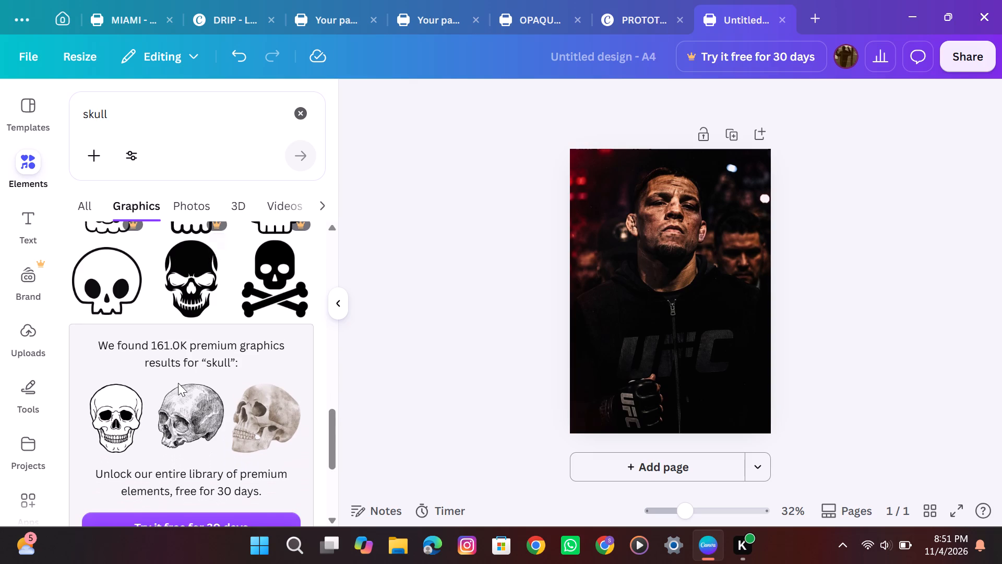
scroll(178, 383, "down", 4)
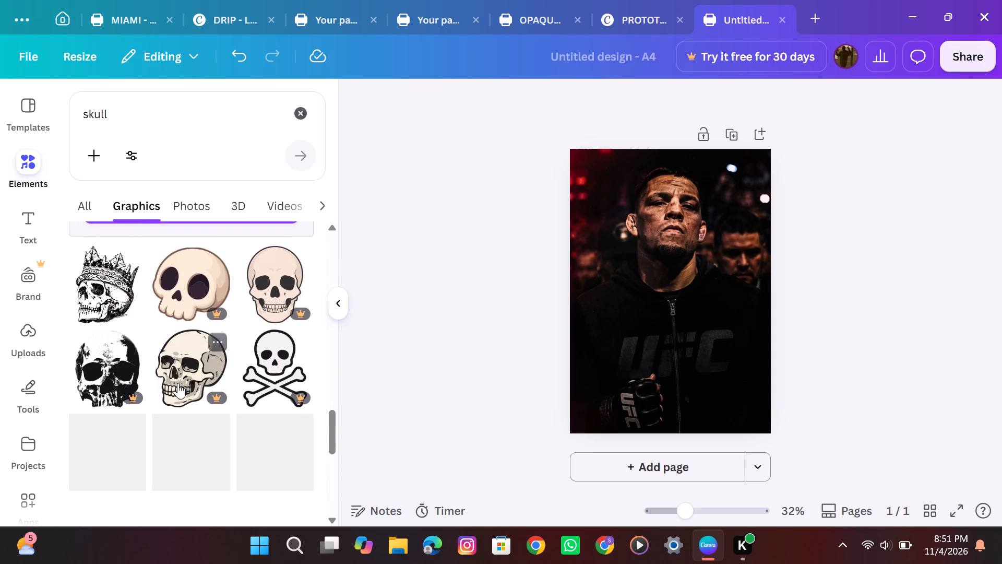
scroll(178, 383, "down", 3)
scroll(178, 383, "up", 1)
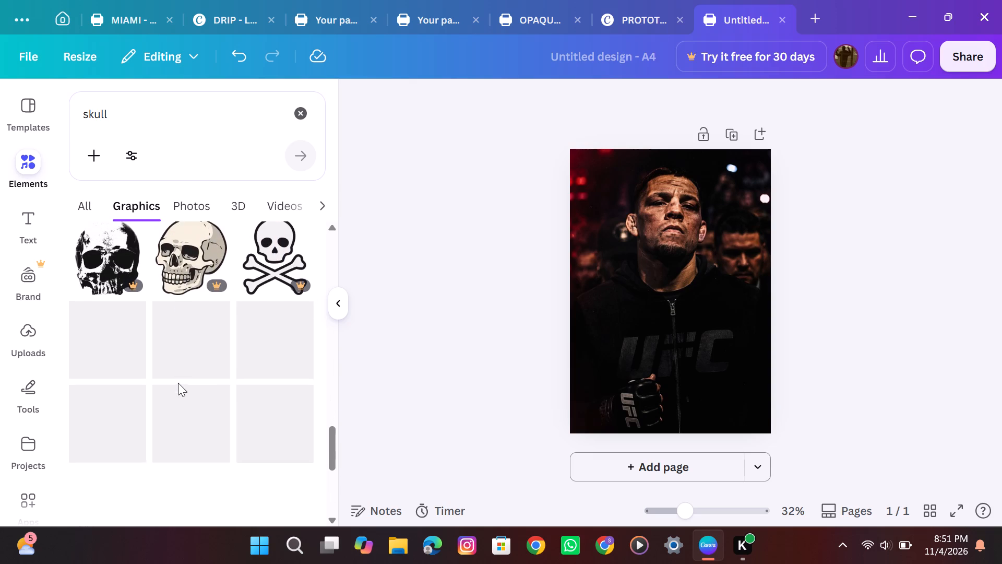
scroll(178, 383, "up", 4)
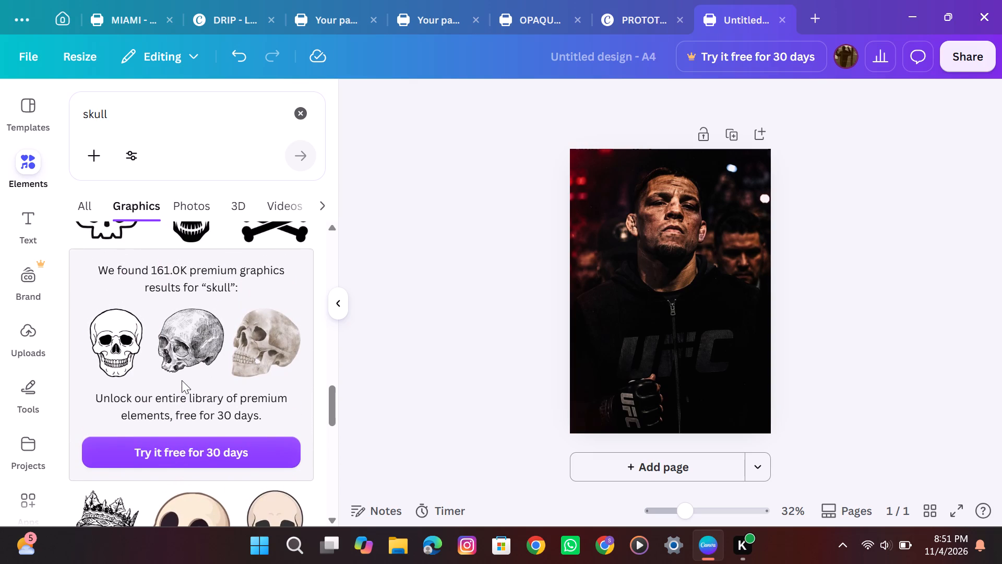
scroll(178, 314, "up", 3)
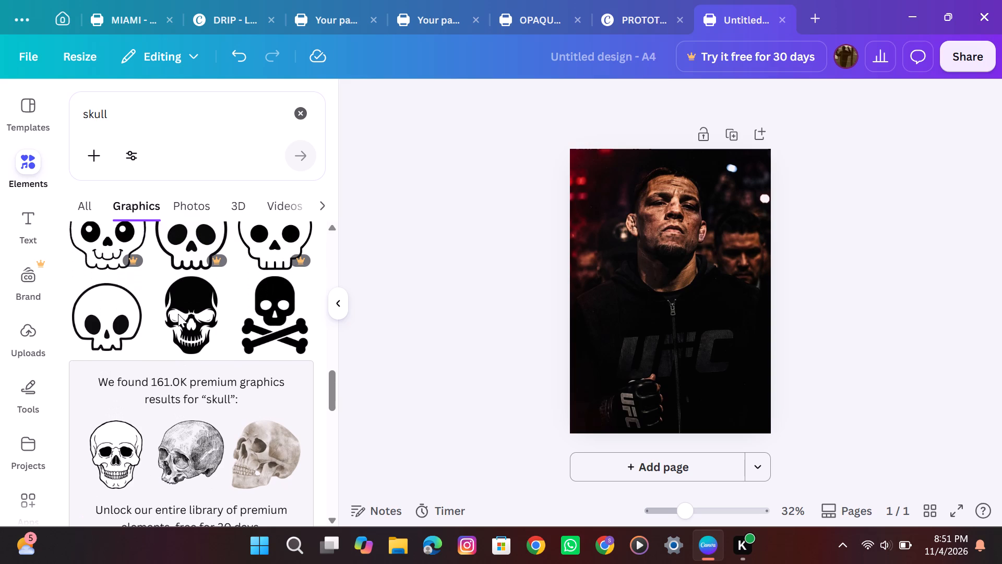
left_click(178, 314)
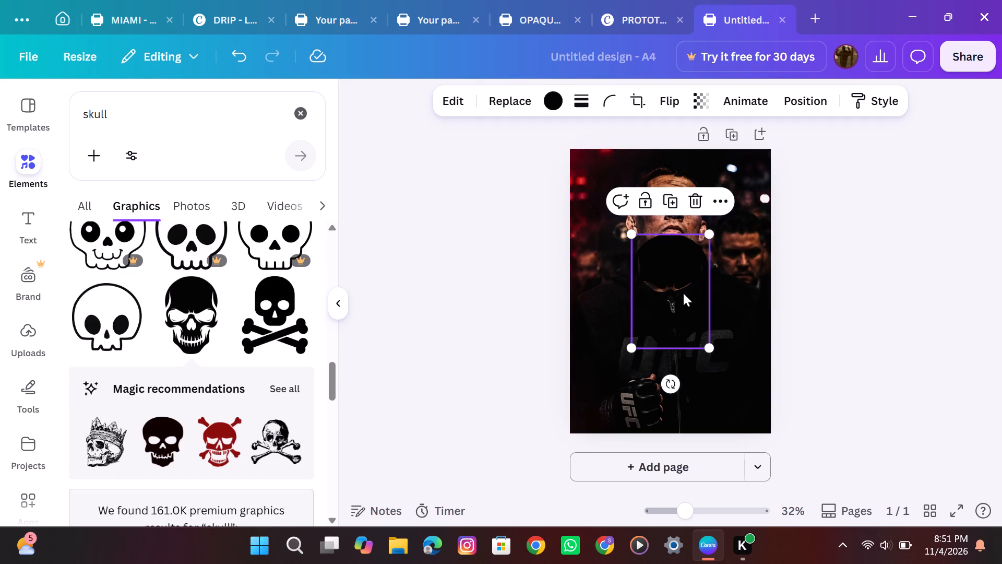
Move the black skull up over the fighter's face, horizontally centred with its top at the page's upper edge.
left_click_drag(685, 293, 683, 245)
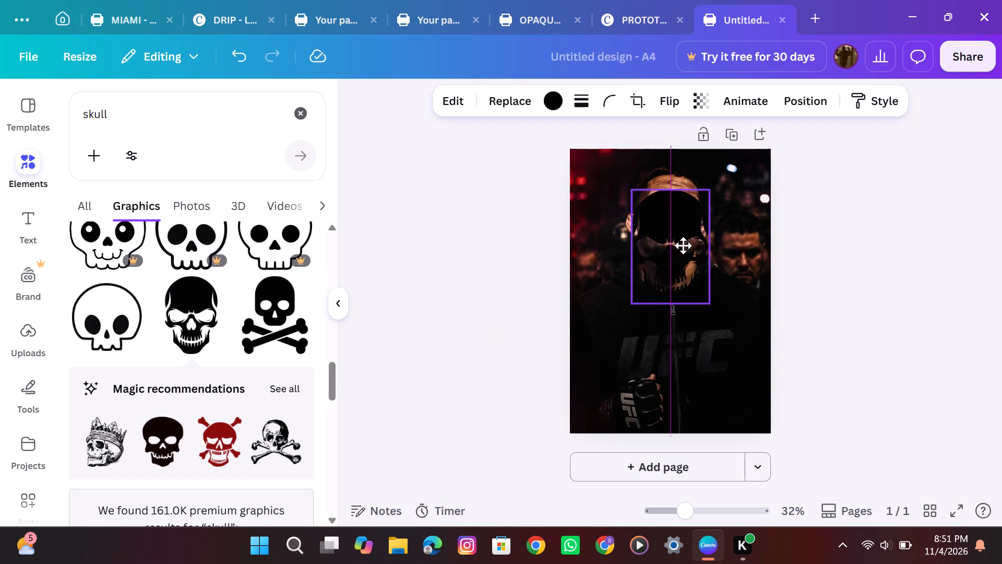
left_click_drag(683, 245, 681, 229)
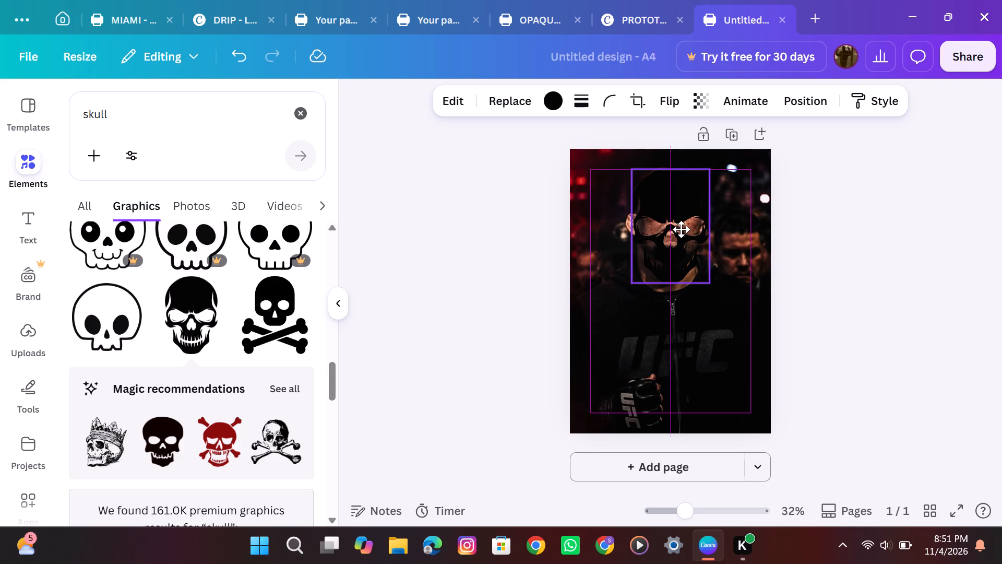
left_click_drag(681, 229, 683, 212)
left_click(513, 242)
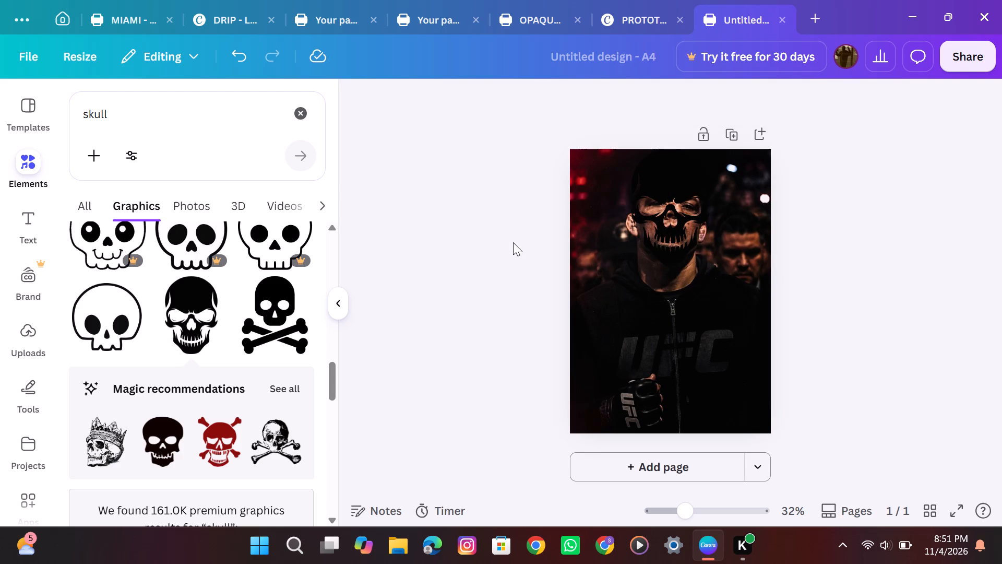
Recolour the black skull graphic white, using the white already in the design's colours.
left_click(651, 214)
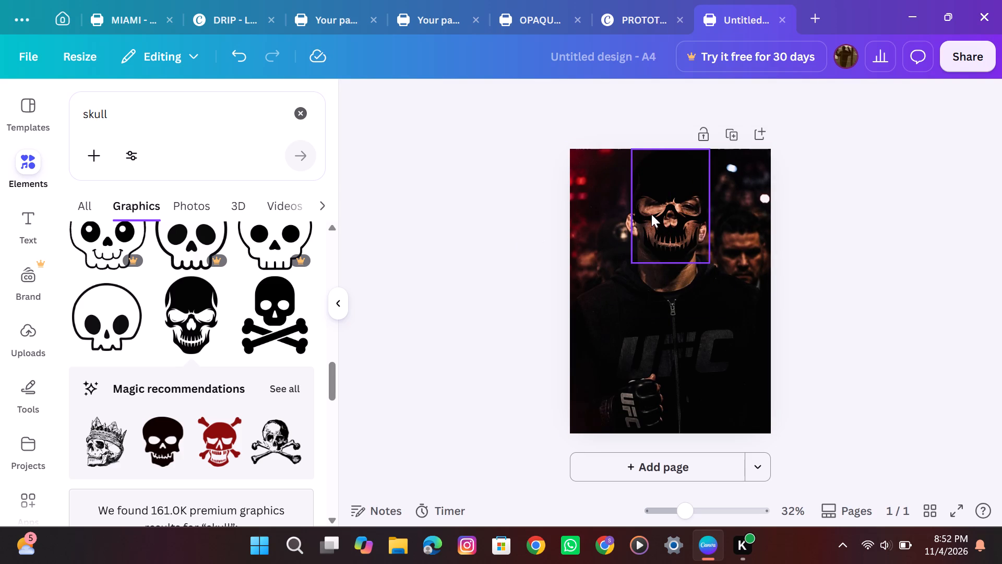
left_click(551, 105)
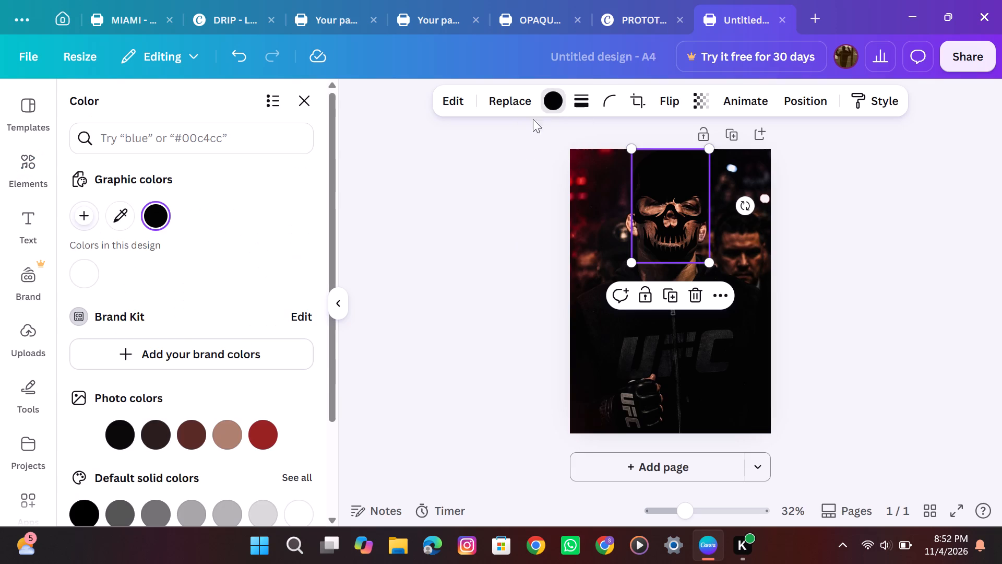
left_click(86, 274)
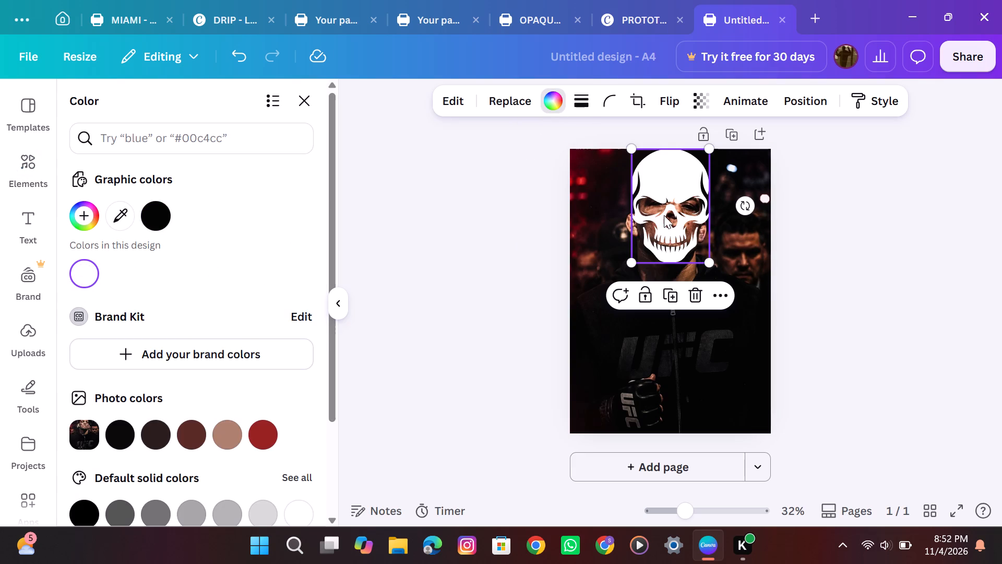
Nudge the white skull slightly upward past the page's top edge, keeping it horizontally centred.
left_click(675, 192)
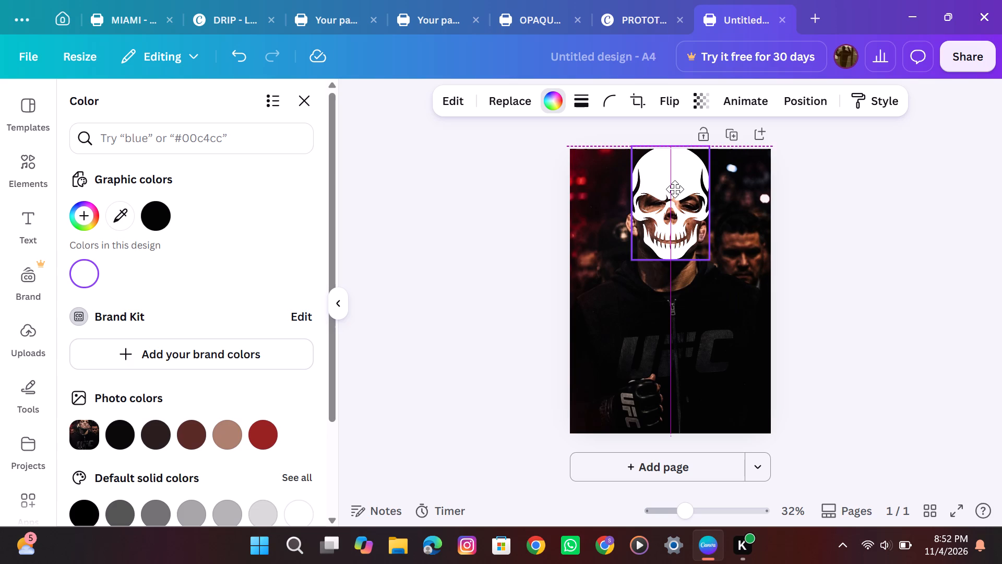
left_click(498, 214)
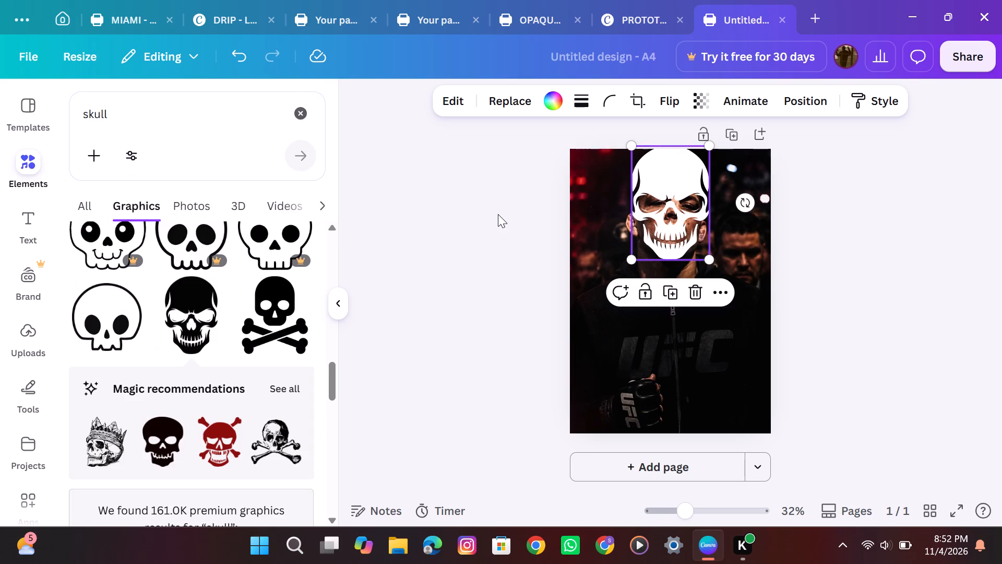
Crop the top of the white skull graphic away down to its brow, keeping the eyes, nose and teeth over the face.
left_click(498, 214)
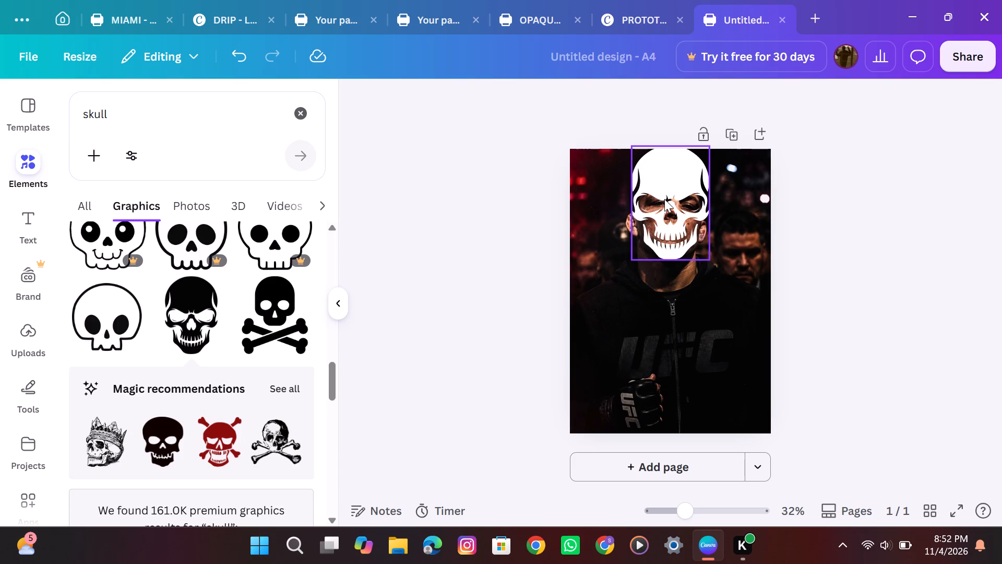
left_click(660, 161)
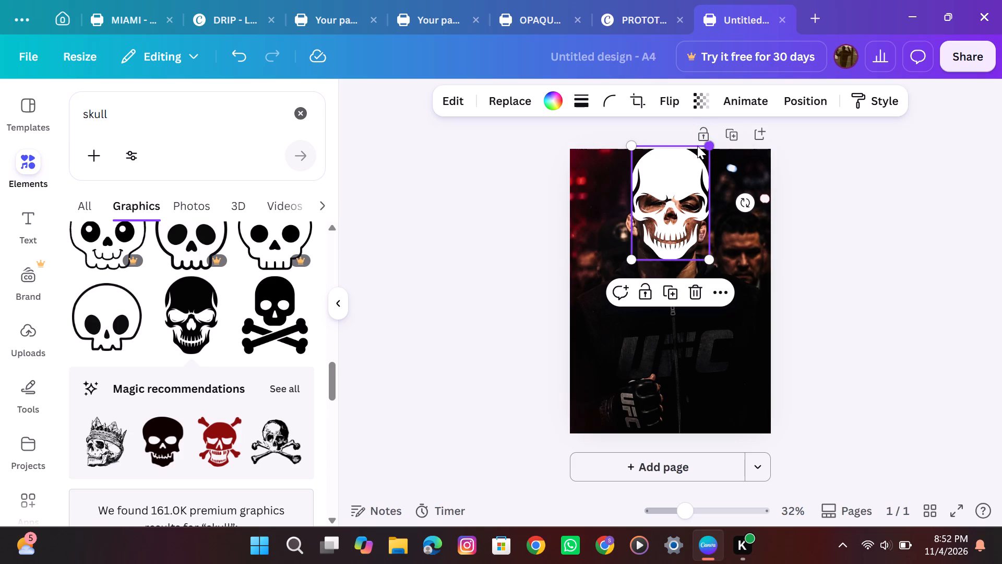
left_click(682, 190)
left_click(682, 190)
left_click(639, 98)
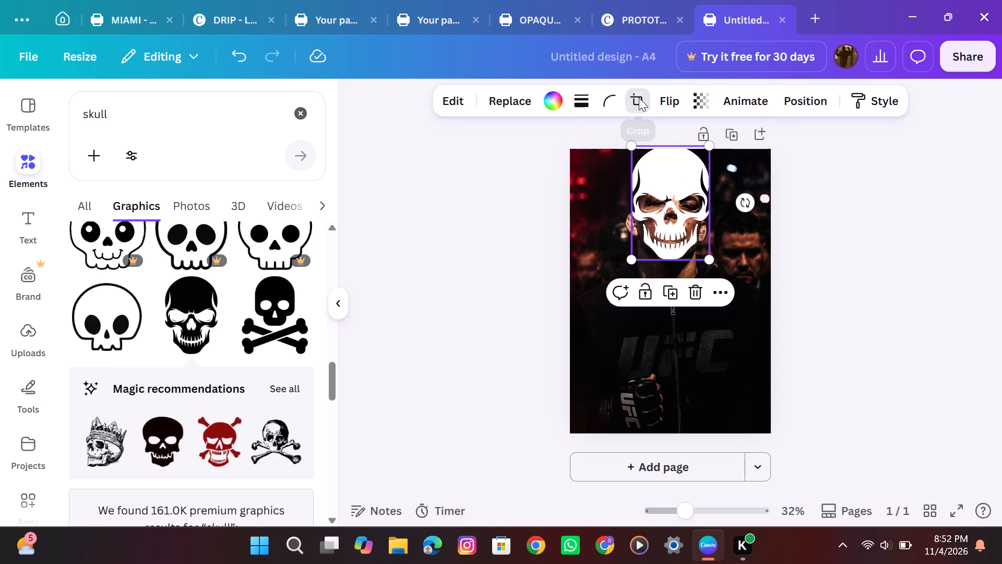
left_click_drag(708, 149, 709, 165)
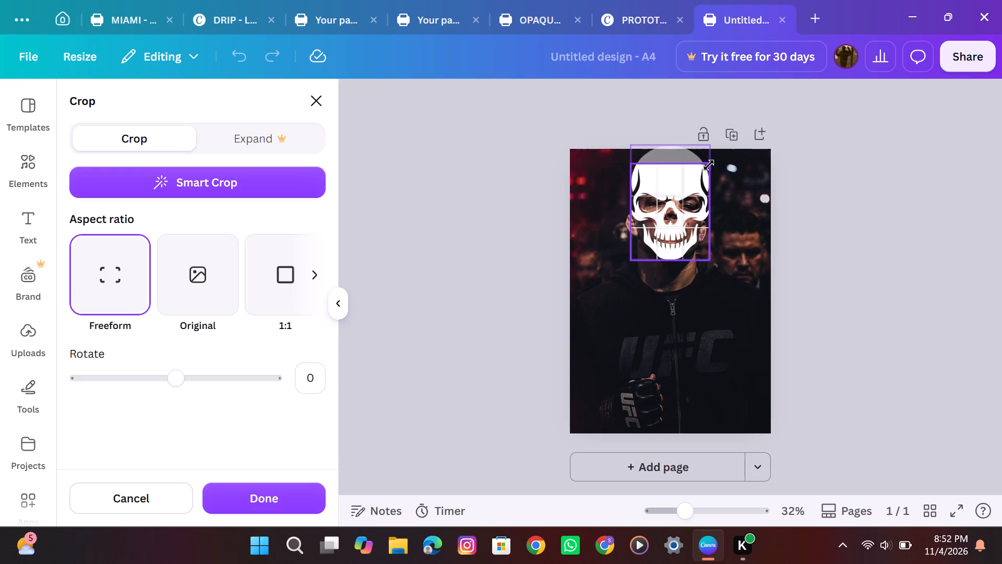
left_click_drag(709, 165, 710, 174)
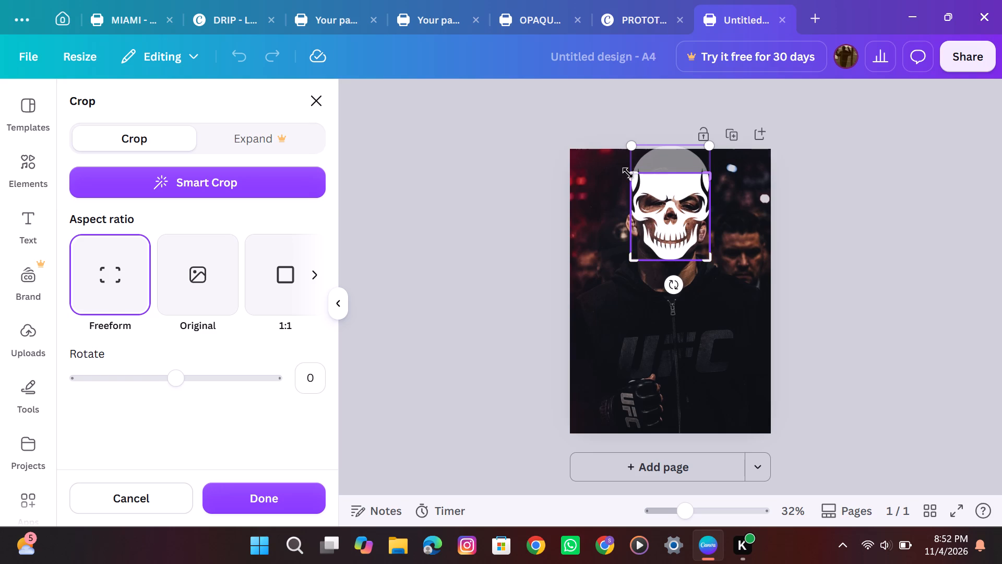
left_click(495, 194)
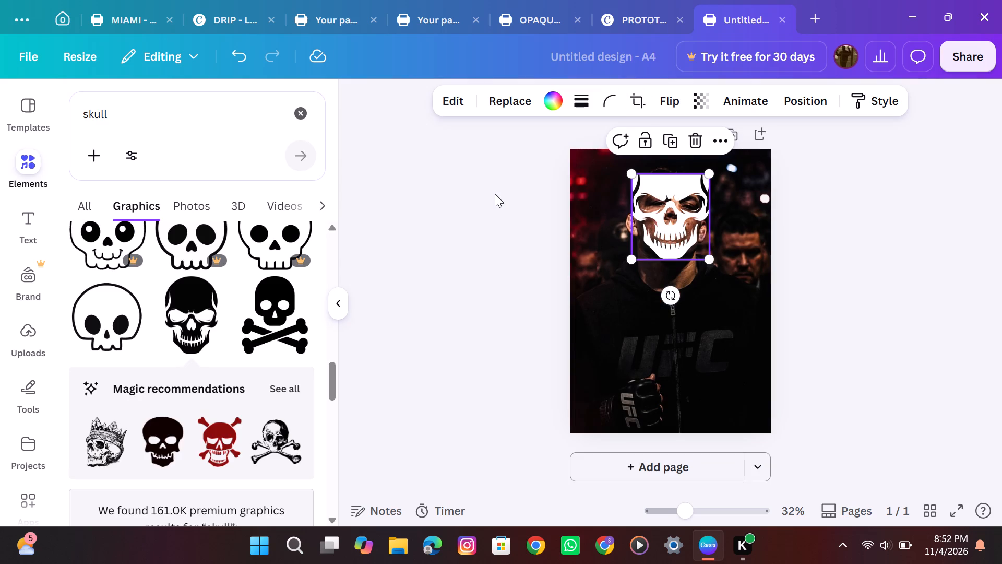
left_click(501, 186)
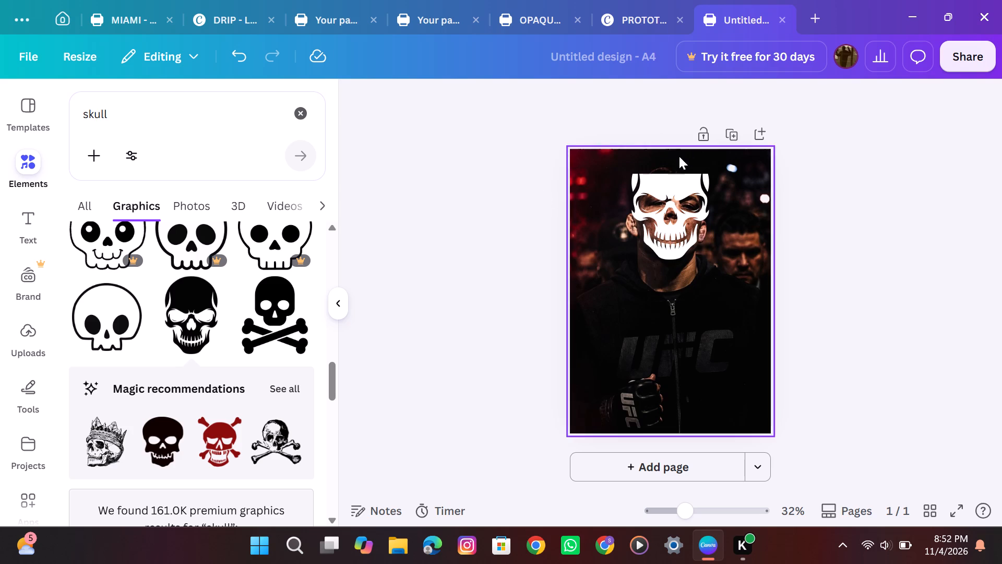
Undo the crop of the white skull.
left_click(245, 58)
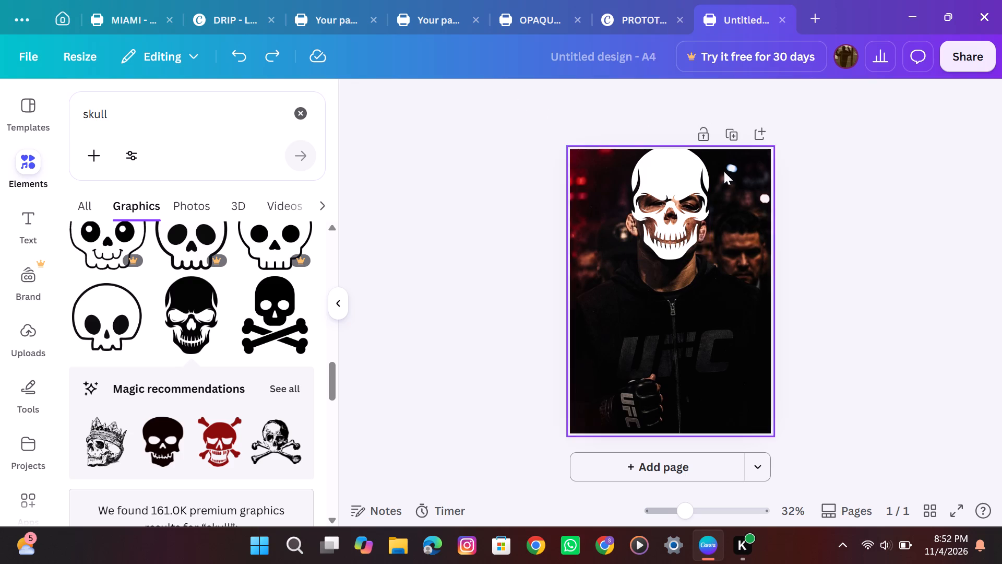
Lower the white skull's transparency value to below 77 so the fighter's face shows through it.
left_click(678, 190)
left_click(706, 103)
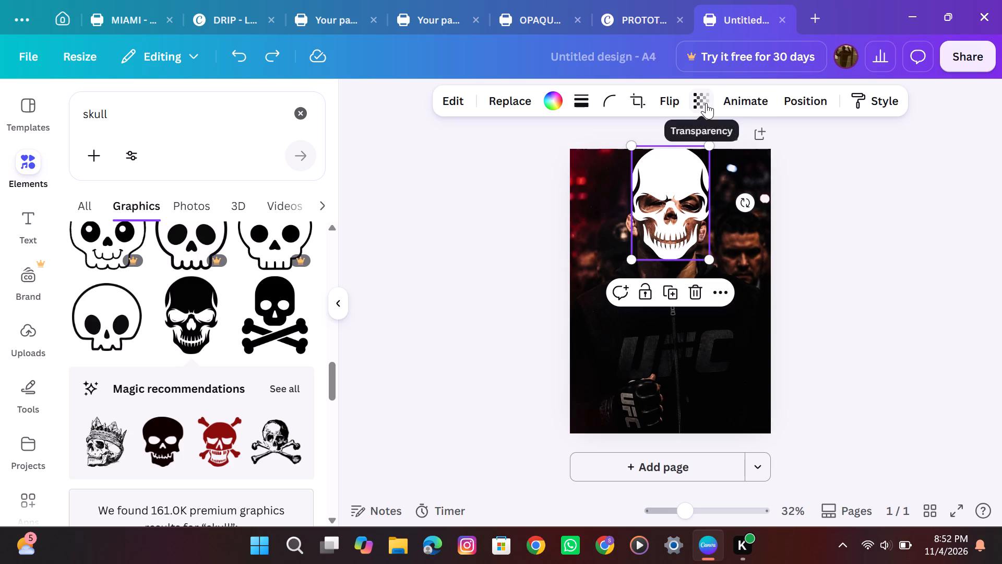
left_click_drag(730, 158, 711, 158)
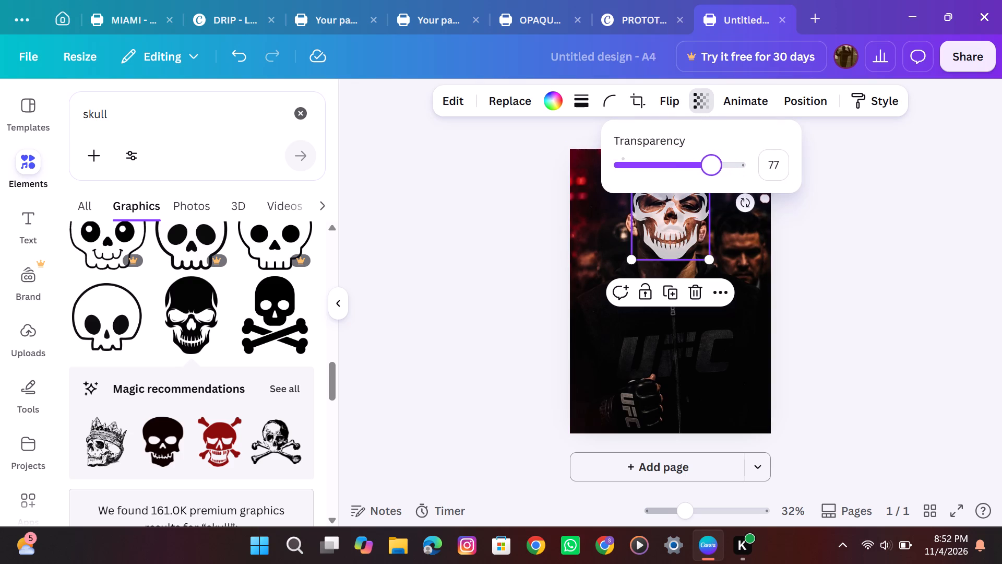
left_click_drag(711, 158, 693, 159)
left_click(479, 230)
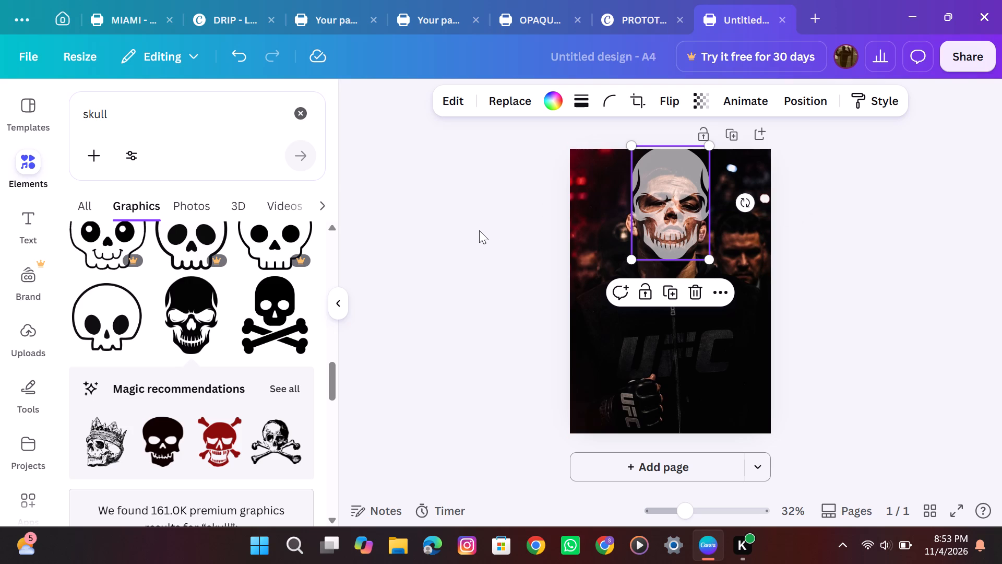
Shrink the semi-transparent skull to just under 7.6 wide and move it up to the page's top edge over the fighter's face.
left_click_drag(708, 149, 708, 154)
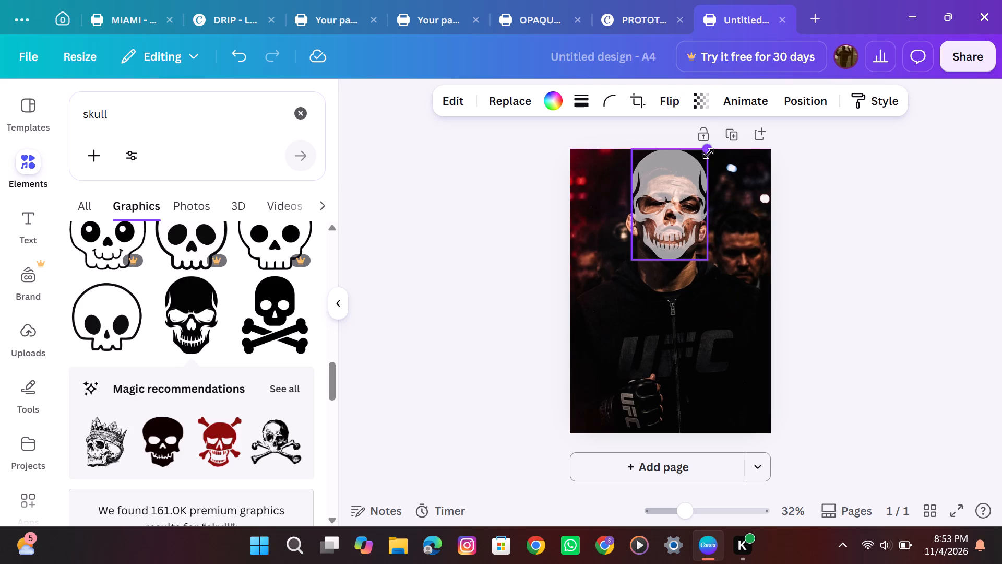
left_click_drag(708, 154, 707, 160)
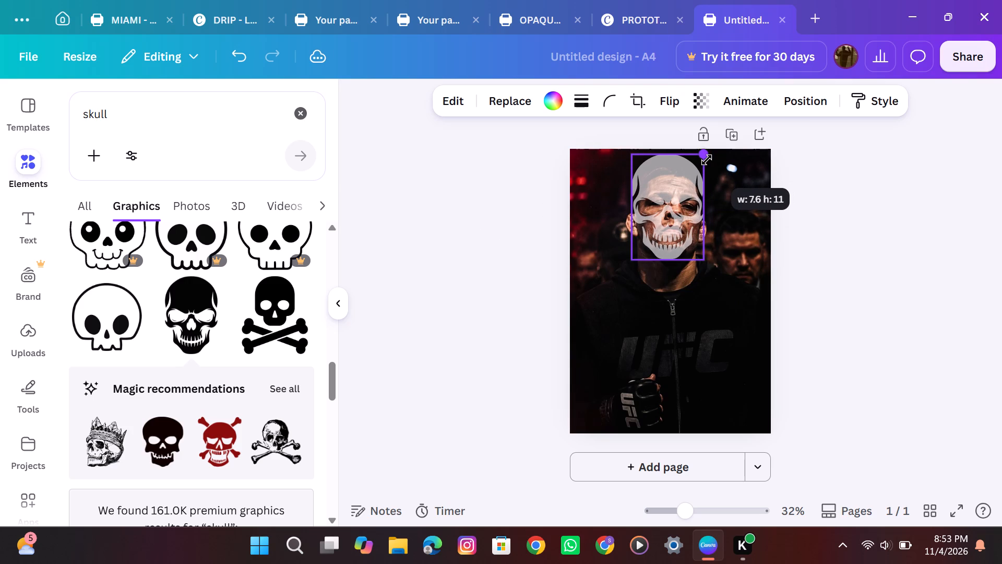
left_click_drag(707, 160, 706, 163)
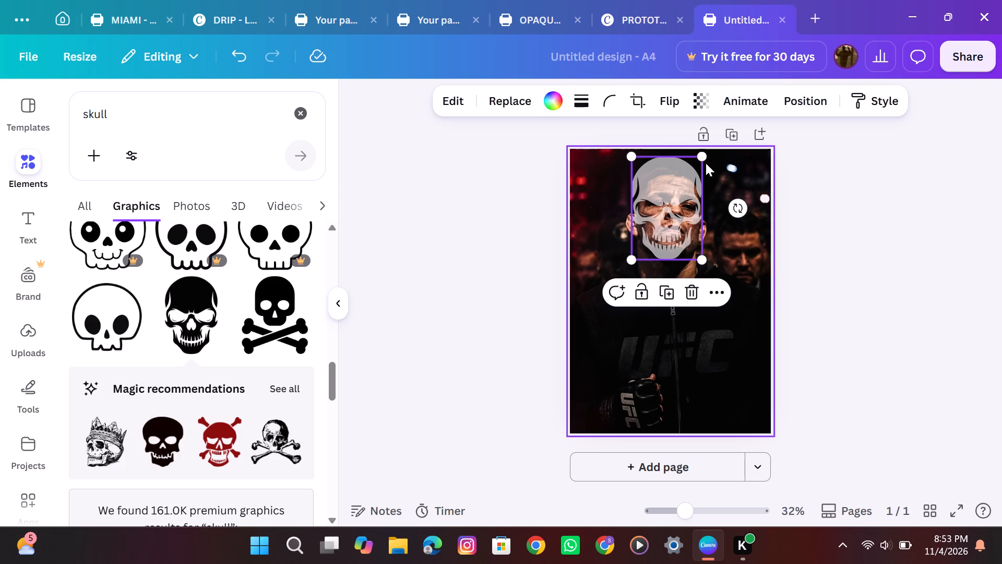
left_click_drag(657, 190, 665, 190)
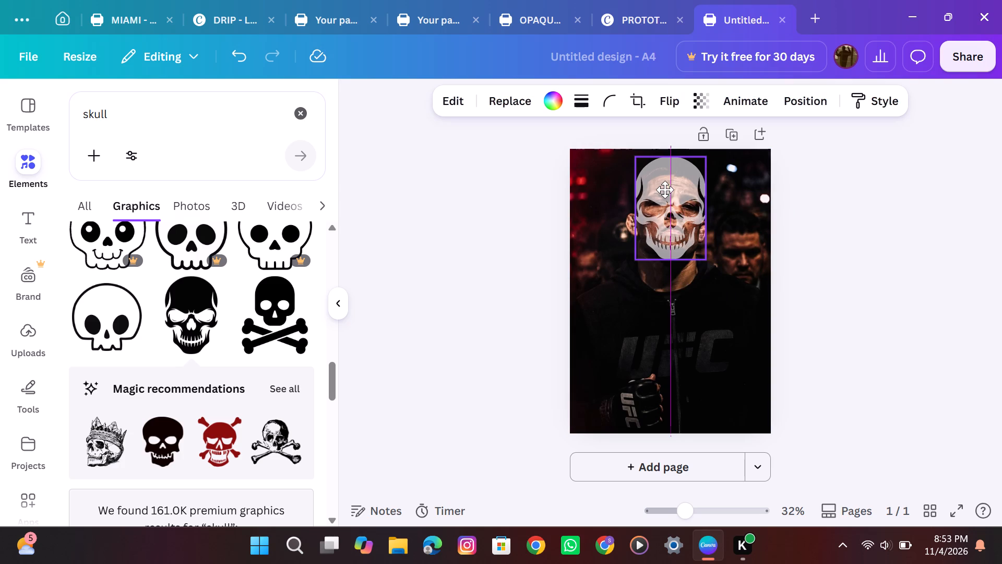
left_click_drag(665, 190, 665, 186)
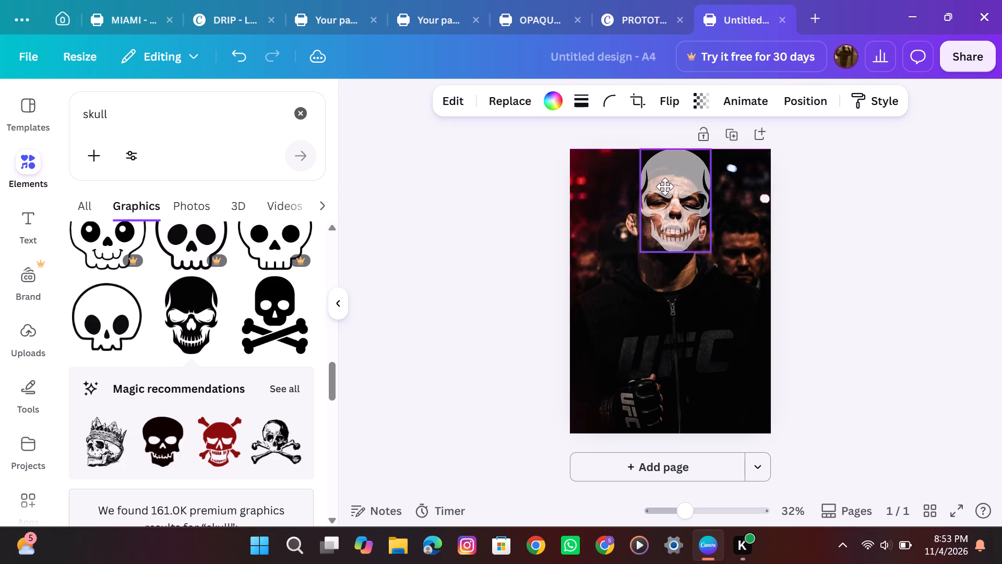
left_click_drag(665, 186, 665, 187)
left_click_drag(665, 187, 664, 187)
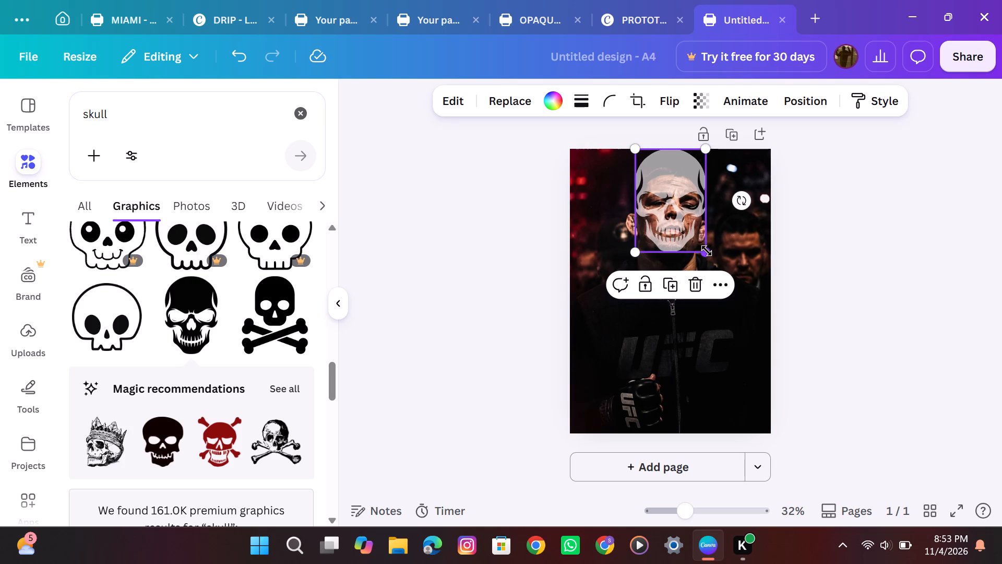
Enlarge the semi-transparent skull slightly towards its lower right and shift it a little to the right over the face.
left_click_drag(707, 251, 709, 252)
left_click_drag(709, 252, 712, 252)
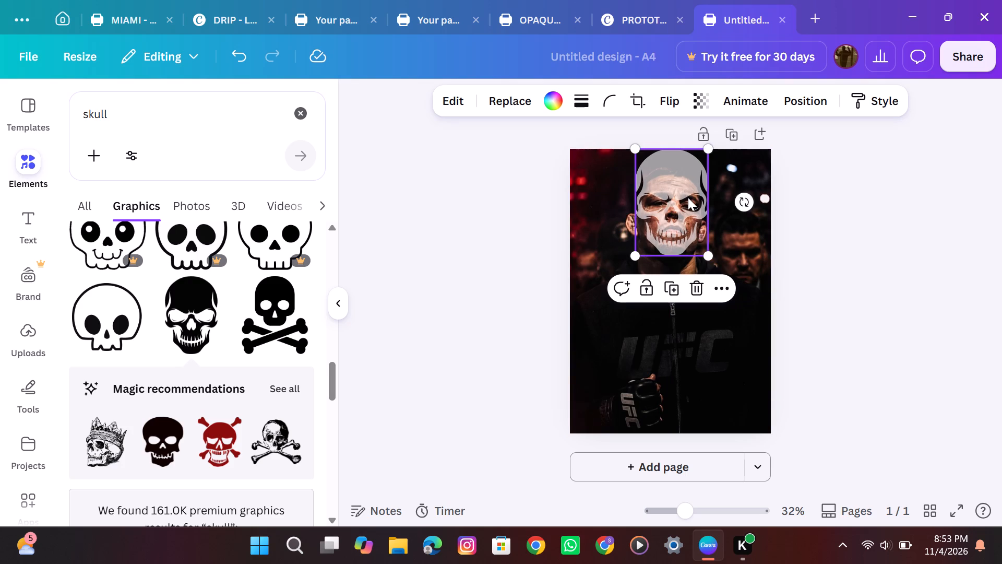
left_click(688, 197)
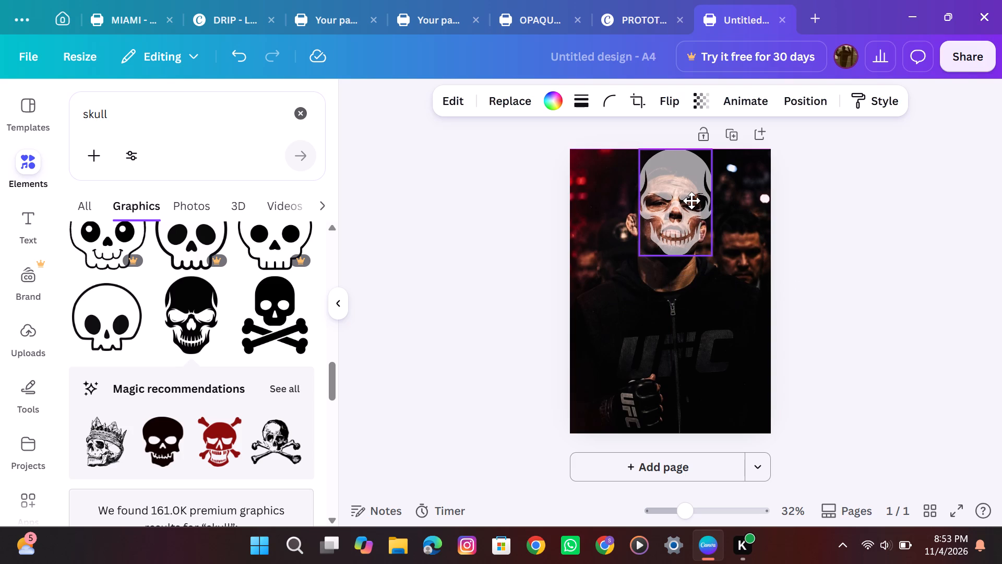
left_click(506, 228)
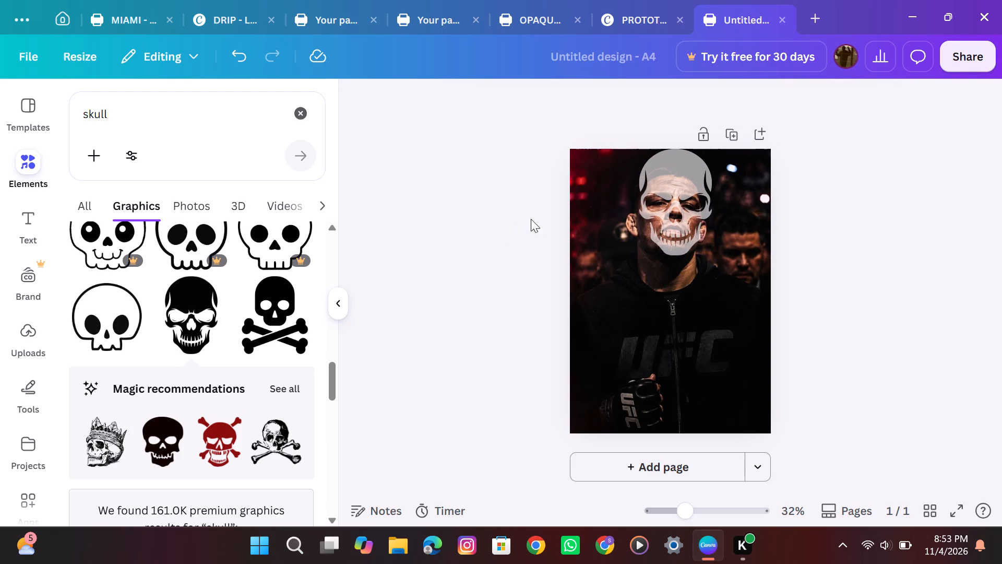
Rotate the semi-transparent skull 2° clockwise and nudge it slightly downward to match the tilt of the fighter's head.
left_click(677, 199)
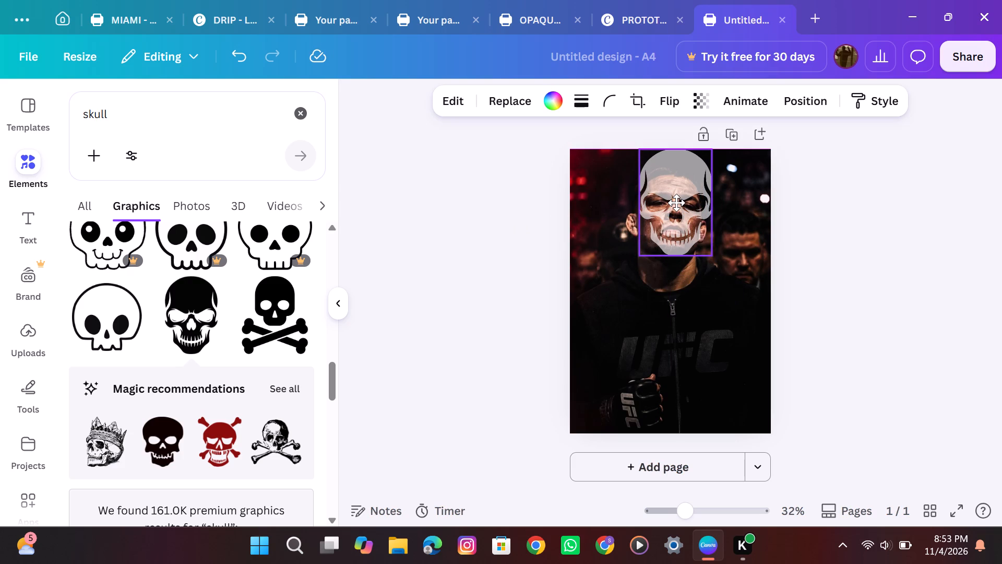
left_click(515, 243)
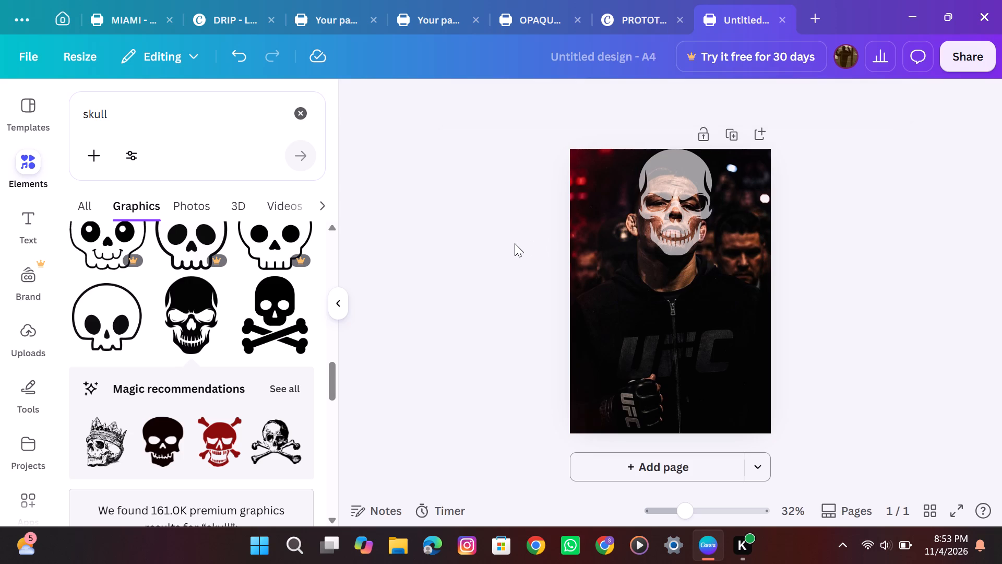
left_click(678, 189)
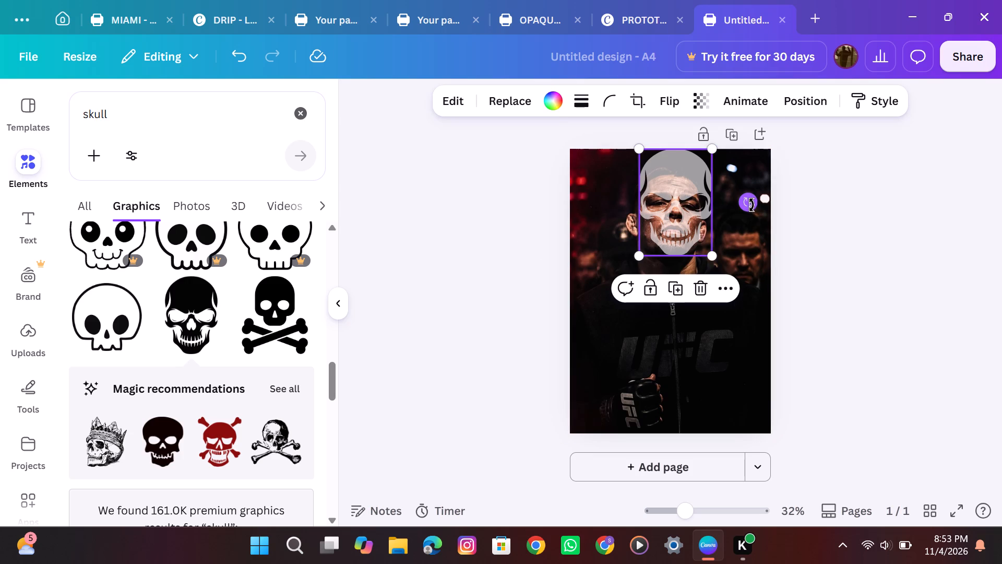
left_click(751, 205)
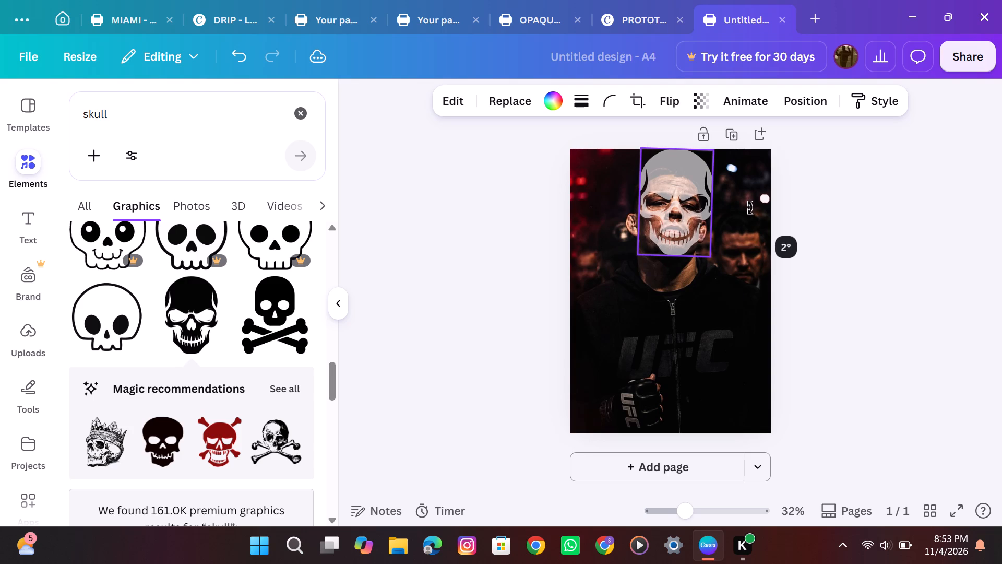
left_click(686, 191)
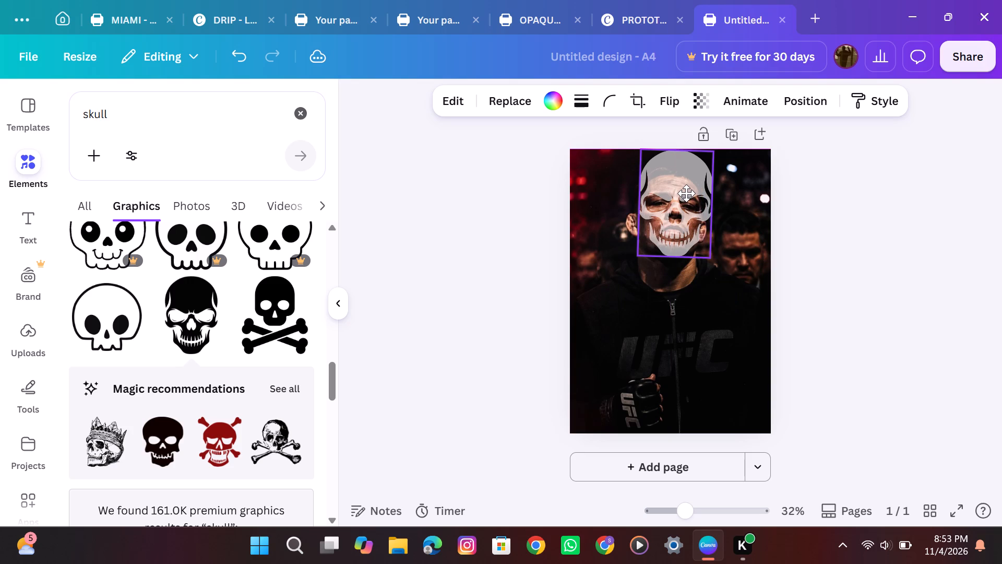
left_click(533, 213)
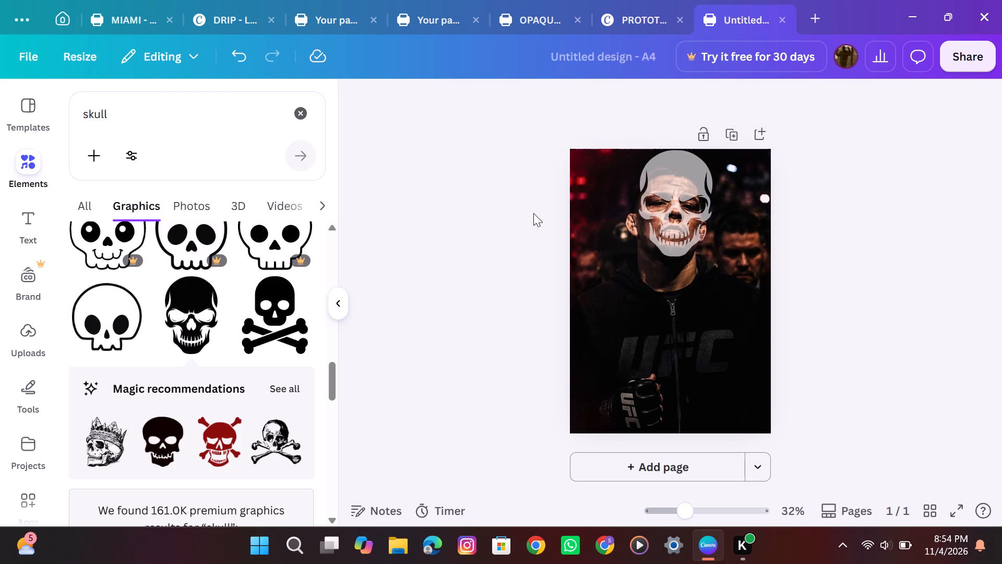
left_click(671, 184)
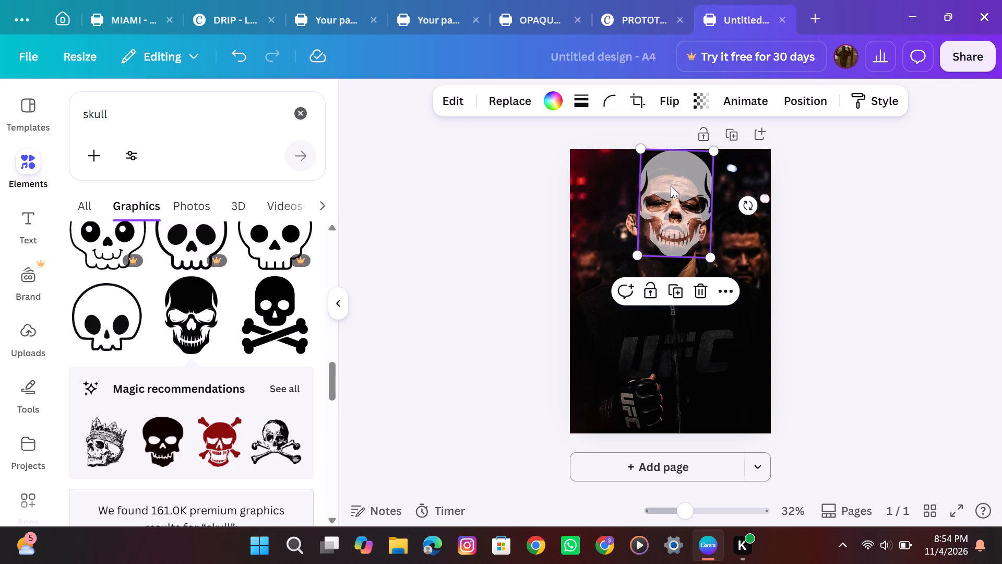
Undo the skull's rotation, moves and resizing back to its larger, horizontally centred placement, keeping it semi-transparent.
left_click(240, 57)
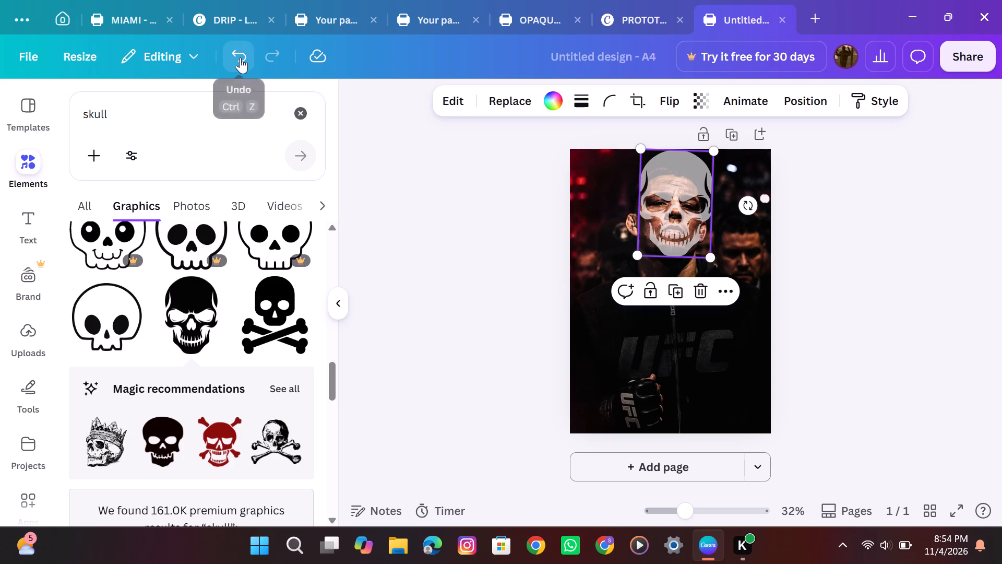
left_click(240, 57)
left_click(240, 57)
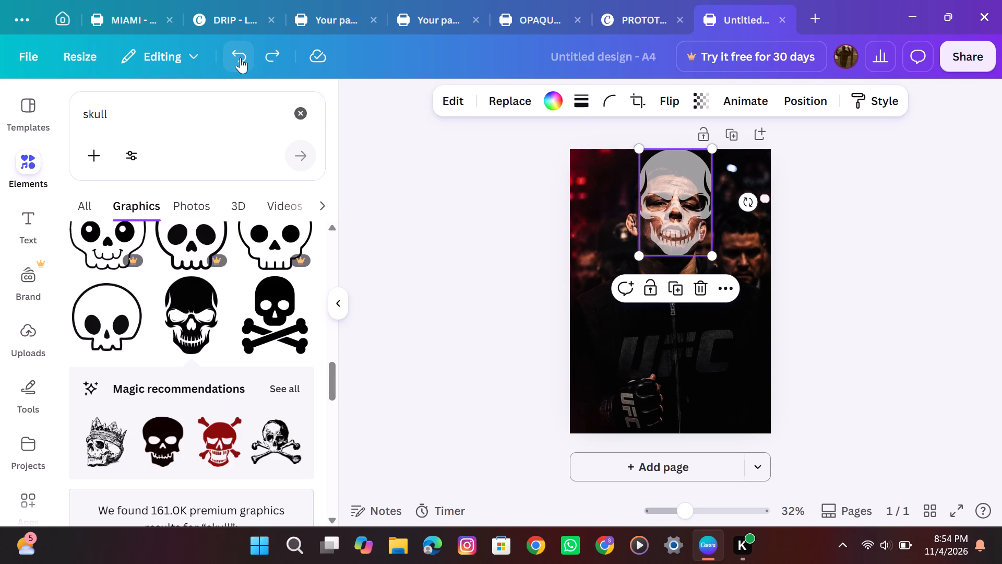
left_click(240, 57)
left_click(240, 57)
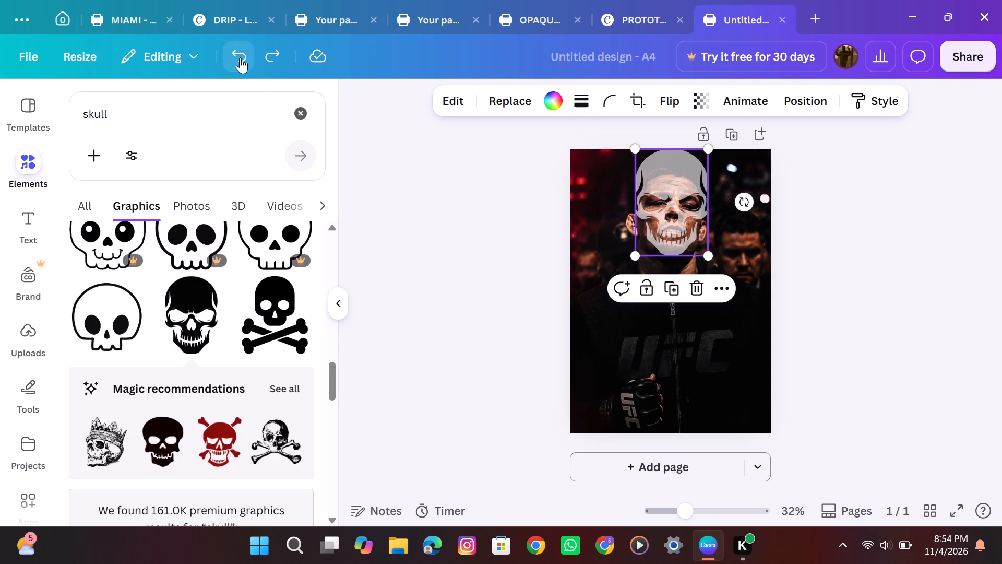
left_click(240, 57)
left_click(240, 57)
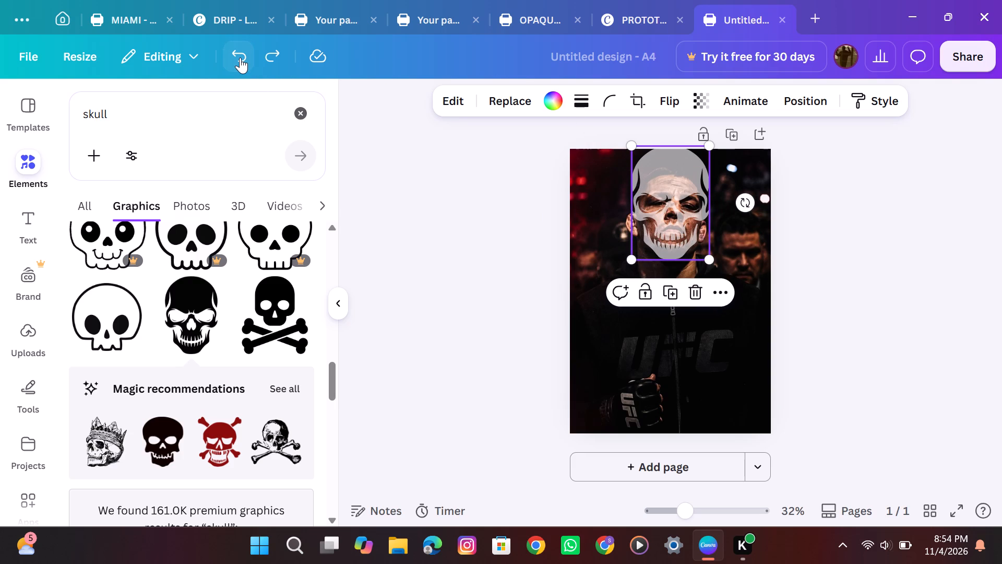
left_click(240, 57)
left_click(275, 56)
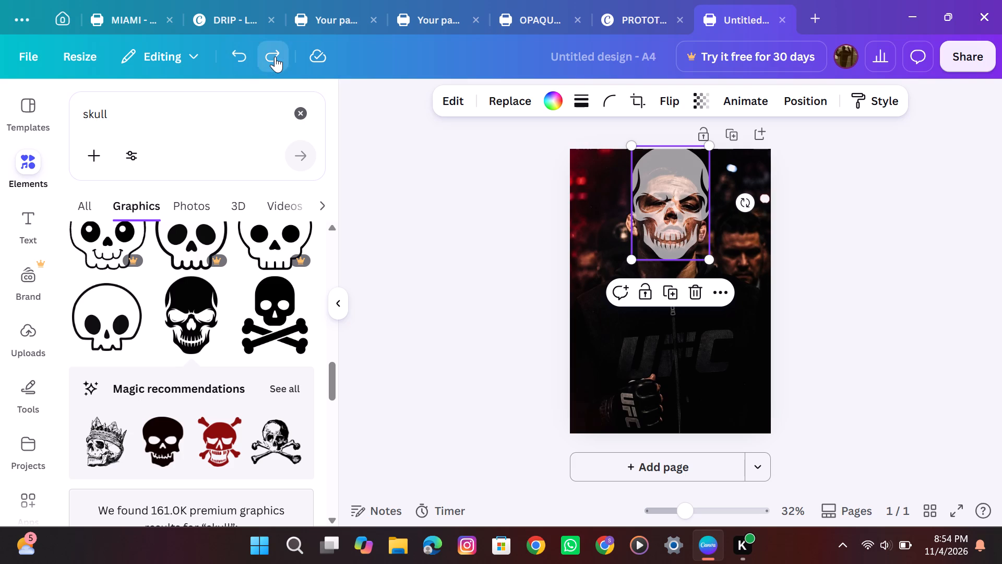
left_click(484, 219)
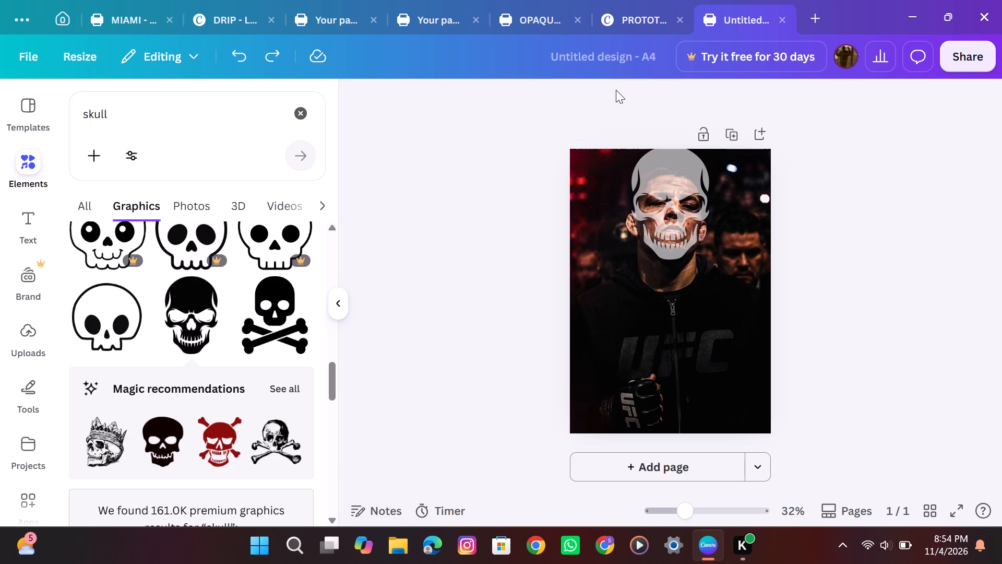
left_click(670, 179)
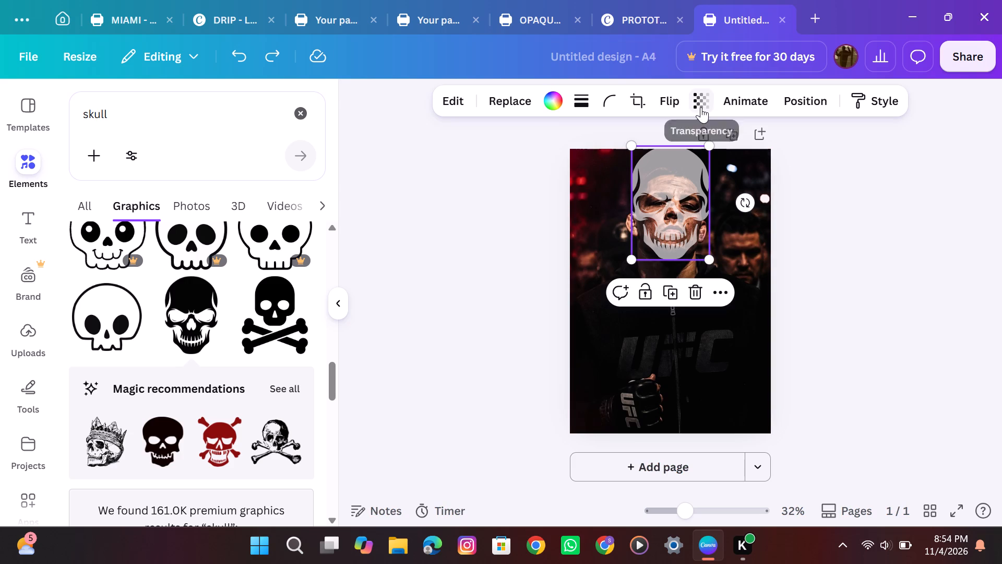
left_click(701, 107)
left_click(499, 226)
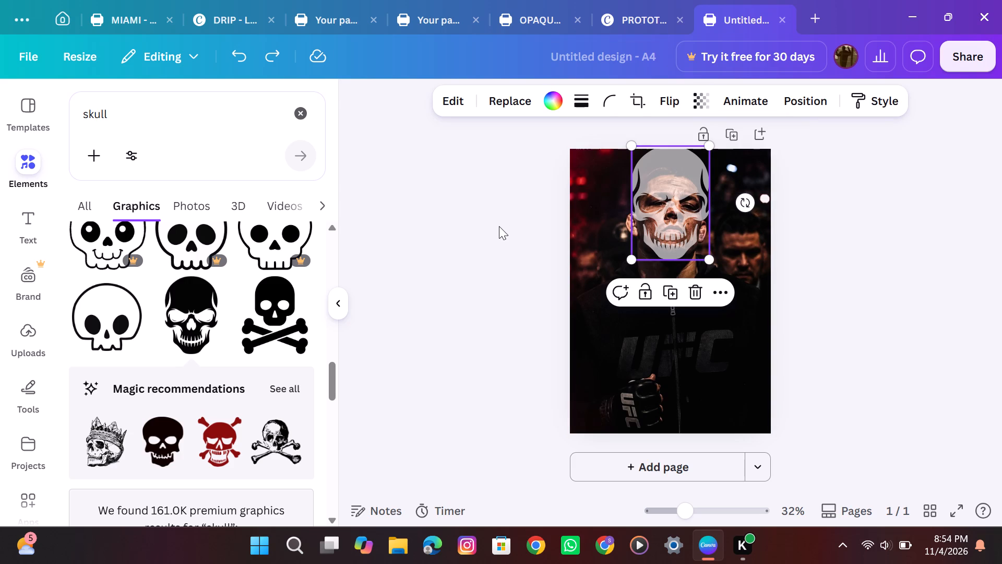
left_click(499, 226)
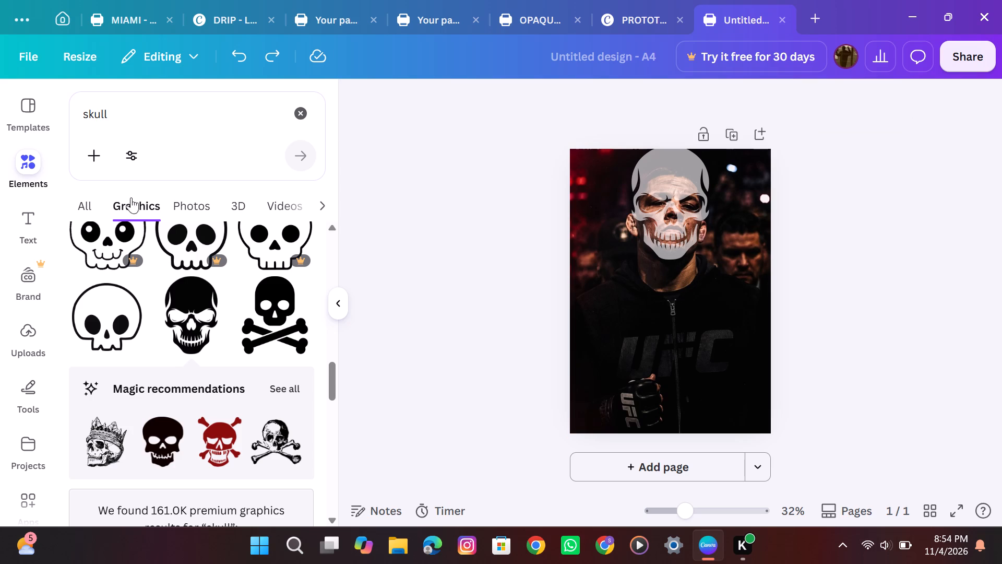
Add a text box reading HOLLOW in capital letters to the page.
left_click(14, 224)
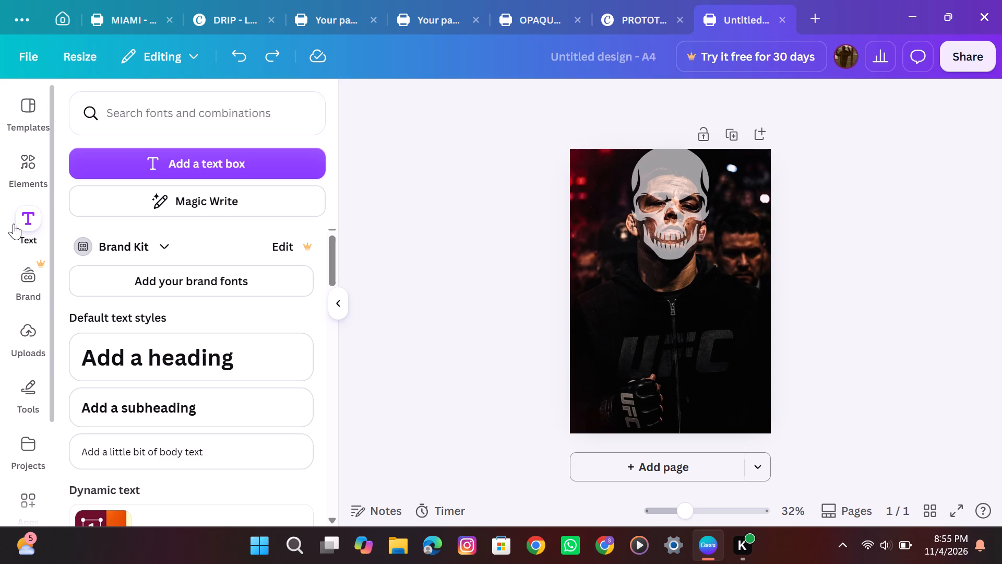
left_click(174, 163)
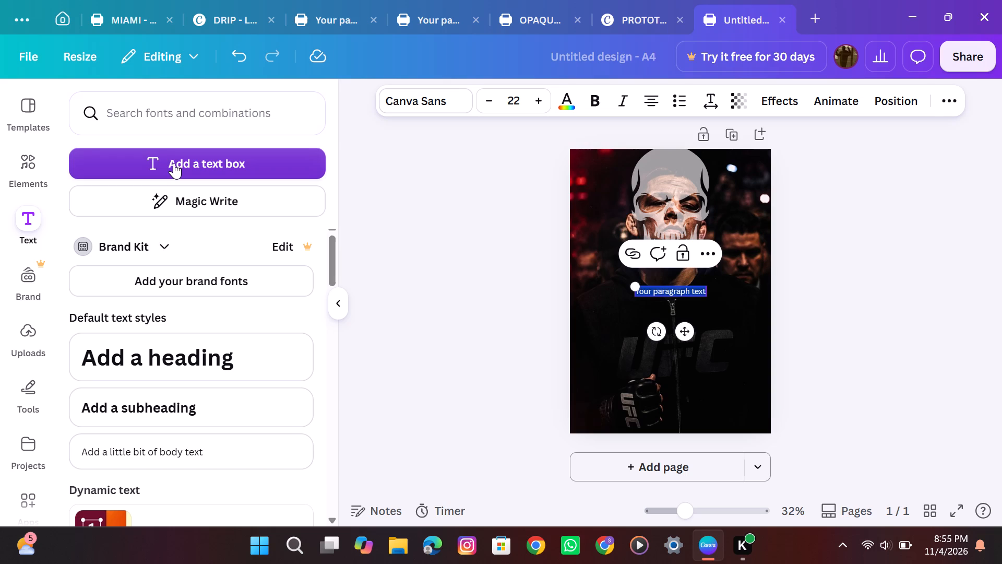
key("h")
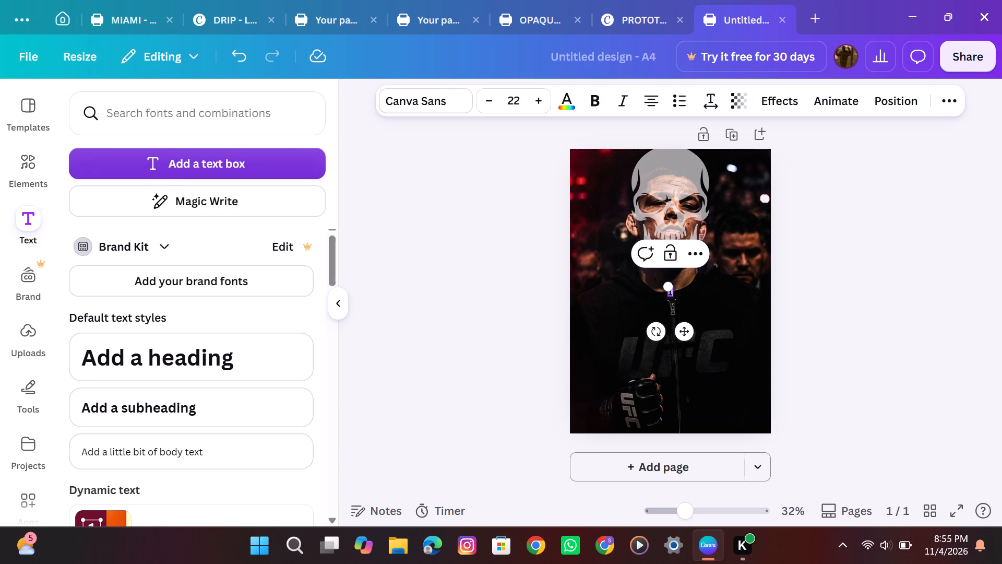
type("oll")
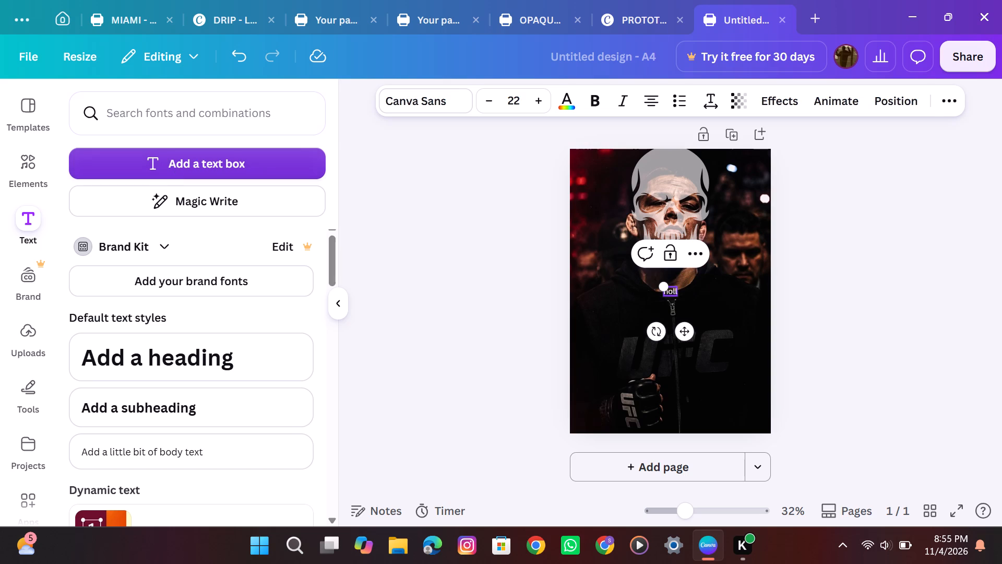
key("BackSpace")
key("BackSpace")
key("BackSpace")
key("BackSpace")
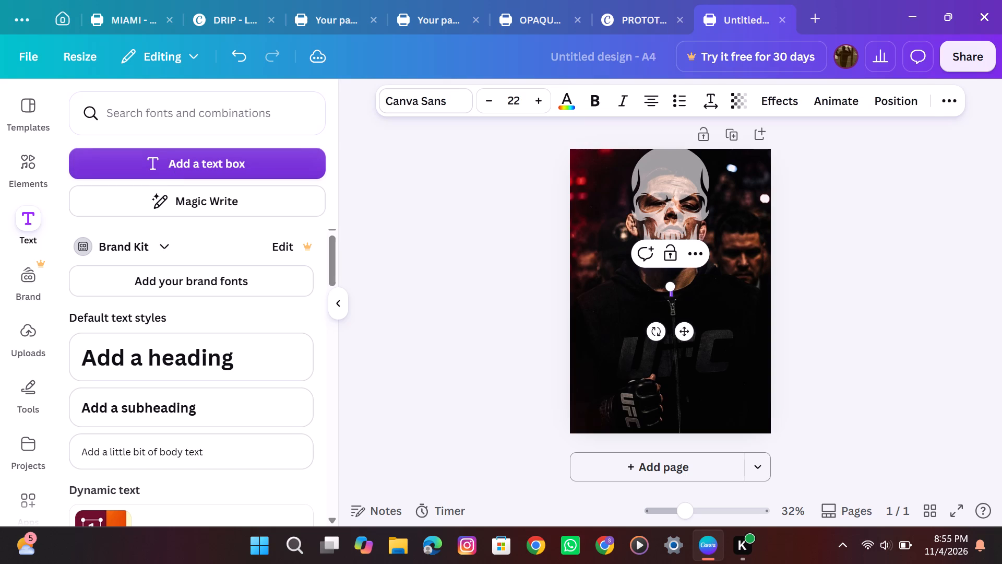
type("HOLLOW")
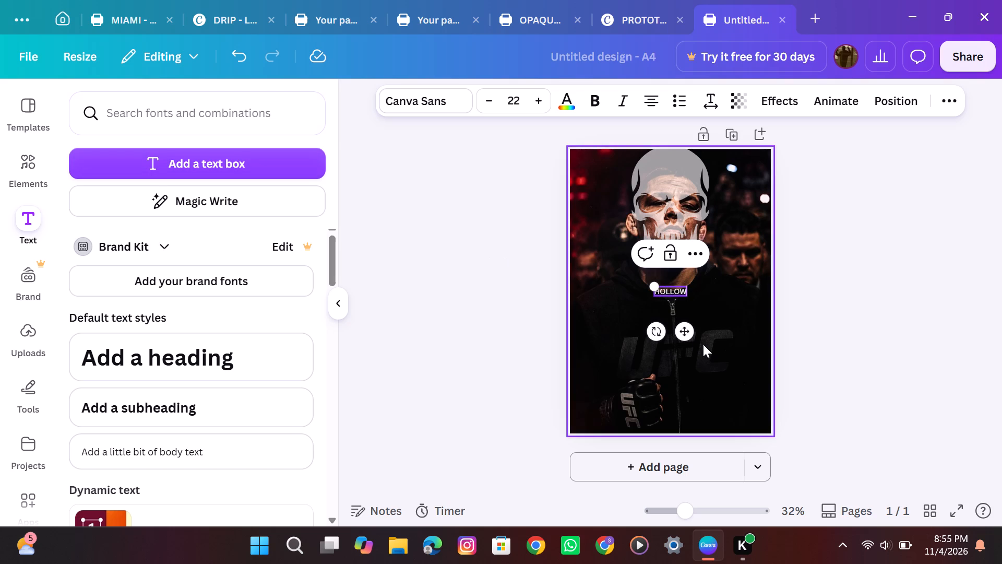
Move the HOLLOW text to the lower part of the page, horizontally centred beneath the UFC lettering on the hoodie.
left_click_drag(688, 330, 688, 342)
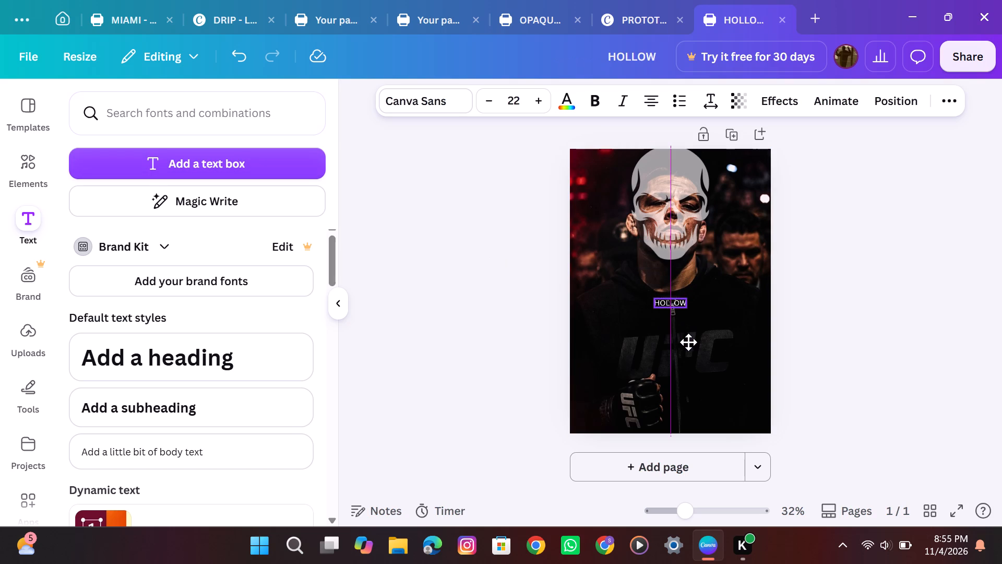
left_click_drag(688, 342, 693, 414)
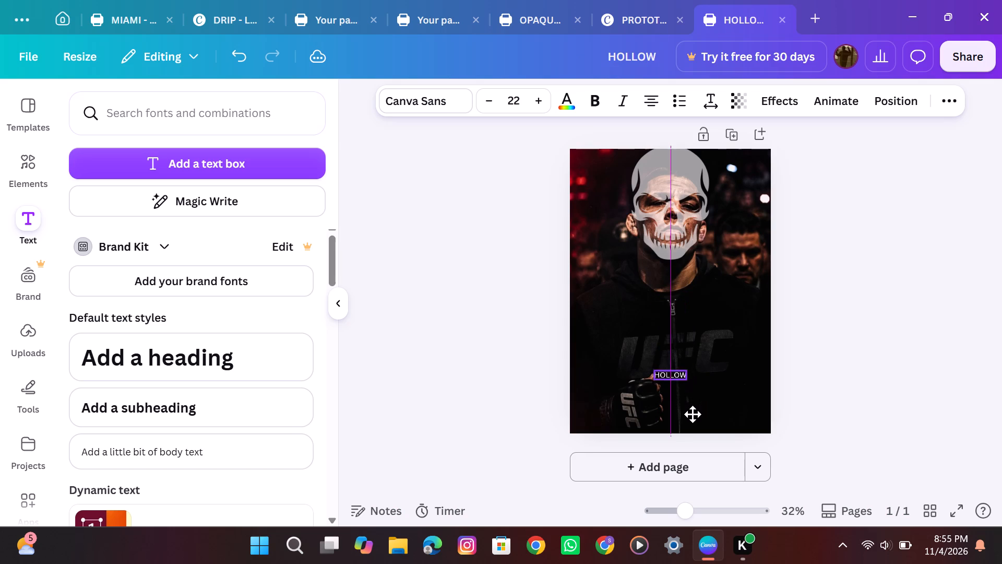
left_click_drag(693, 414, 686, 362)
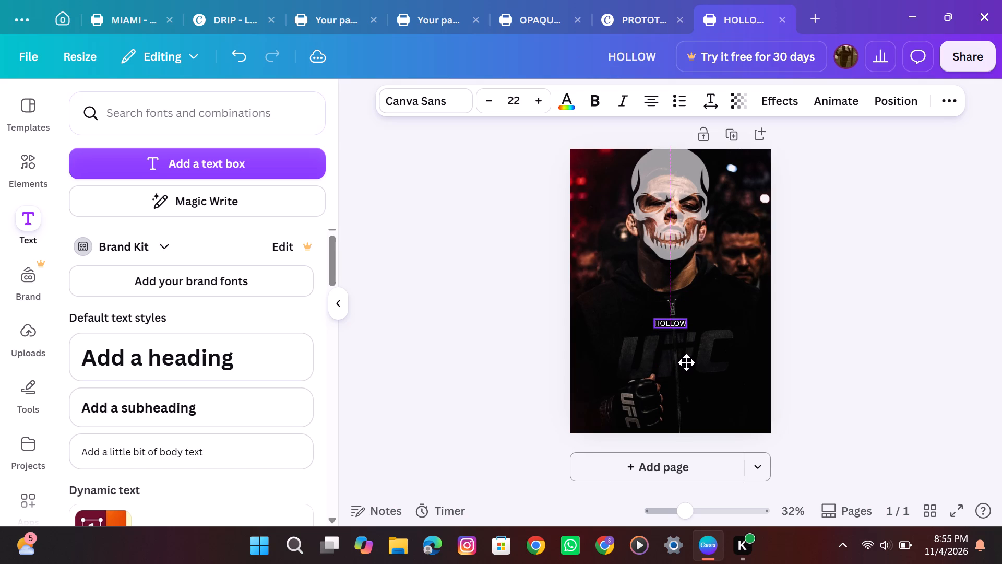
left_click_drag(686, 362, 652, 352)
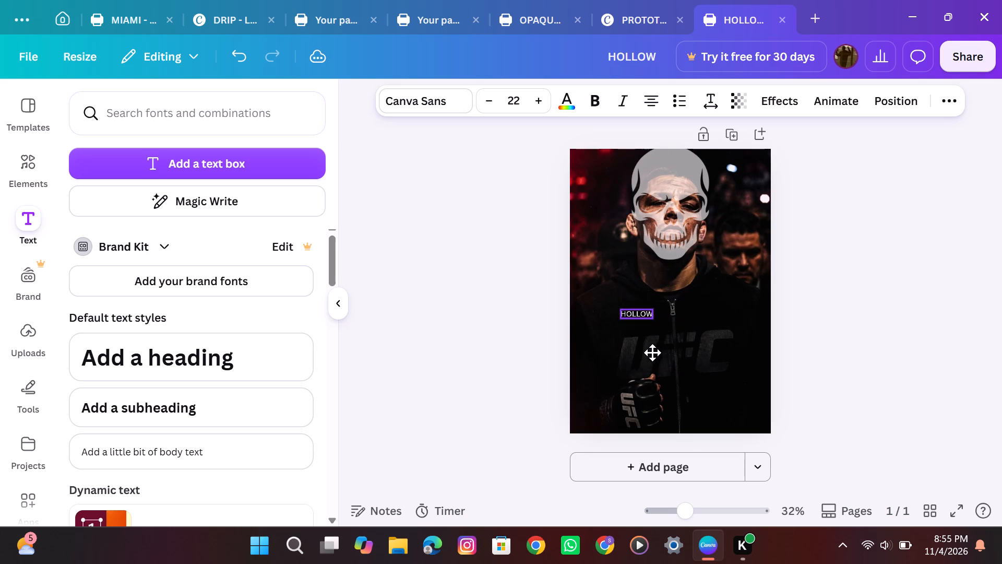
left_click_drag(652, 352, 633, 346)
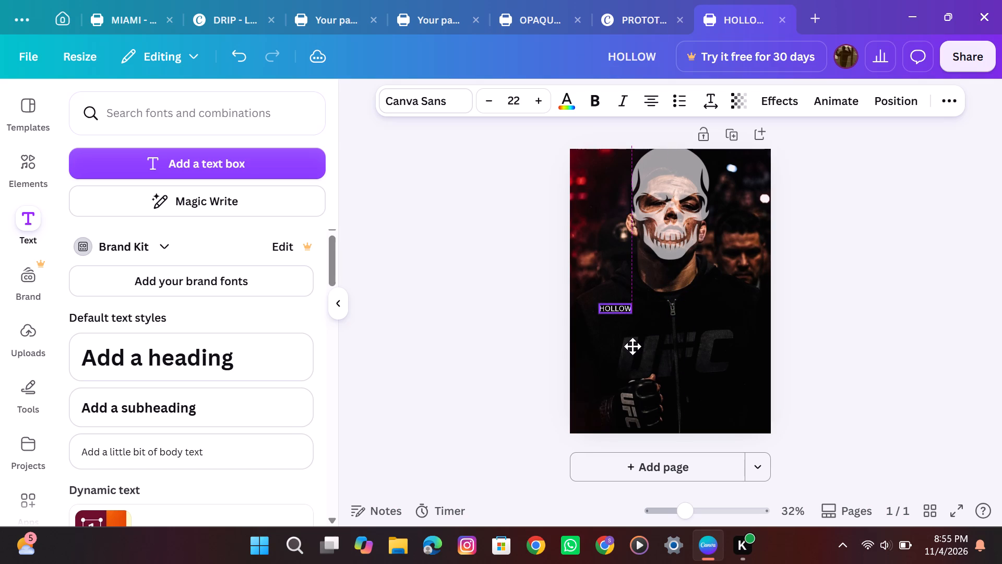
left_click_drag(633, 346, 637, 346)
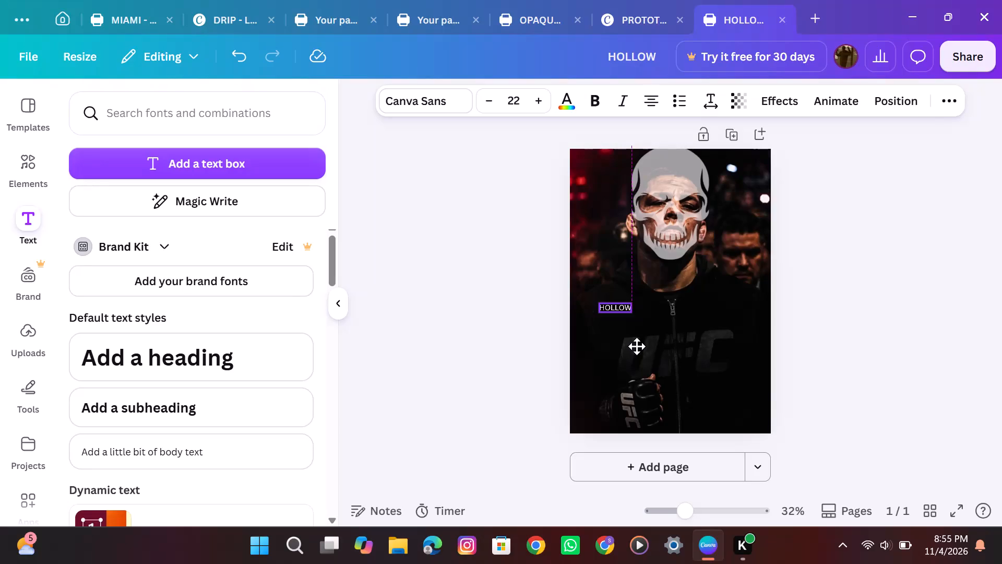
left_click_drag(637, 346, 678, 348)
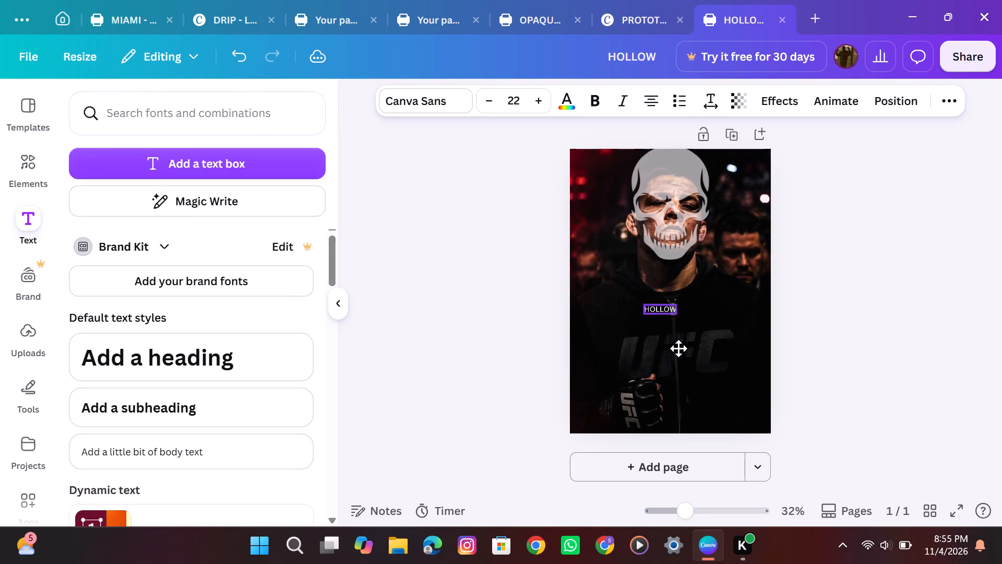
left_click_drag(678, 348, 686, 351)
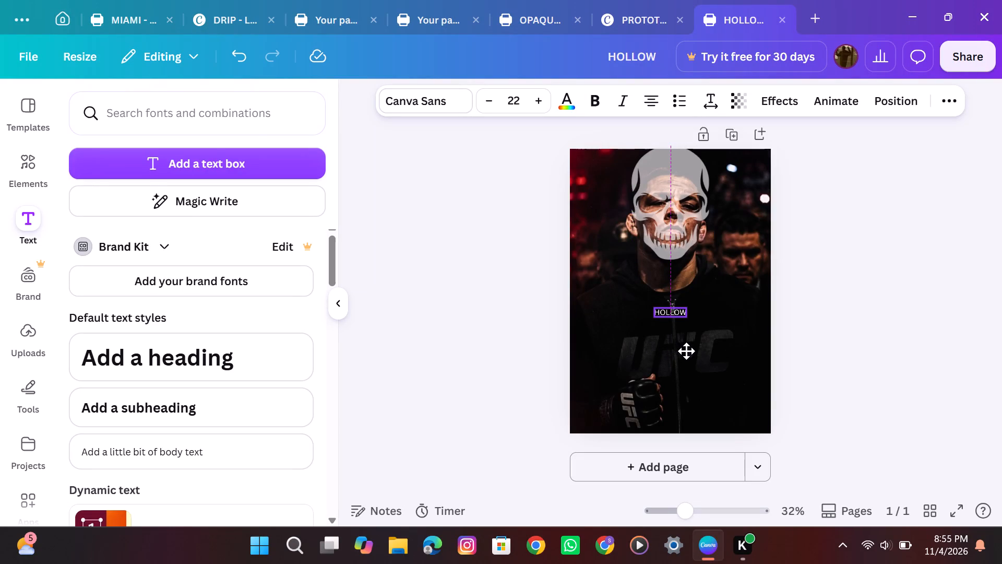
left_click_drag(686, 351, 685, 351)
left_click_drag(685, 351, 639, 347)
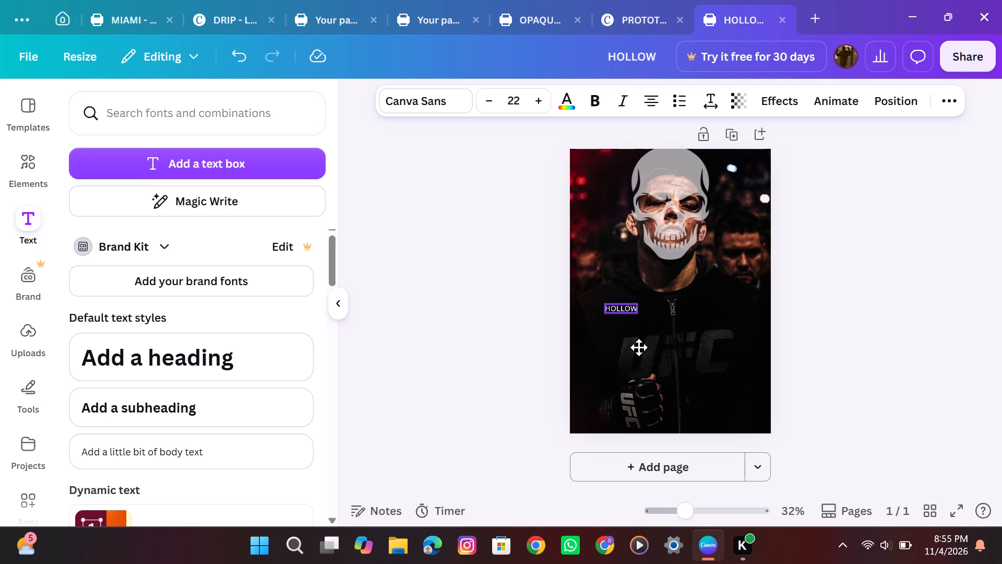
left_click_drag(639, 347, 652, 347)
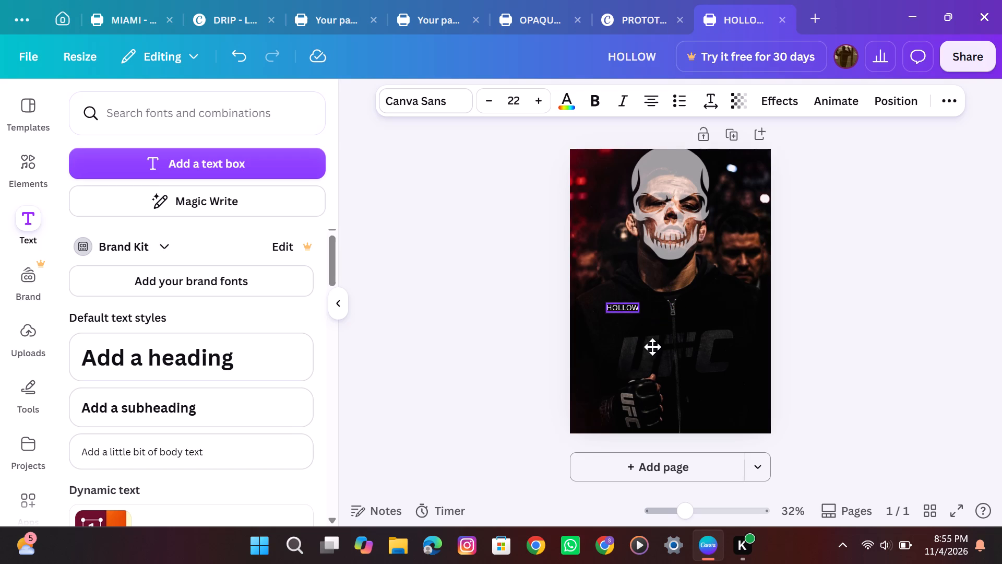
left_click_drag(652, 347, 686, 446)
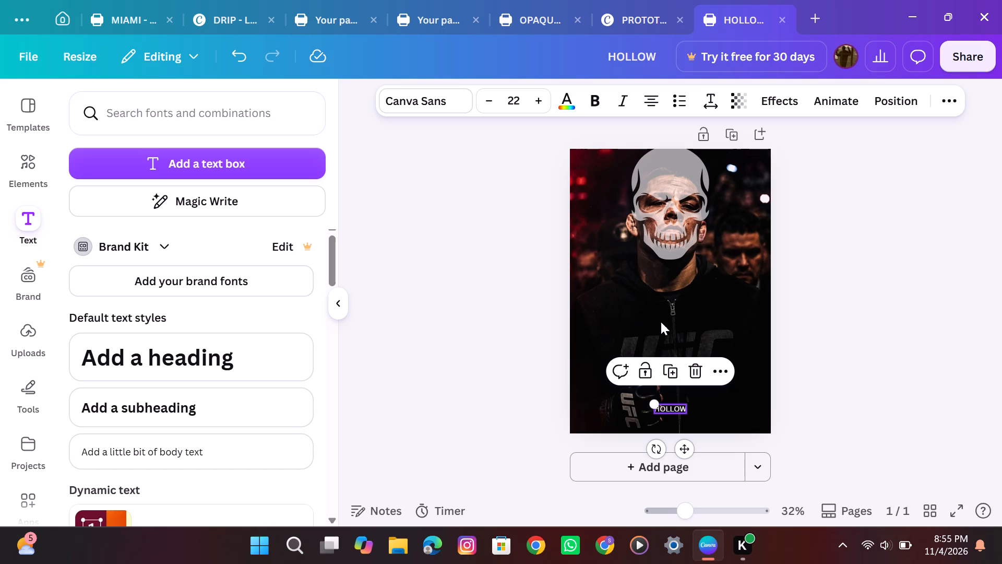
left_click(668, 322)
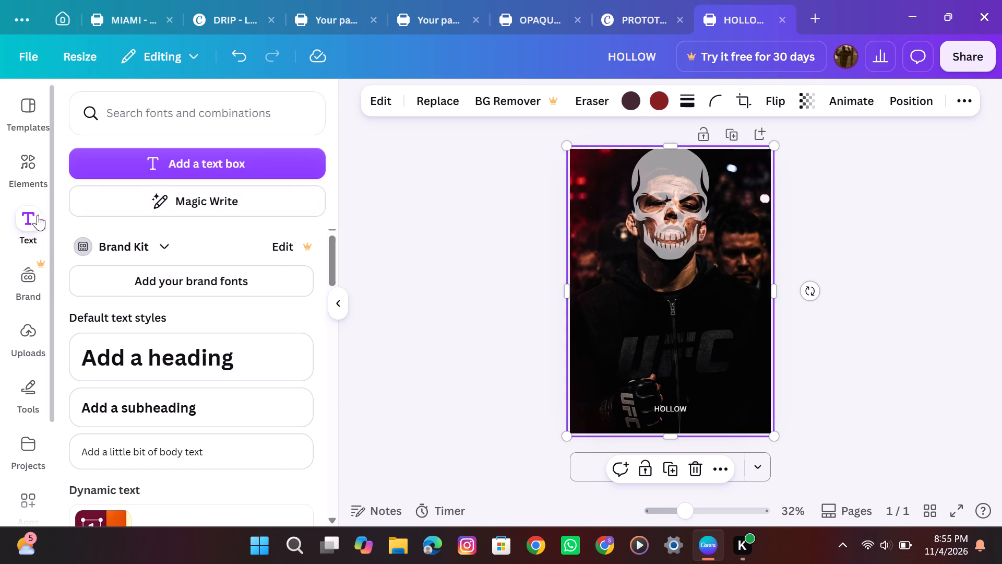
Clear the skull search and add a circle from the basic shapes to the page.
left_click(35, 170)
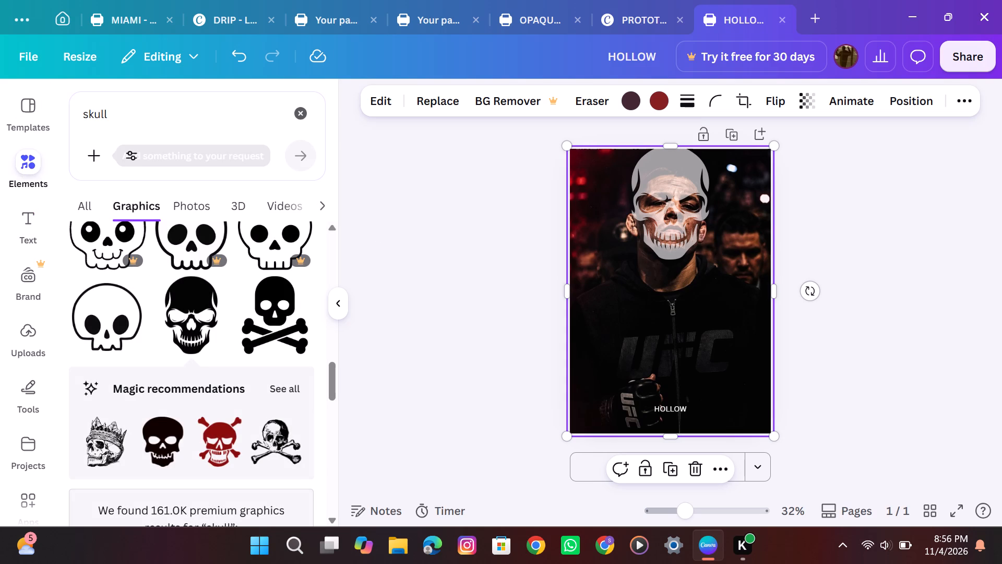
scroll(91, 119, "up", 6)
left_click(304, 111)
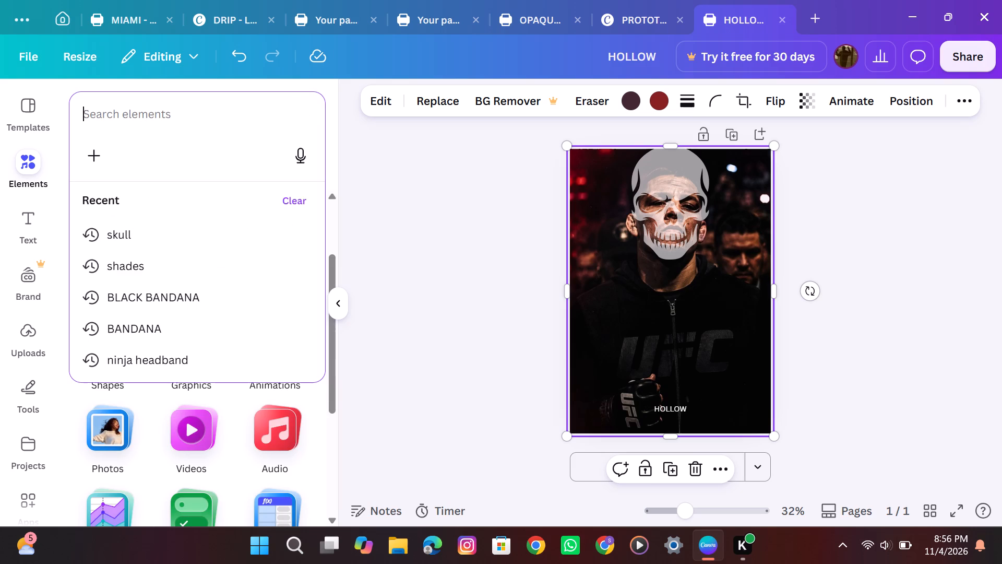
left_click(63, 393)
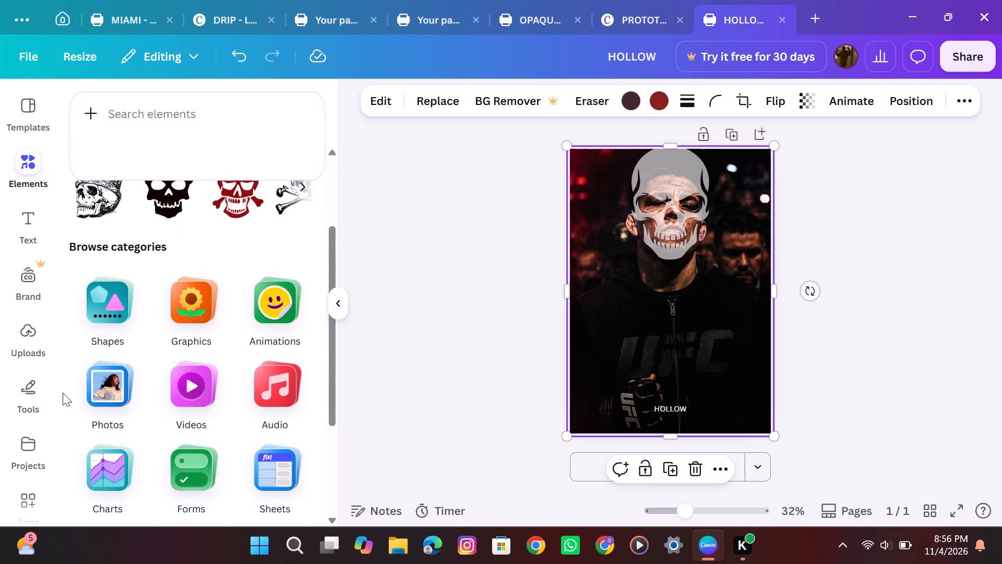
left_click(108, 291)
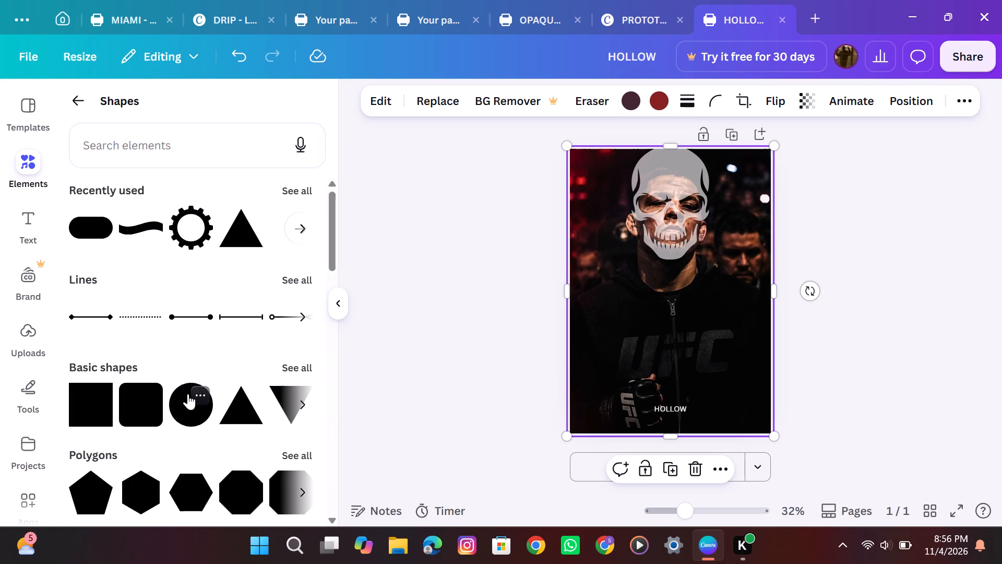
left_click(188, 394)
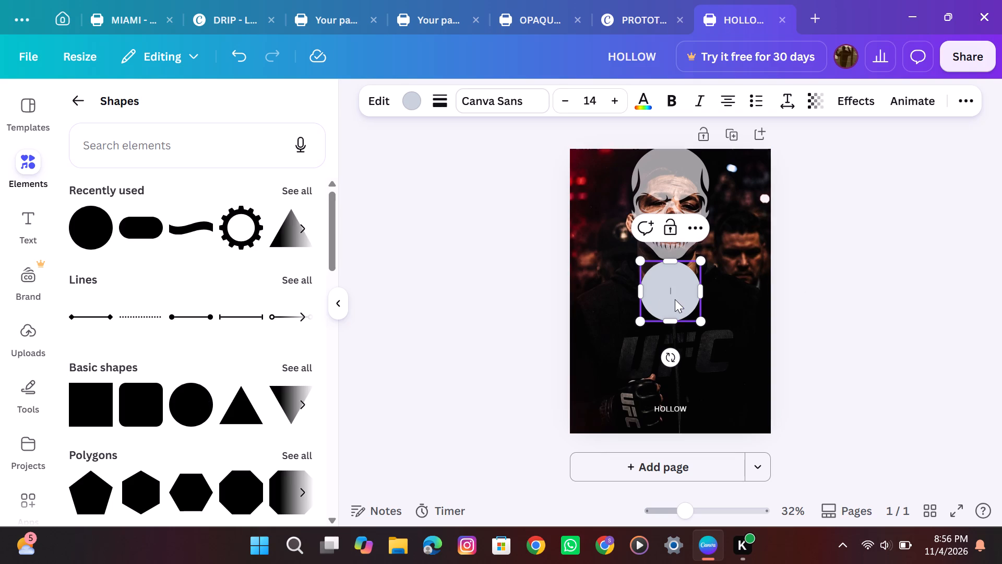
Shrink the circle to about 4 by 4 and move it onto the UFC lettering on the hoodie, above the HOLLOW text.
left_click_drag(675, 299, 674, 332)
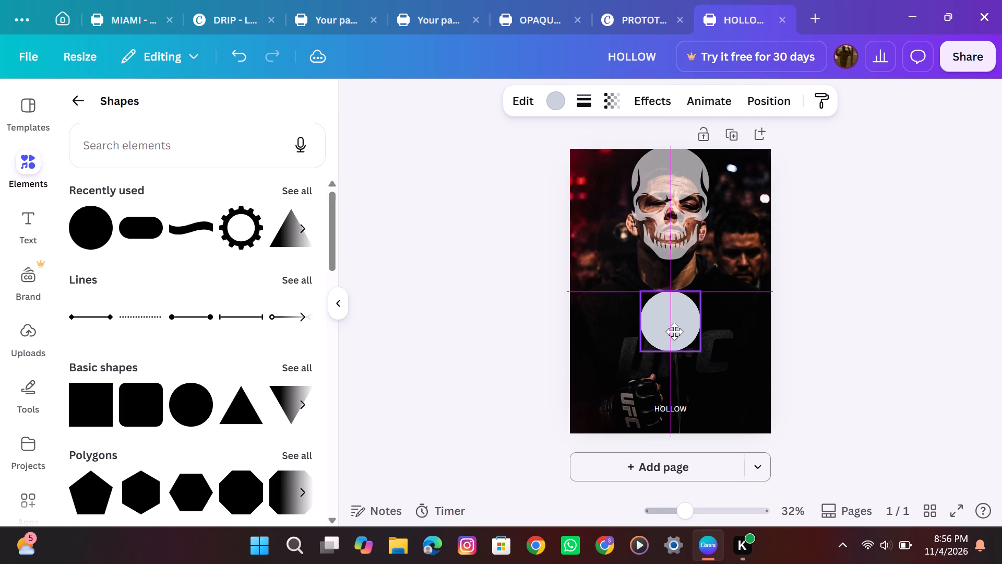
left_click_drag(674, 332, 675, 350)
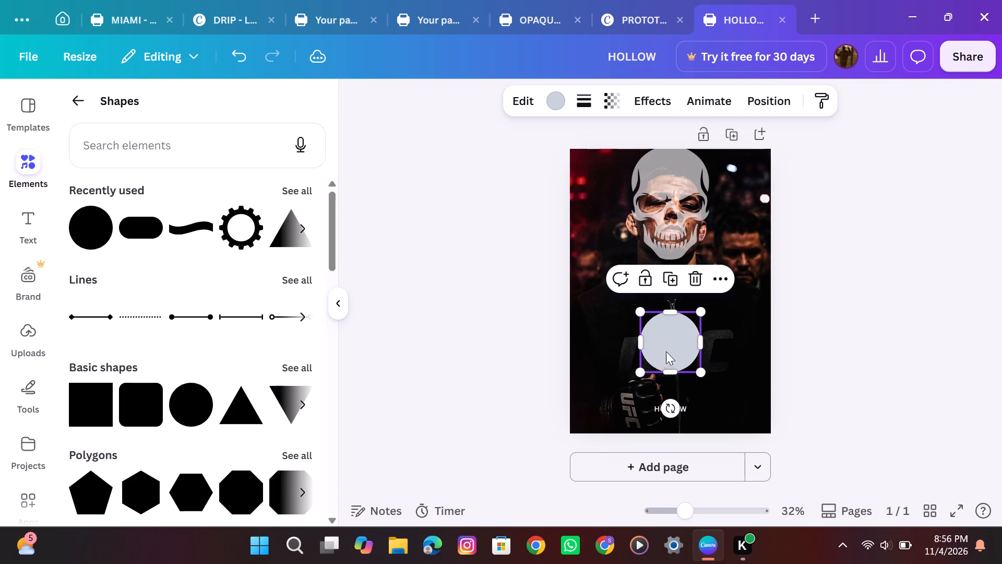
left_click_drag(642, 376, 655, 350)
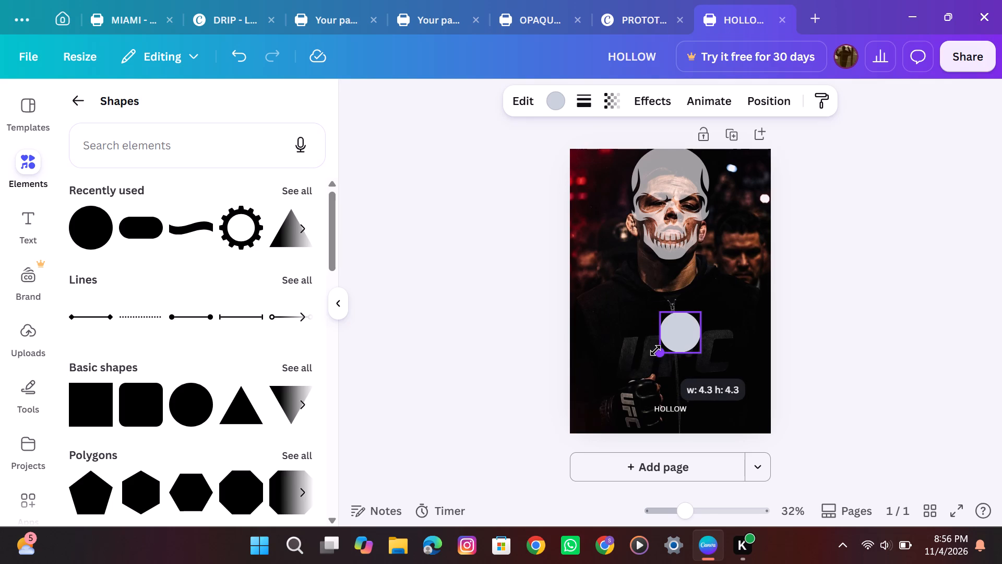
left_click_drag(655, 350, 659, 346)
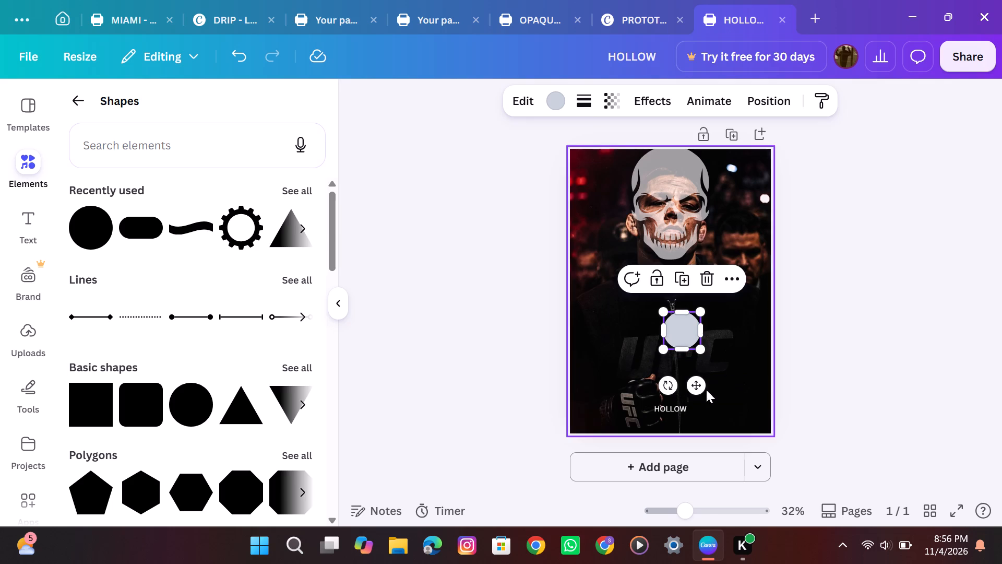
left_click_drag(680, 336, 678, 346)
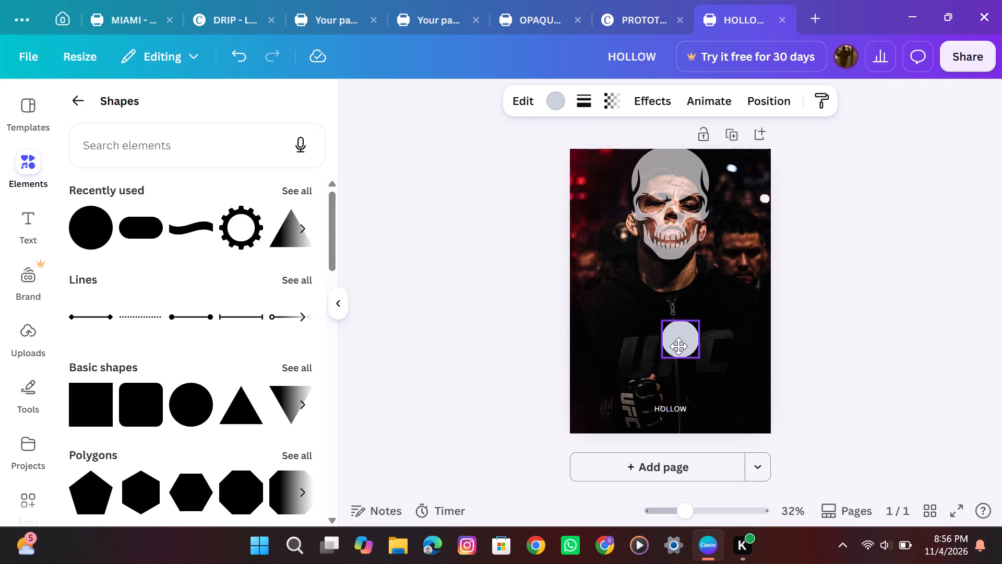
left_click_drag(678, 346, 676, 355)
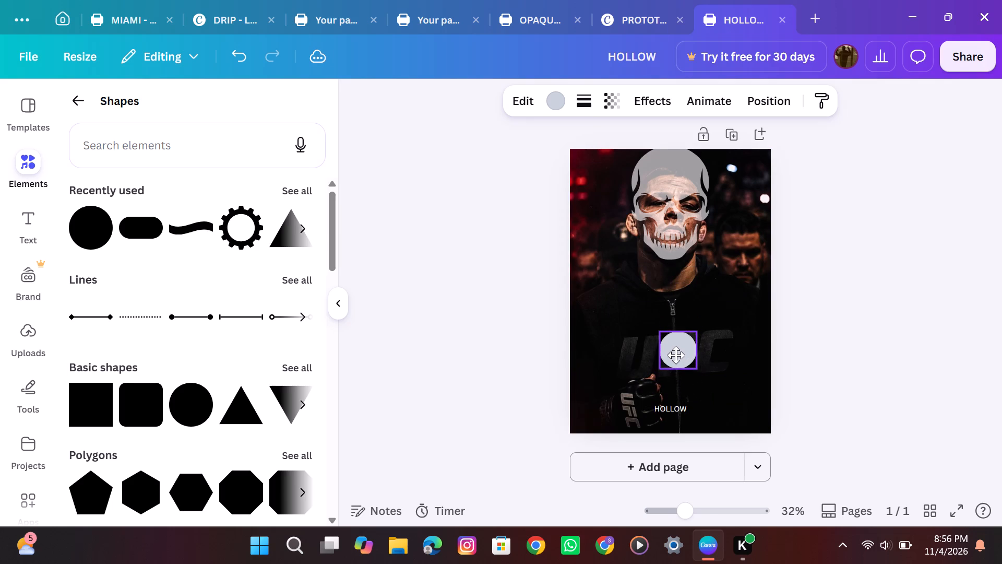
left_click_drag(676, 355, 674, 358)
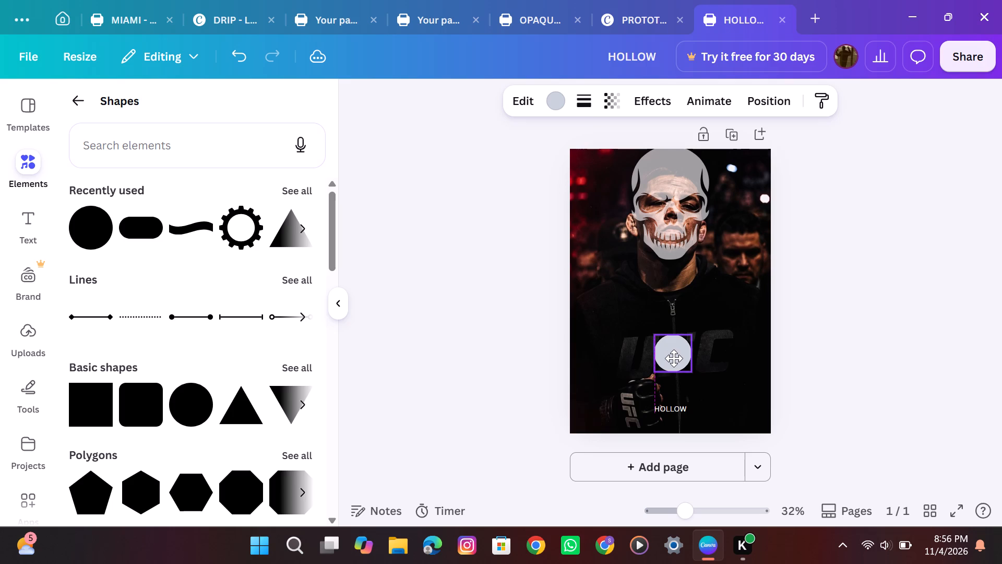
left_click_drag(674, 358, 674, 359)
left_click(505, 304)
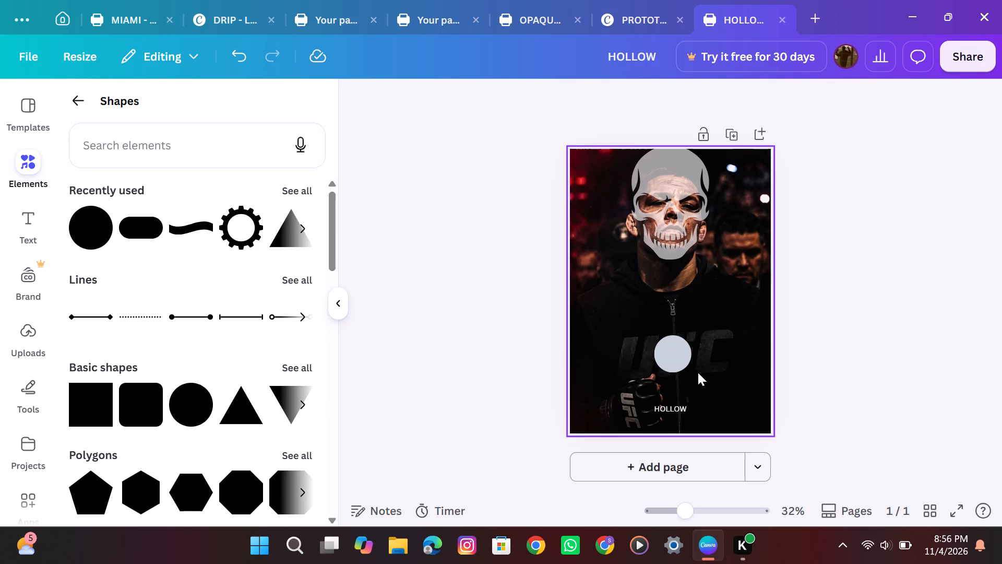
Browse the shape effects for the circle, try Retro, and apply the advanced Radioactive effect instead.
left_click(675, 348)
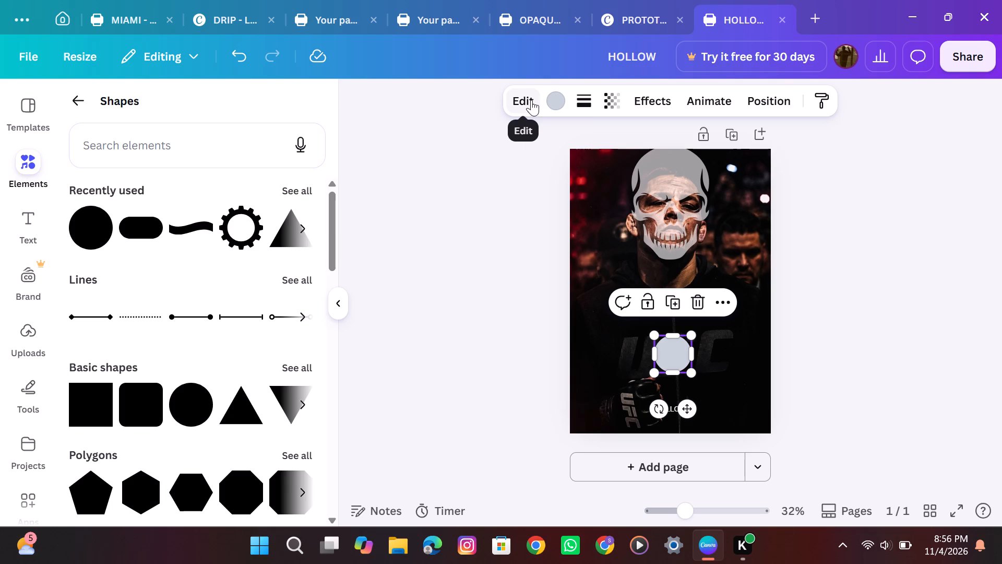
left_click(648, 104)
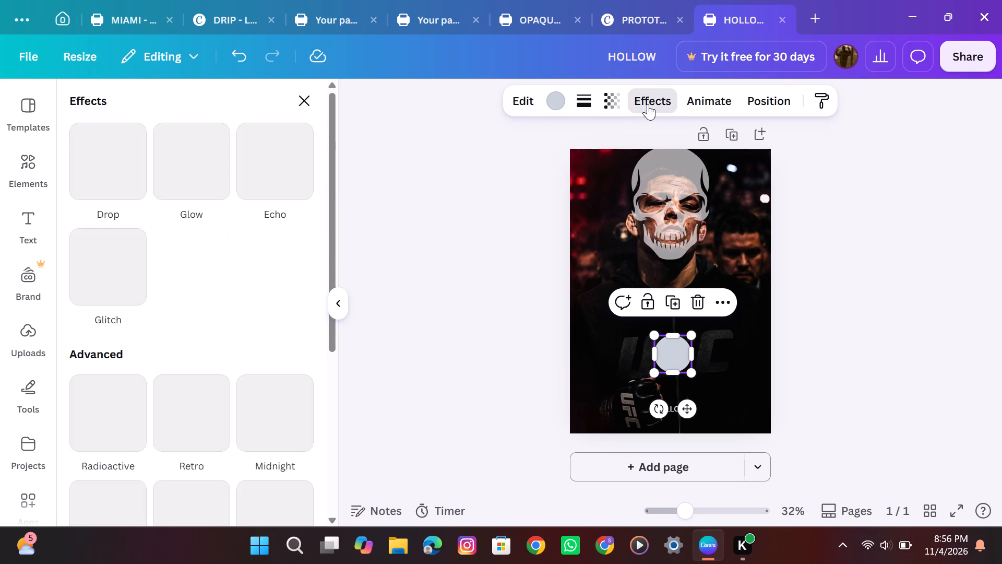
scroll(213, 289, "down", 1)
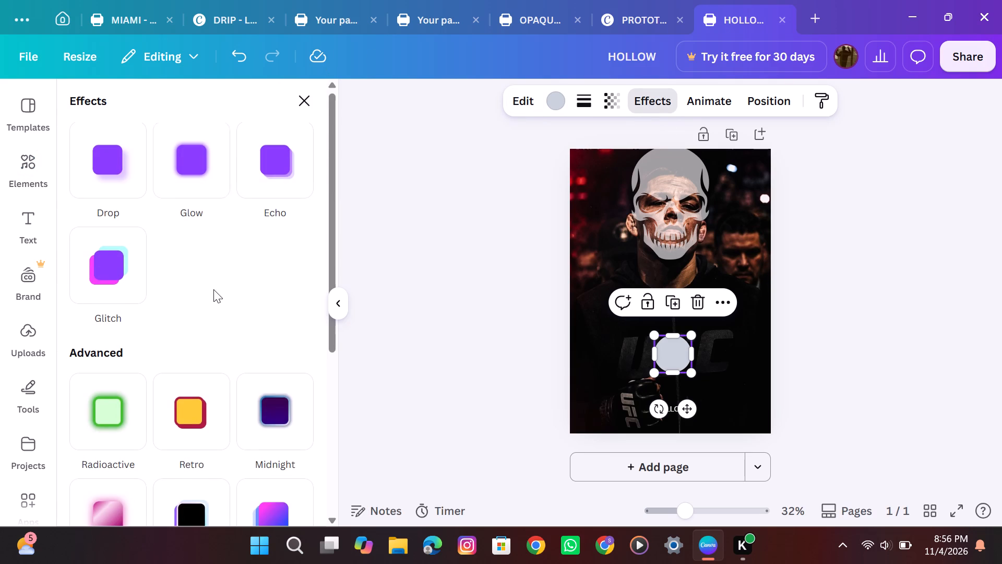
scroll(213, 289, "down", 4)
scroll(213, 289, "up", 4)
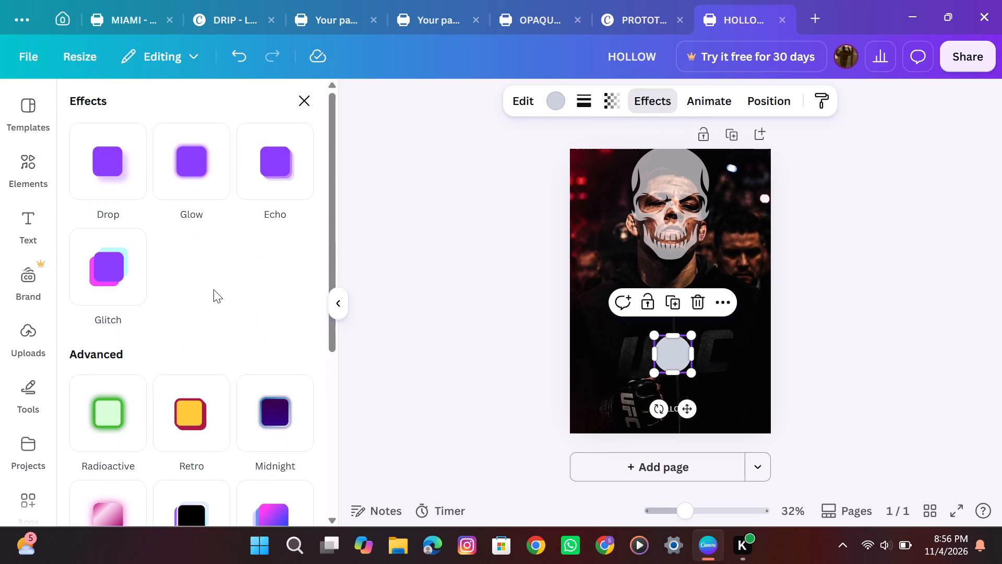
scroll(213, 289, "down", 5)
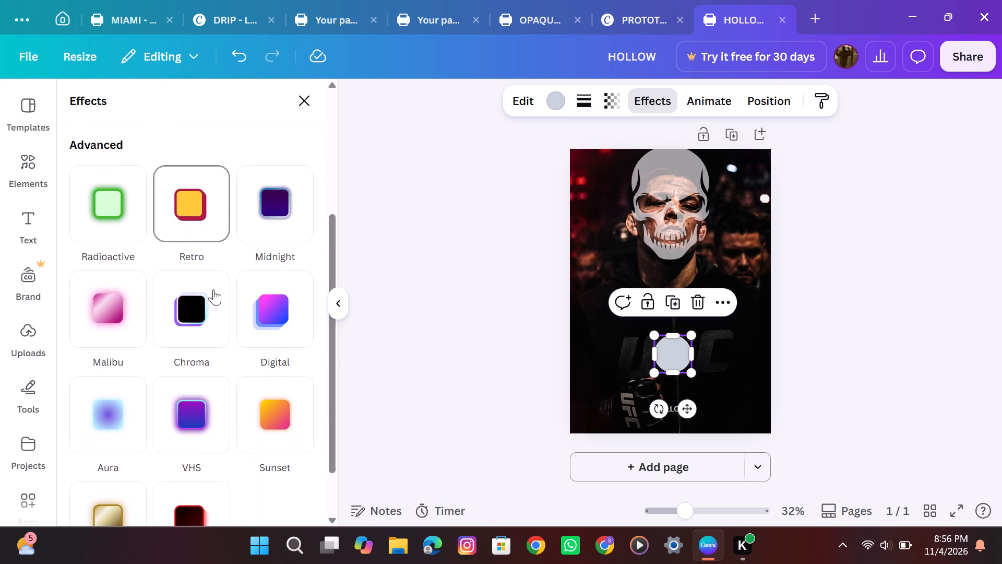
scroll(213, 289, "down", 1)
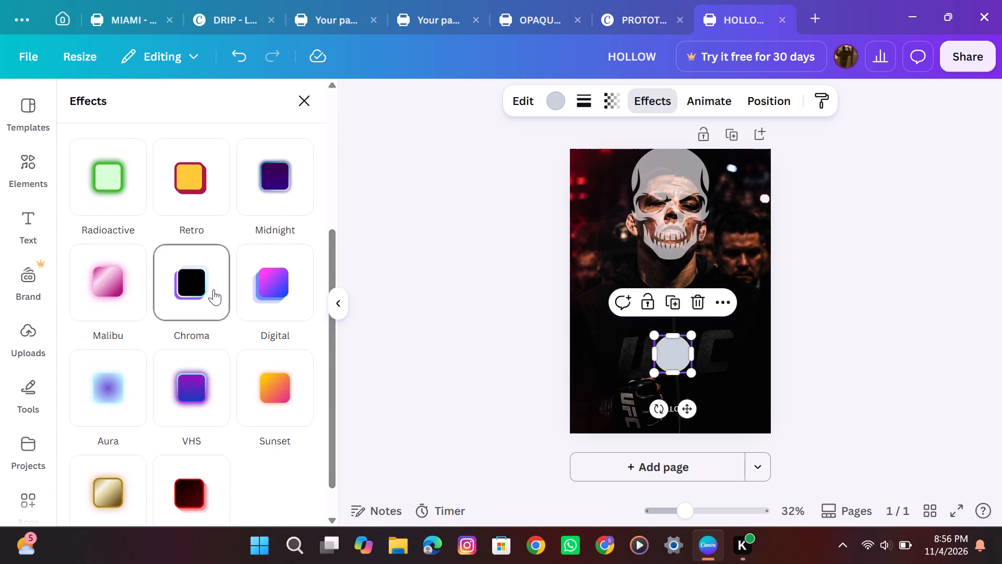
scroll(213, 289, "down", 1)
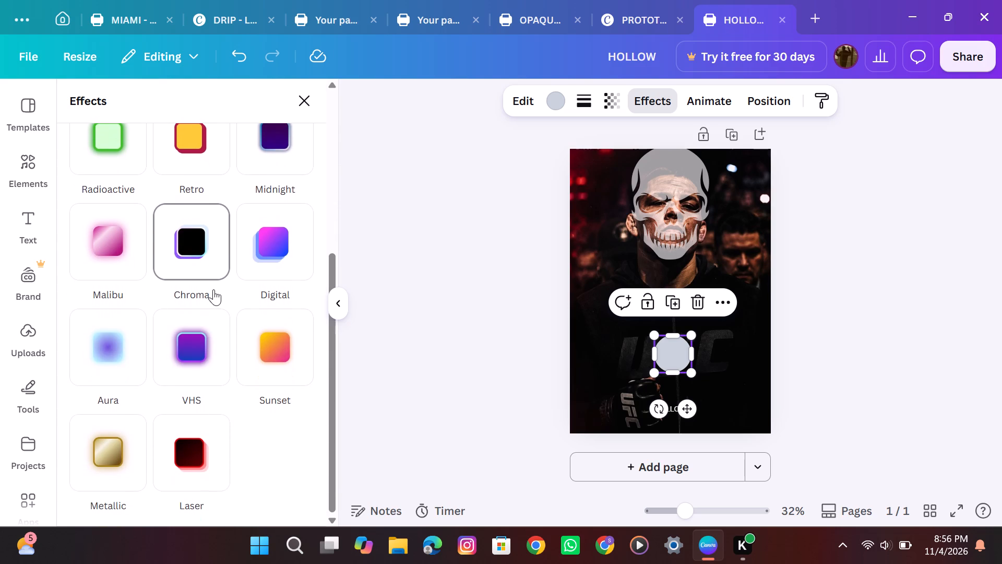
scroll(213, 289, "up", 1)
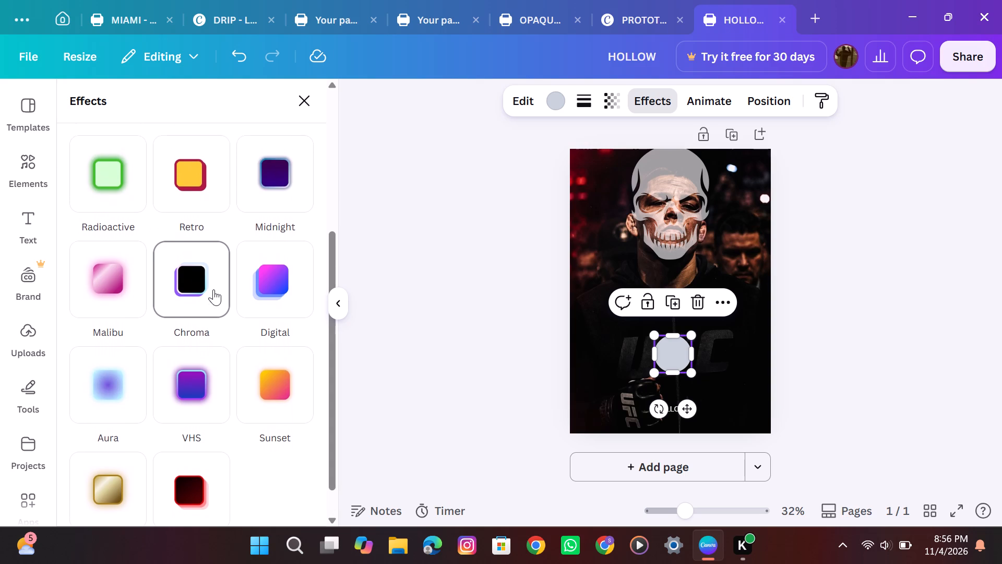
scroll(213, 289, "up", 2)
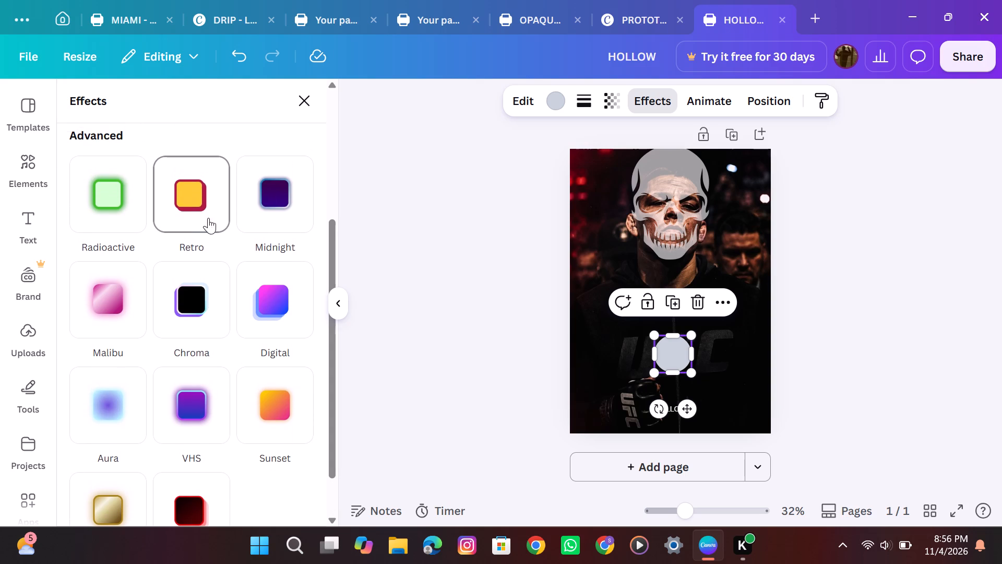
left_click(207, 215)
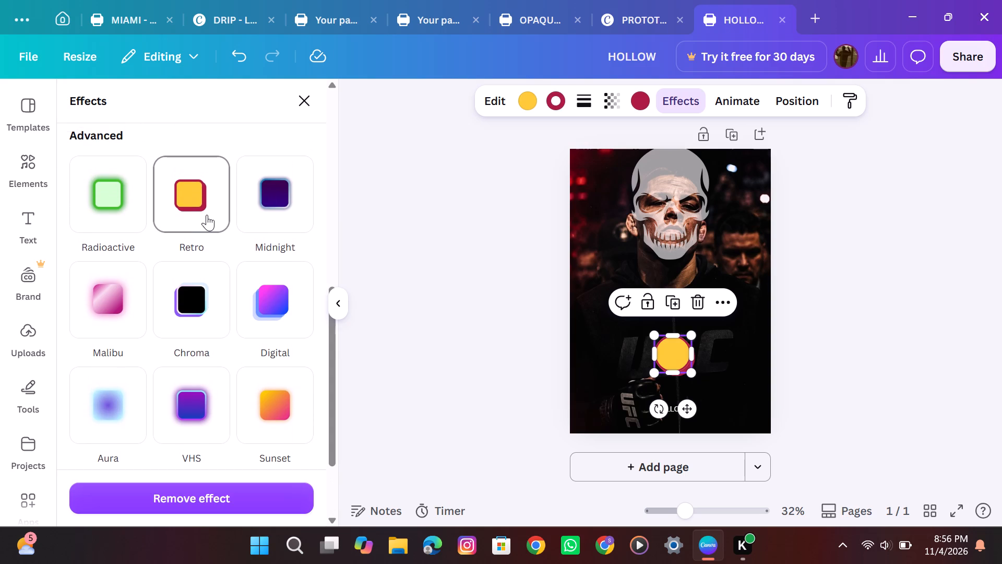
left_click(110, 209)
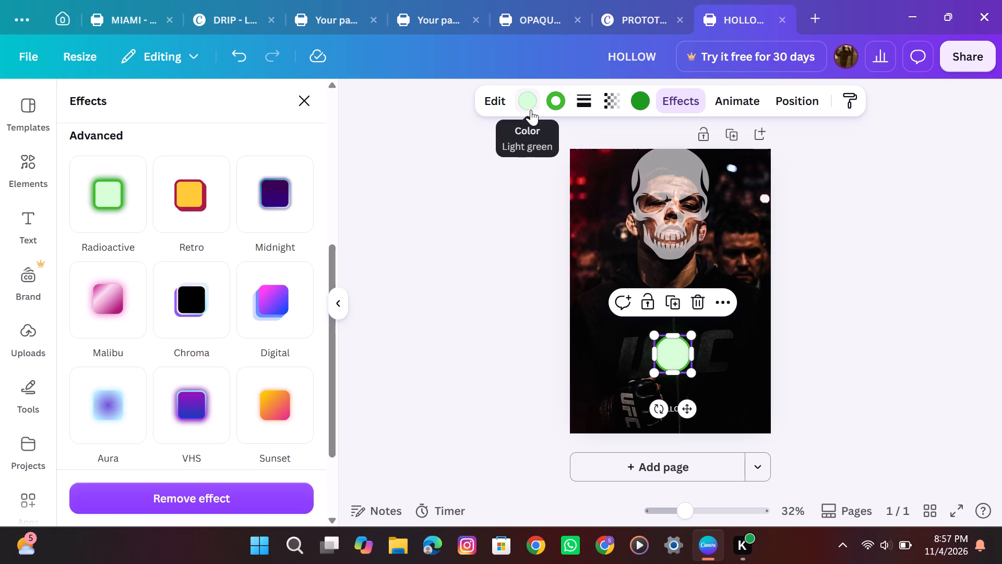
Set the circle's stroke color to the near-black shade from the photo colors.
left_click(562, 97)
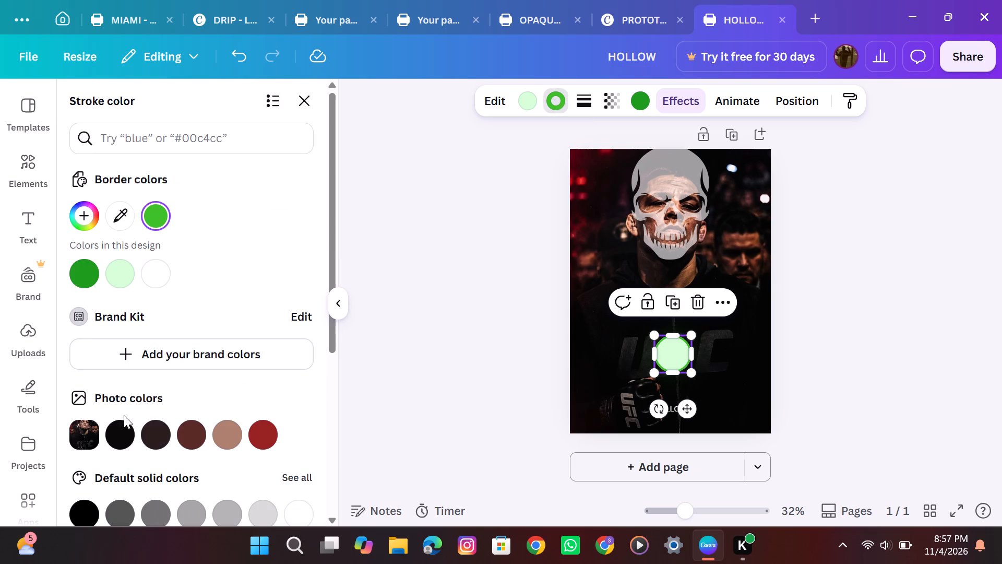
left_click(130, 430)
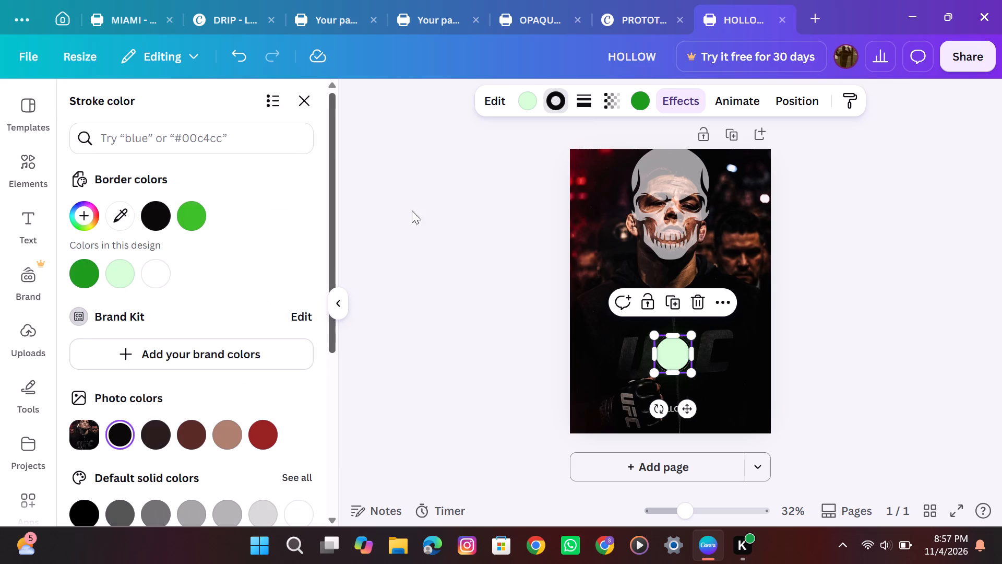
Fill the circle with white (#ffffff) from the colors used in the design.
left_click(534, 96)
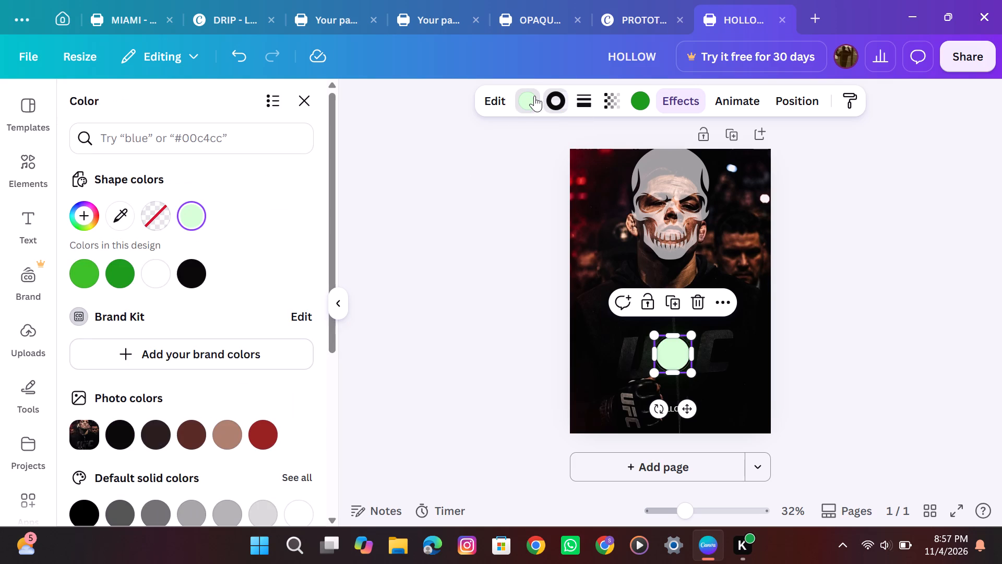
left_click(158, 277)
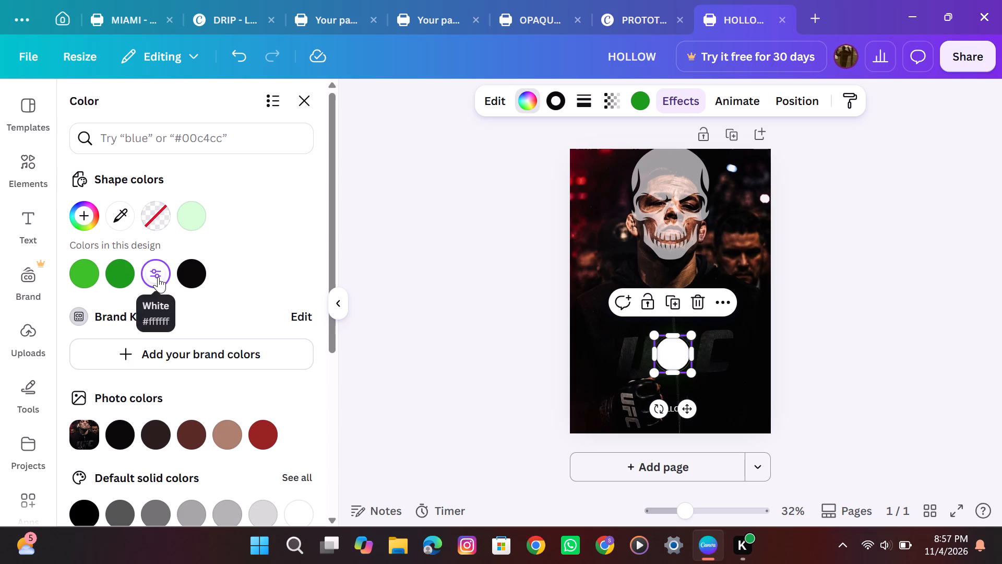
left_click(433, 322)
left_click(433, 322)
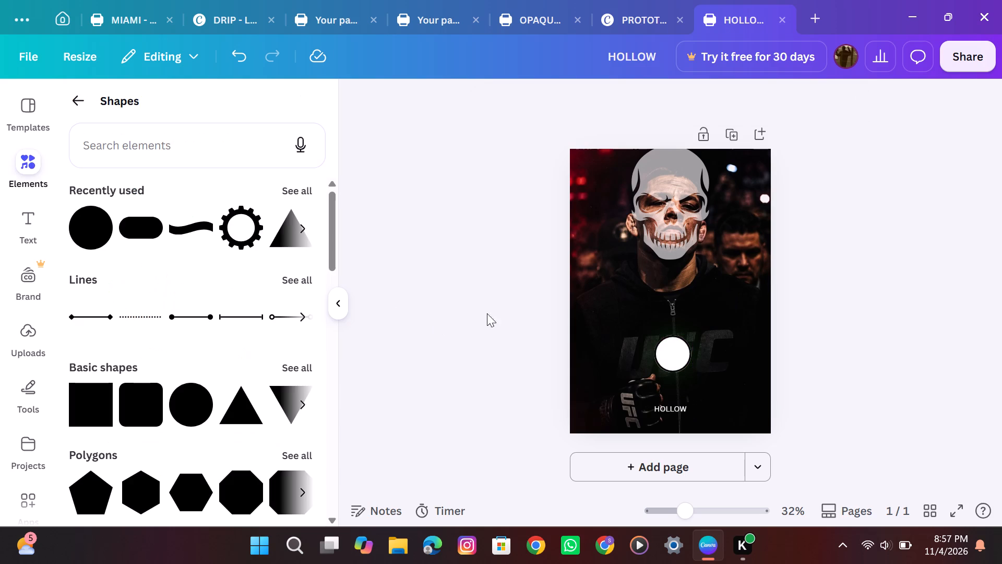
Nudge the white circle slightly upward on the UFC lettering and centre it horizontally above the HOLLOW text.
left_click_drag(679, 353, 683, 351)
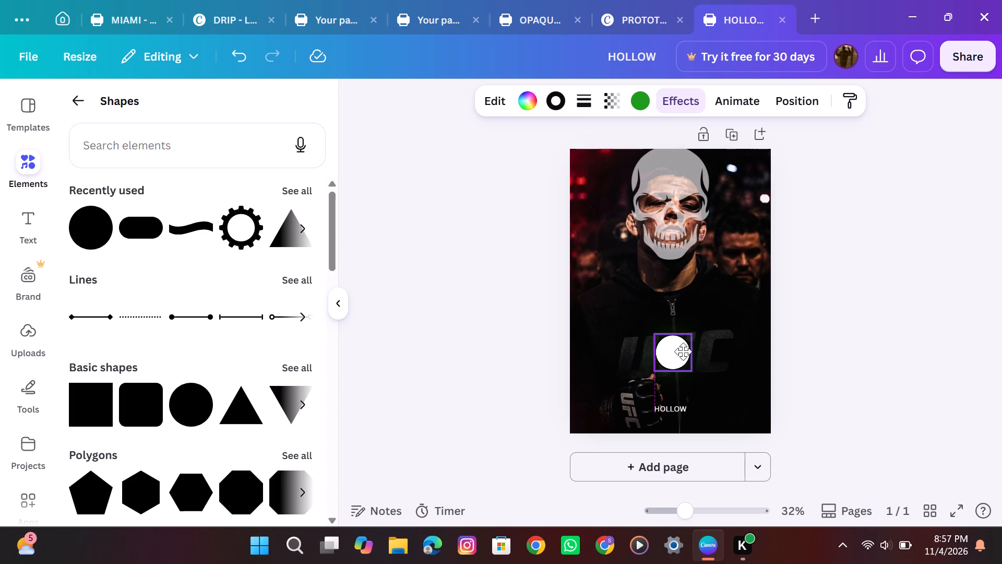
left_click_drag(683, 351, 683, 352)
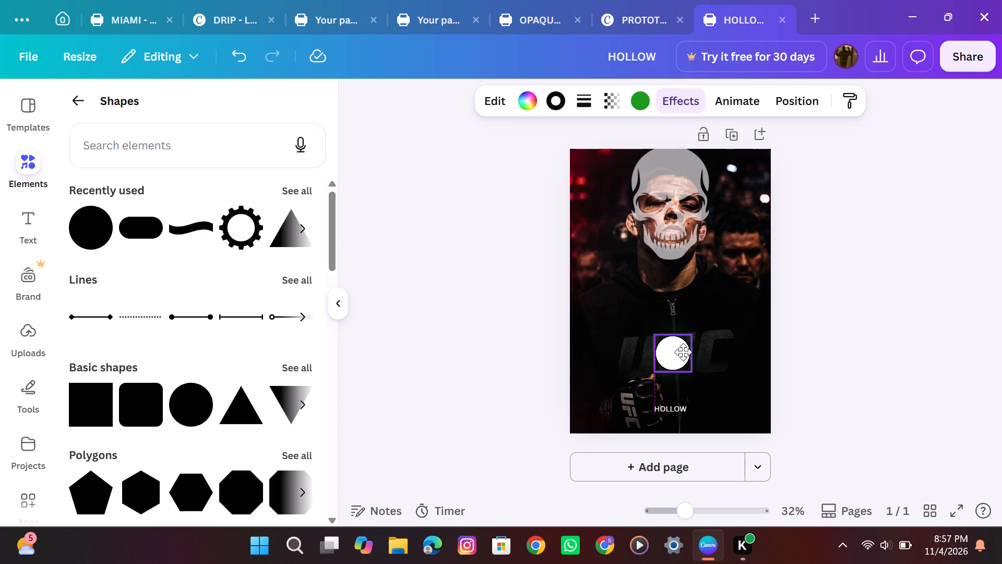
left_click_drag(683, 352, 684, 351)
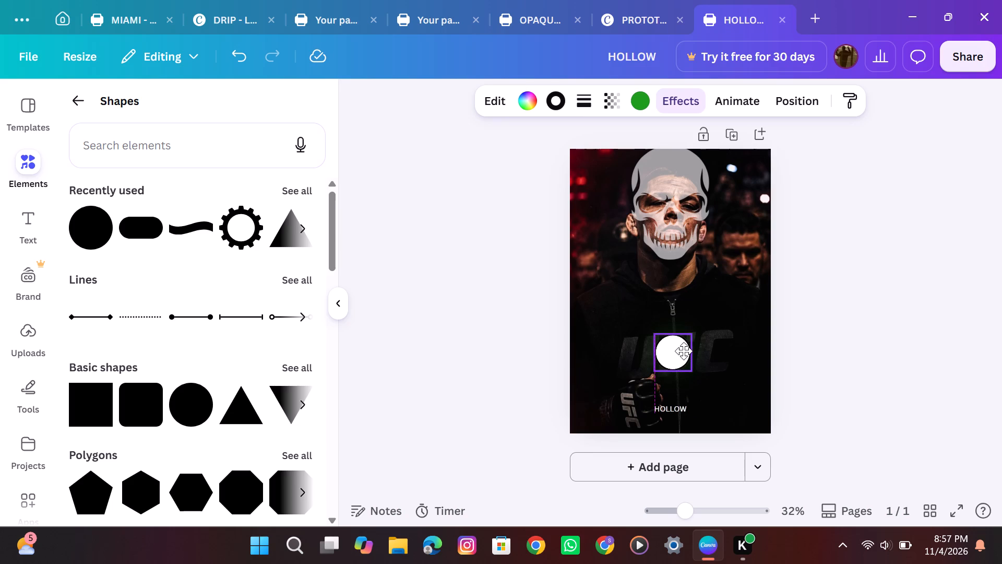
left_click_drag(684, 351, 684, 351)
left_click_drag(682, 352, 670, 350)
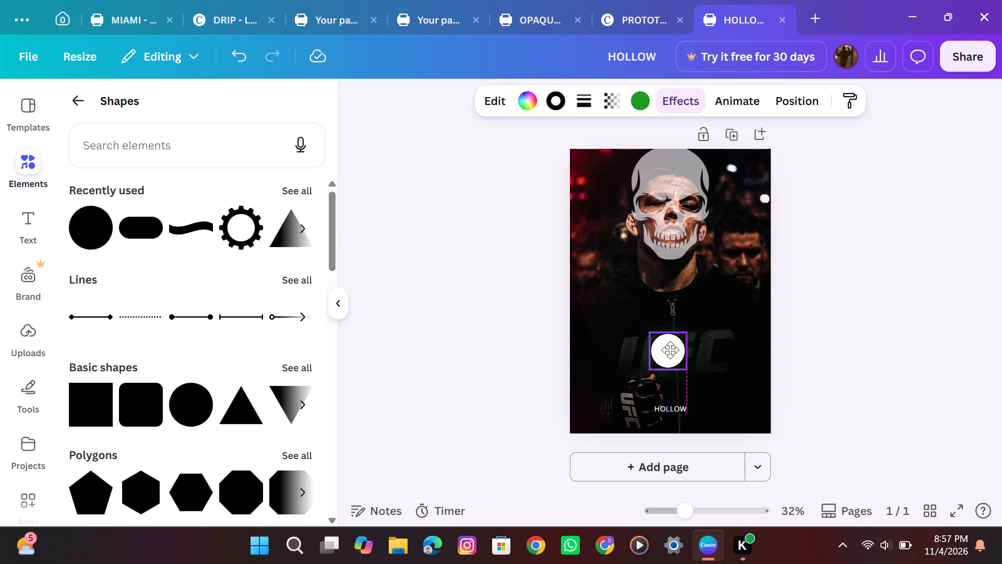
left_click_drag(670, 350, 674, 349)
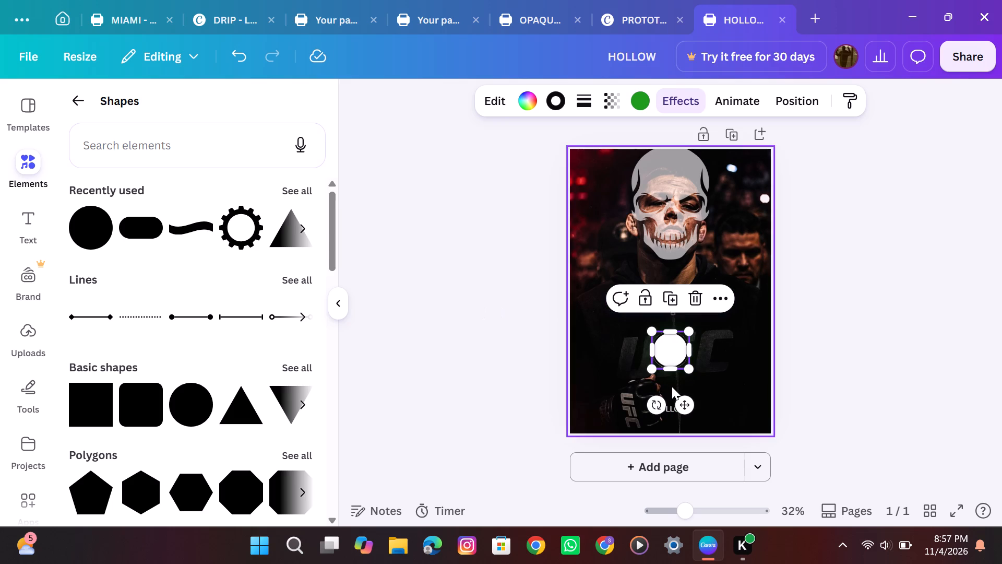
left_click(463, 327)
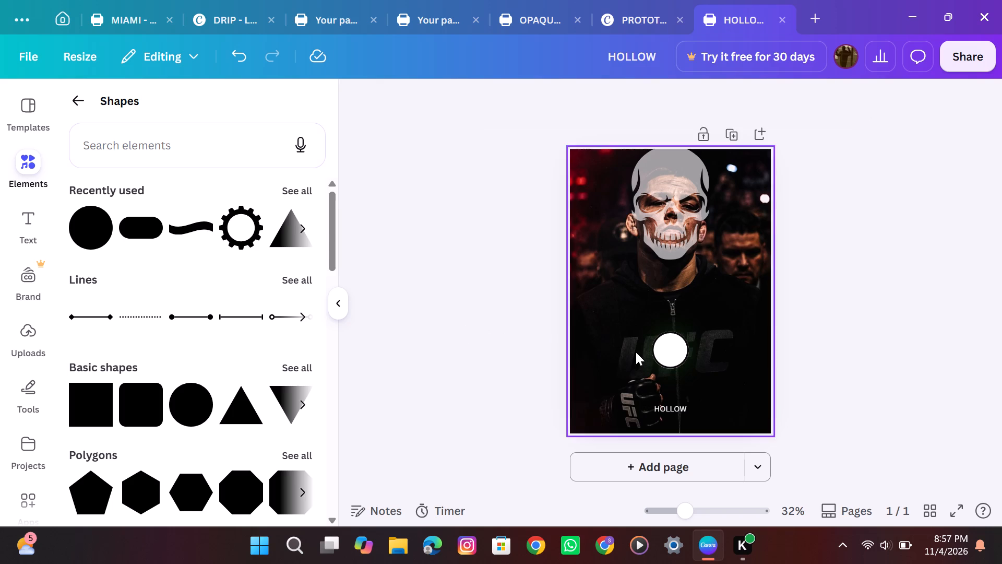
Change the circle's stroke color to white from the colors used in the design.
left_click(677, 354)
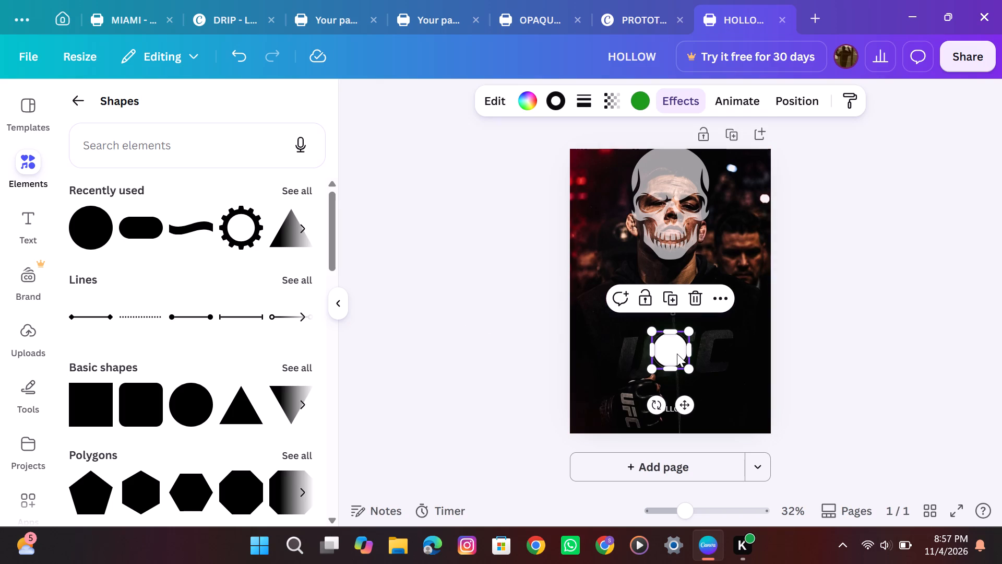
left_click(562, 102)
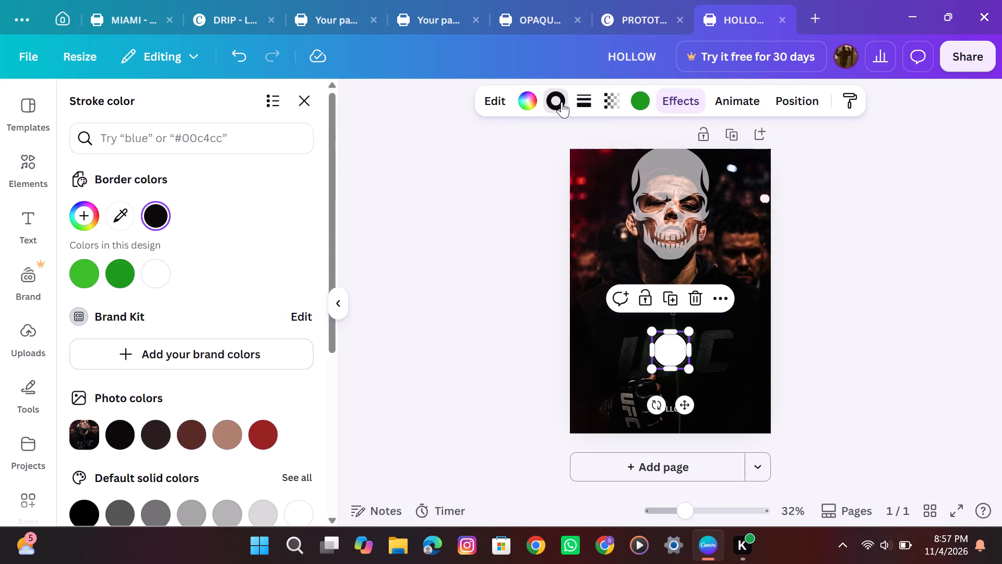
left_click(158, 279)
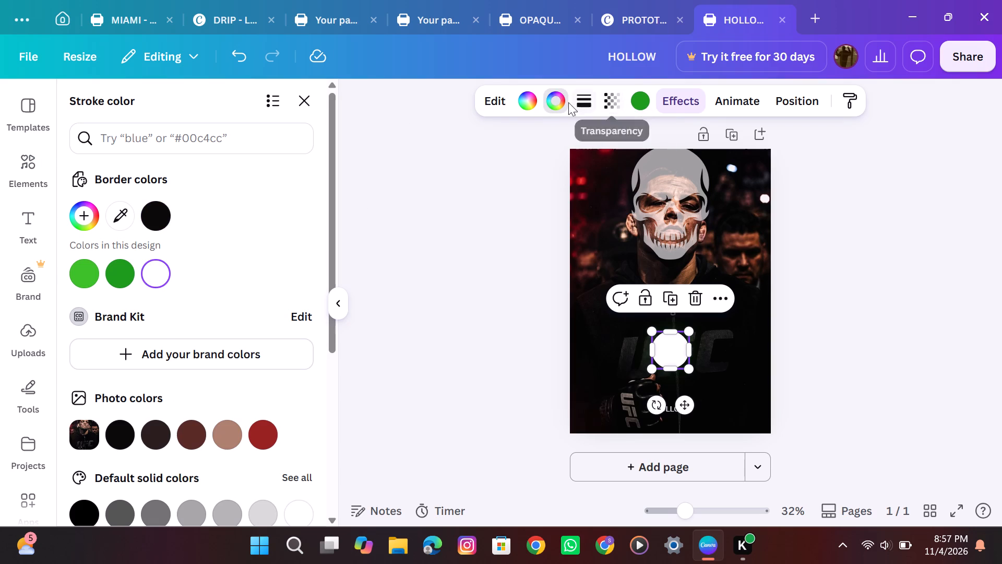
left_click(674, 343)
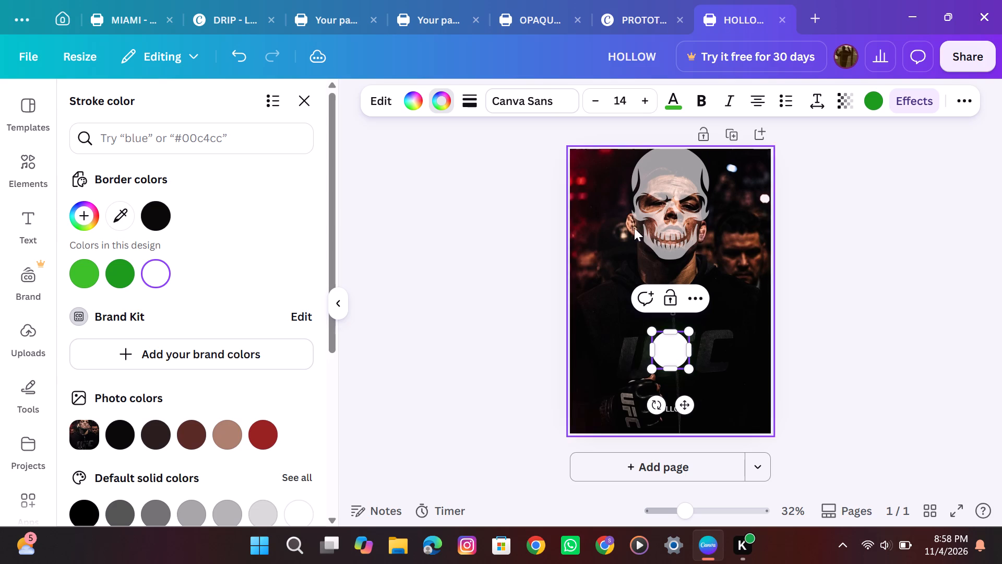
left_click(673, 352)
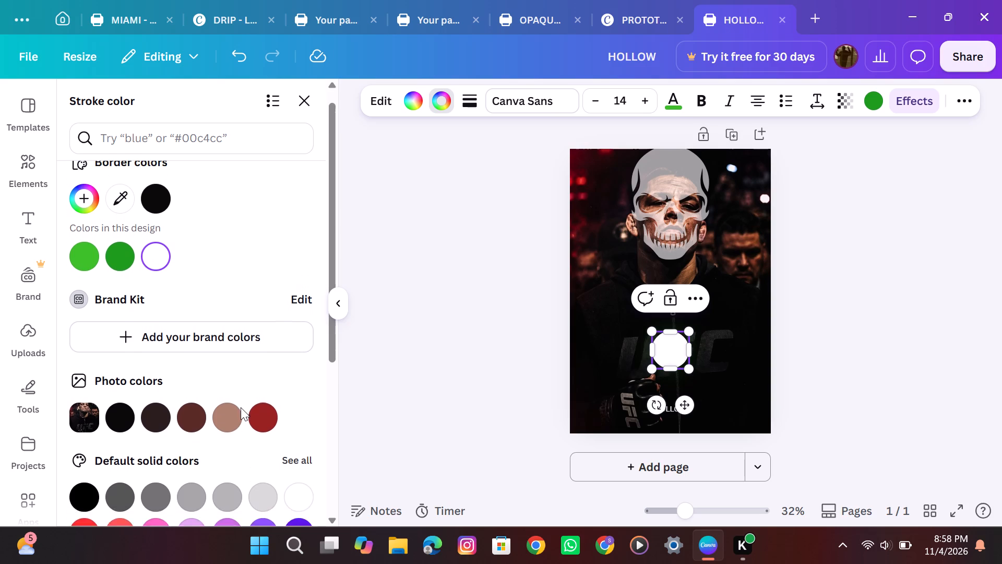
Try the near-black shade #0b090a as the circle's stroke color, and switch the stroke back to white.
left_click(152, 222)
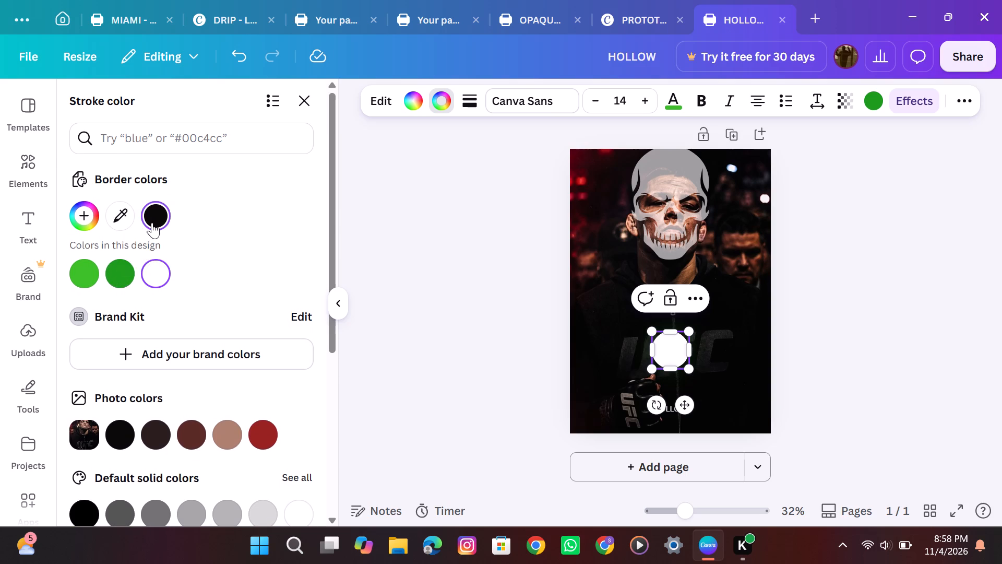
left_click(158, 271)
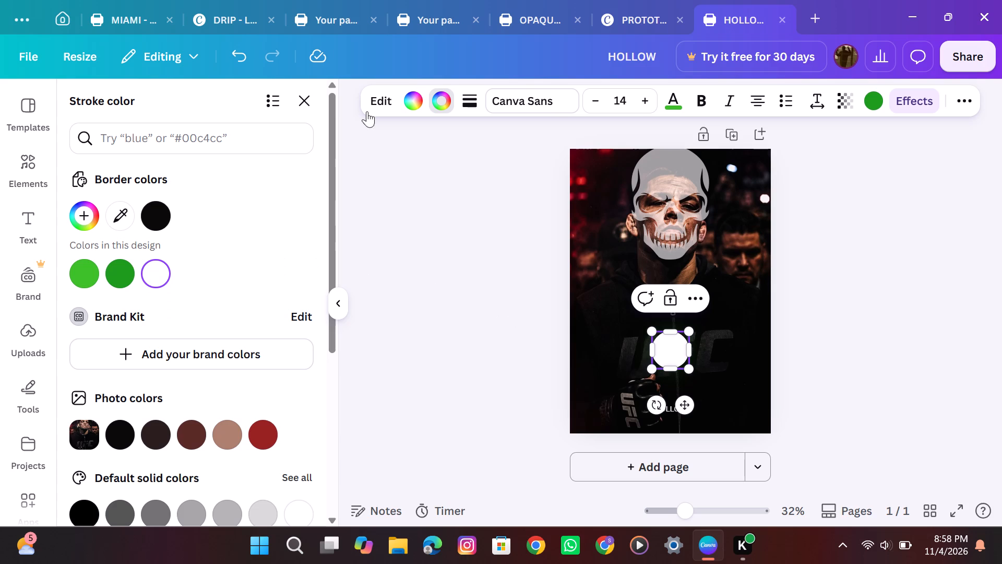
Undo the circle's recent stroke color changes, its repositioning and its white fill.
left_click(243, 62)
left_click(243, 62)
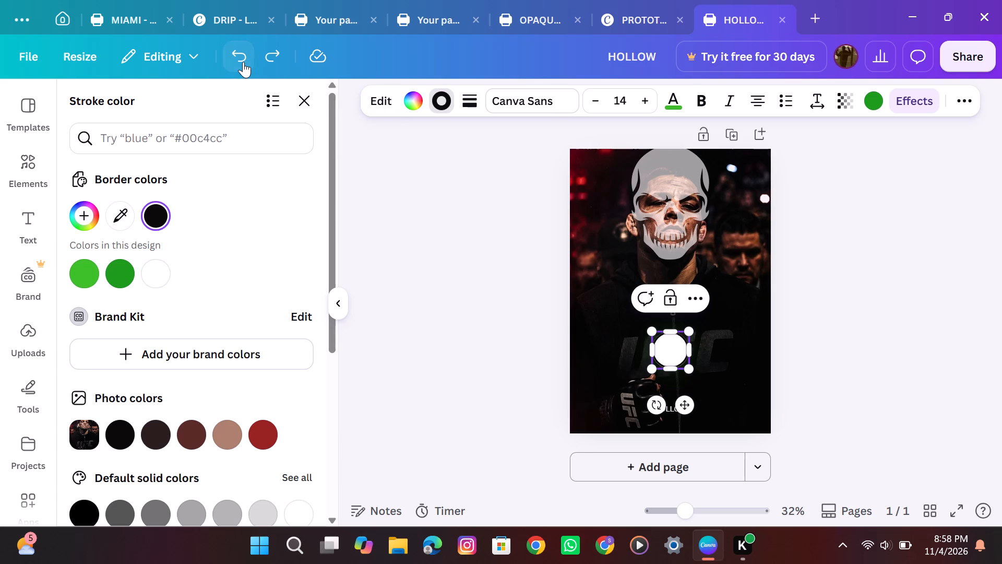
left_click(243, 62)
left_click(243, 62)
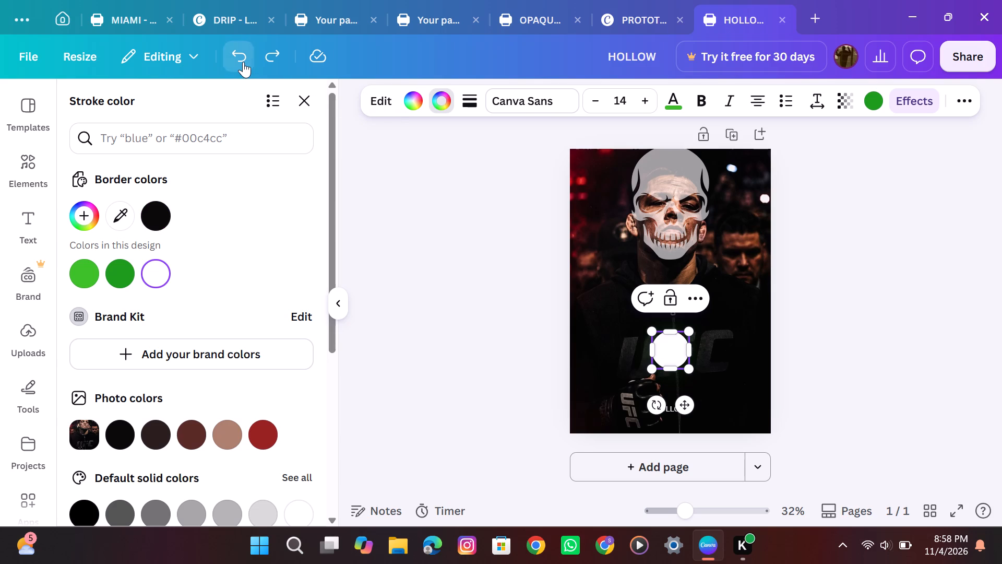
left_click(243, 62)
left_click(243, 62)
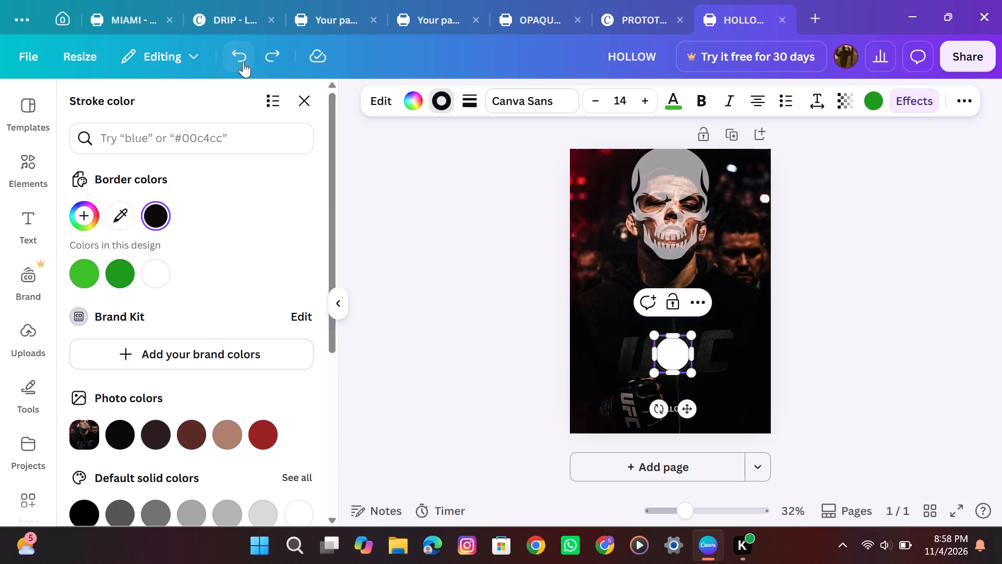
left_click(243, 62)
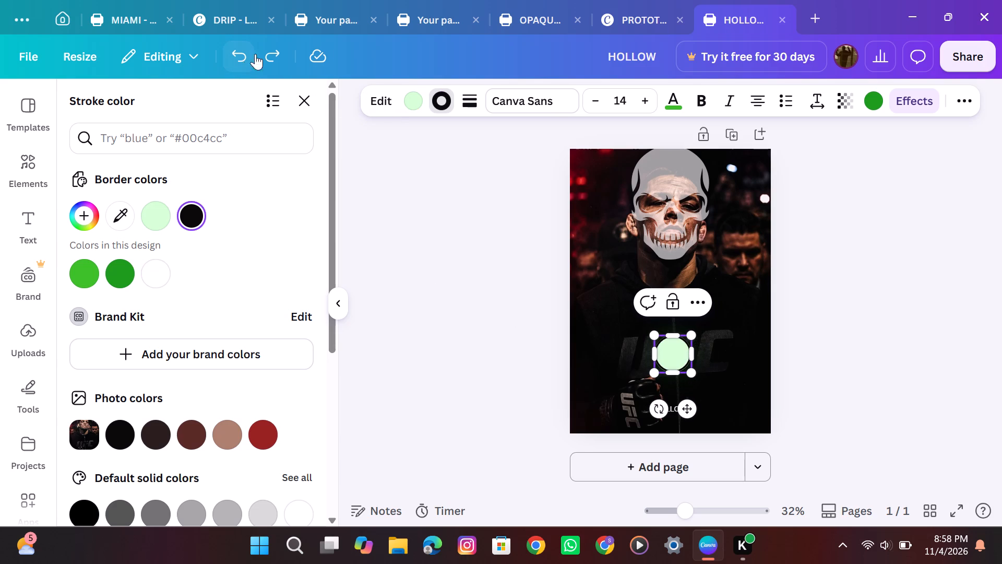
Fill the circle with the near-black shade #0b090a from the colors used in the design.
left_click(415, 99)
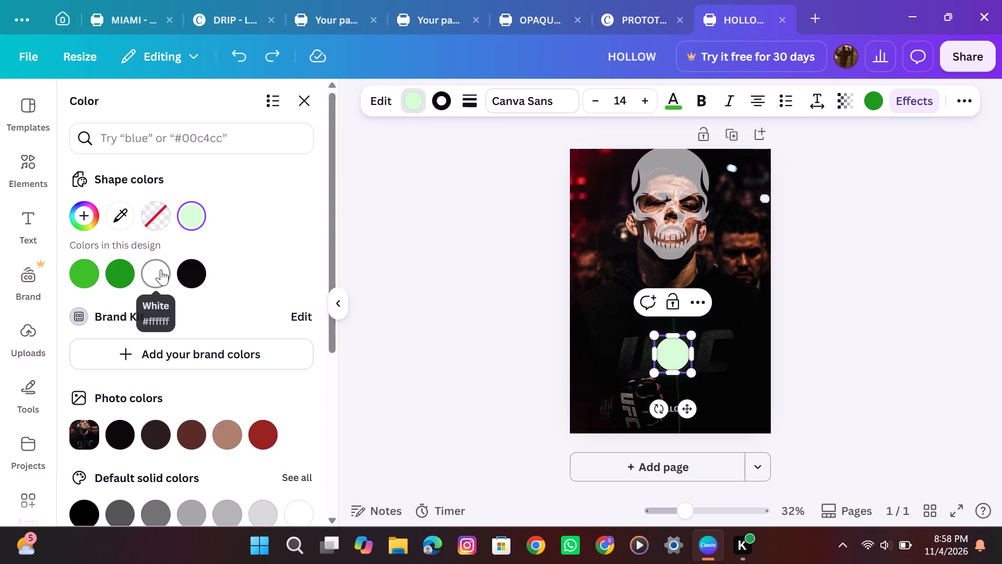
left_click(190, 279)
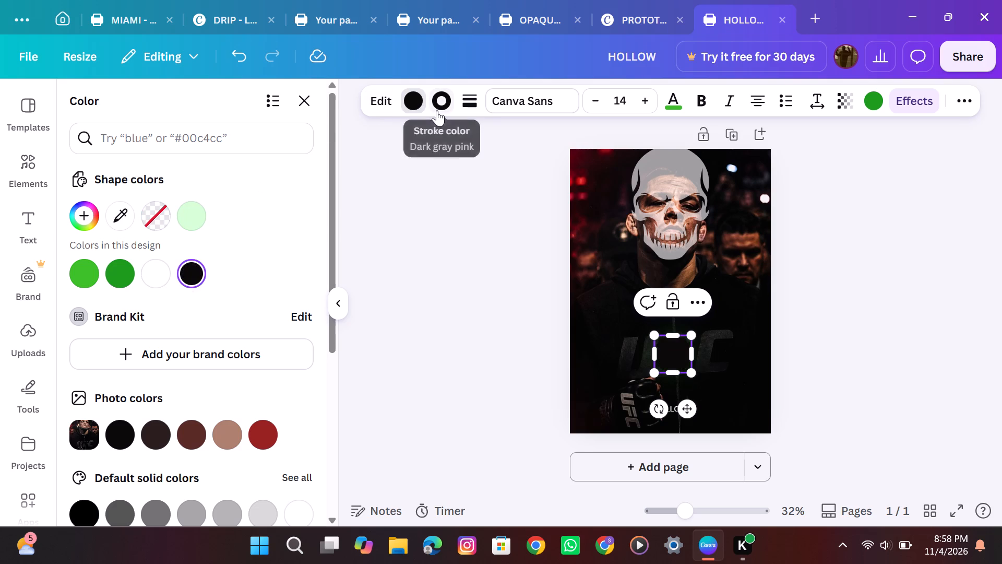
Set the circle's stroke color to white from the colors used in the design.
left_click(437, 109)
left_click(160, 270)
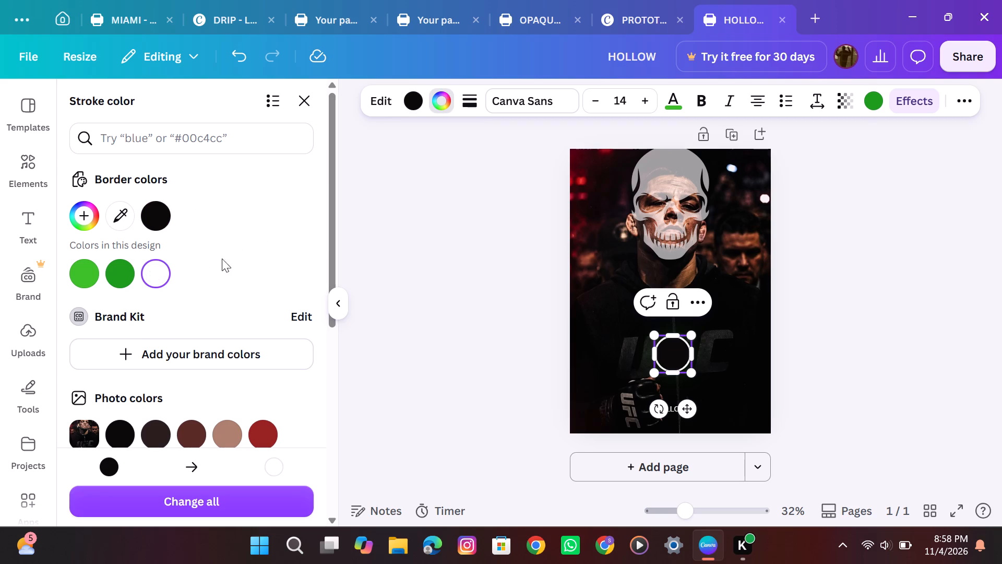
scroll(221, 277, "down", 6)
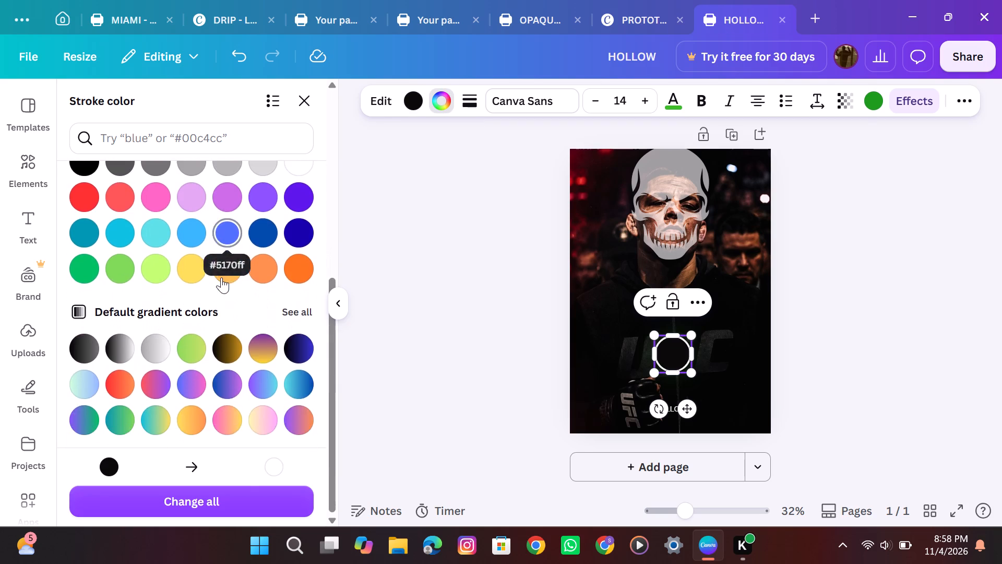
scroll(221, 277, "down", 1)
scroll(221, 277, "up", 7)
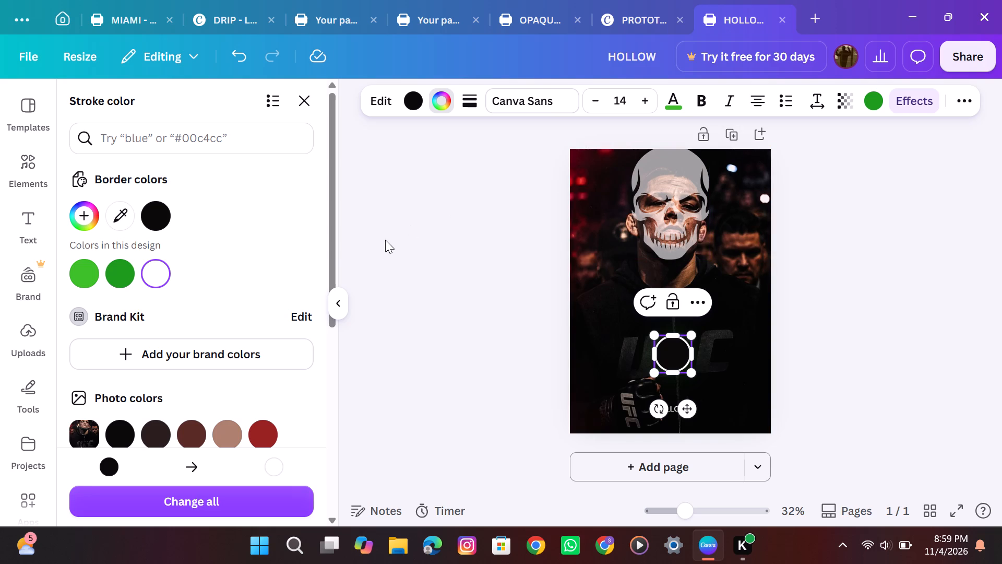
scroll(193, 236, "up", 4)
left_click(308, 105)
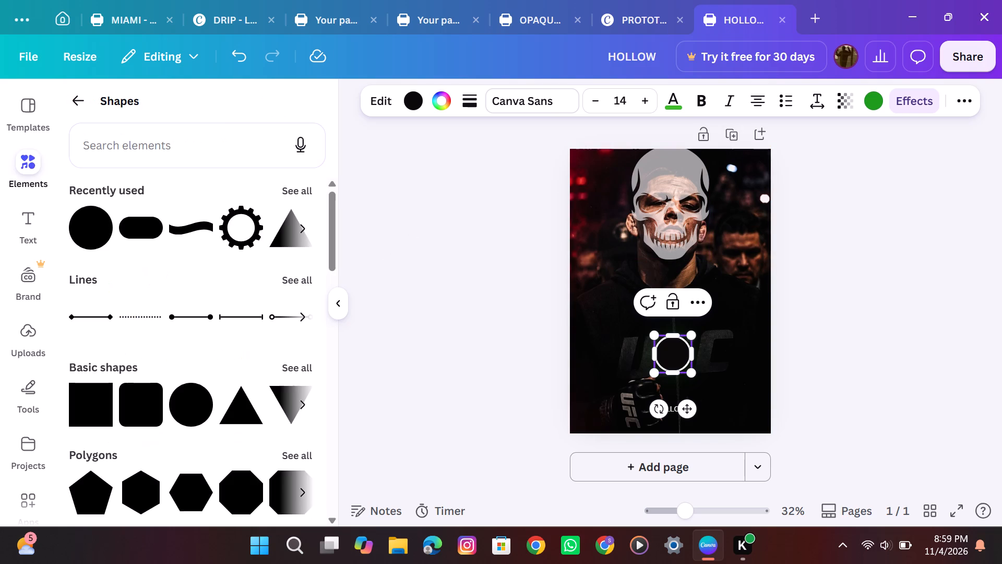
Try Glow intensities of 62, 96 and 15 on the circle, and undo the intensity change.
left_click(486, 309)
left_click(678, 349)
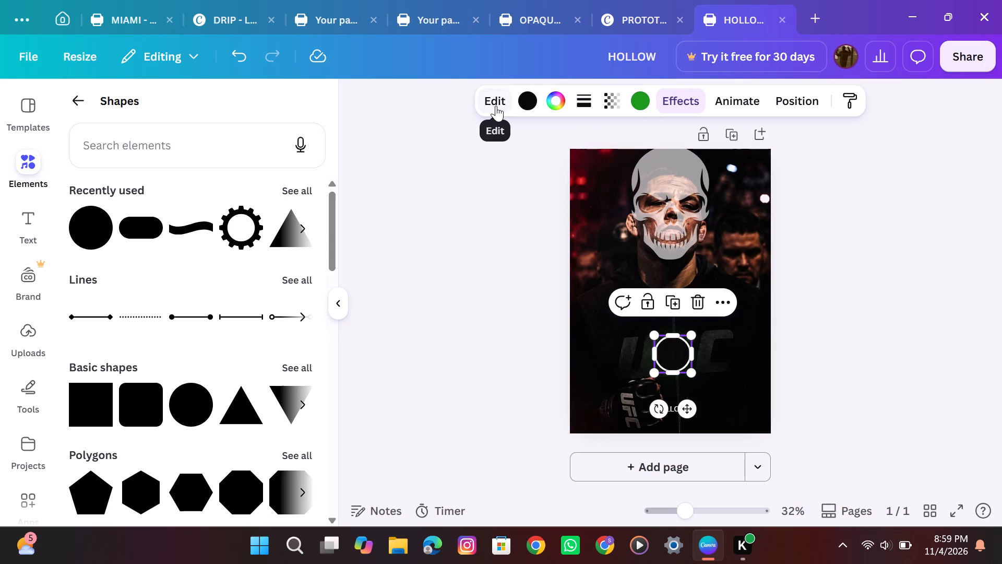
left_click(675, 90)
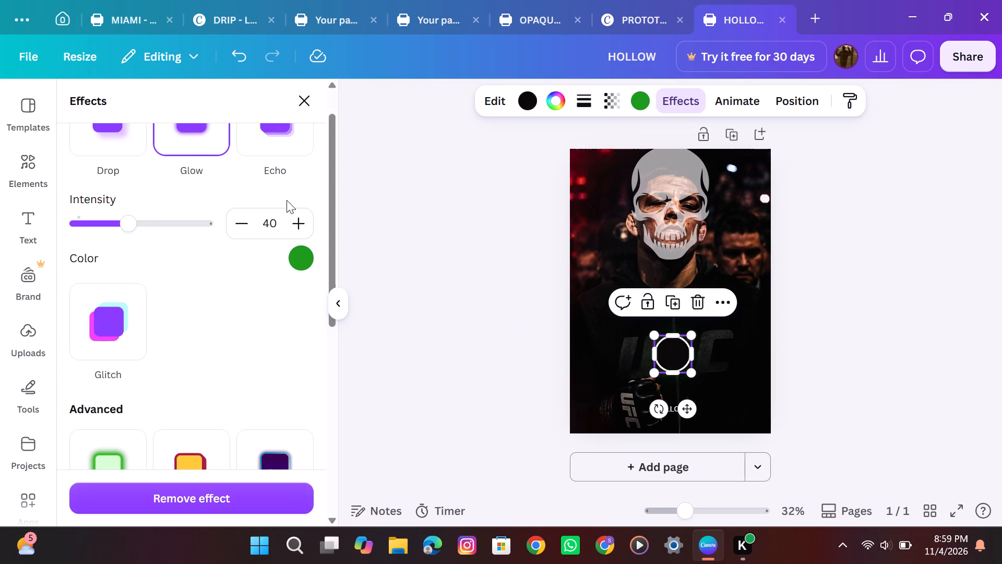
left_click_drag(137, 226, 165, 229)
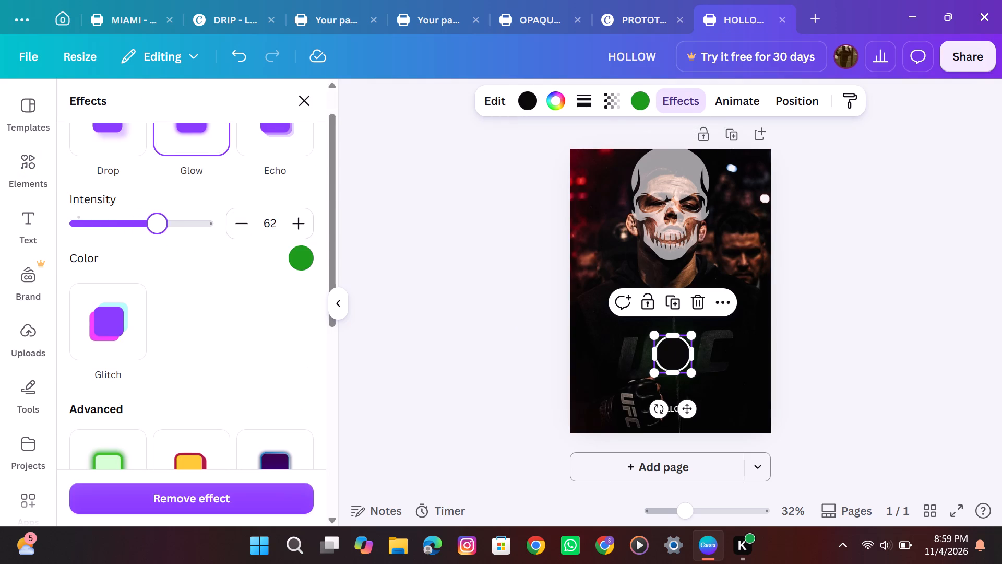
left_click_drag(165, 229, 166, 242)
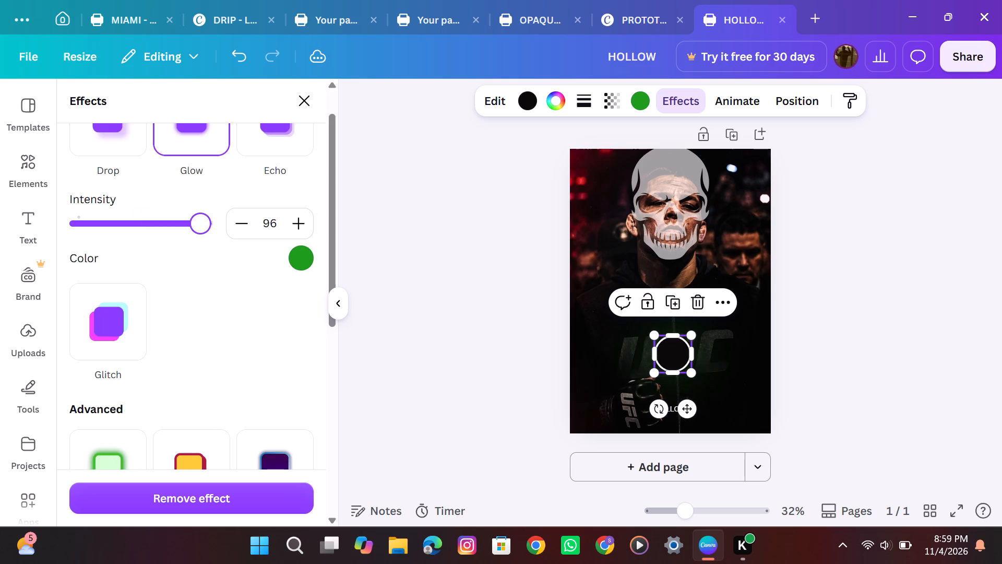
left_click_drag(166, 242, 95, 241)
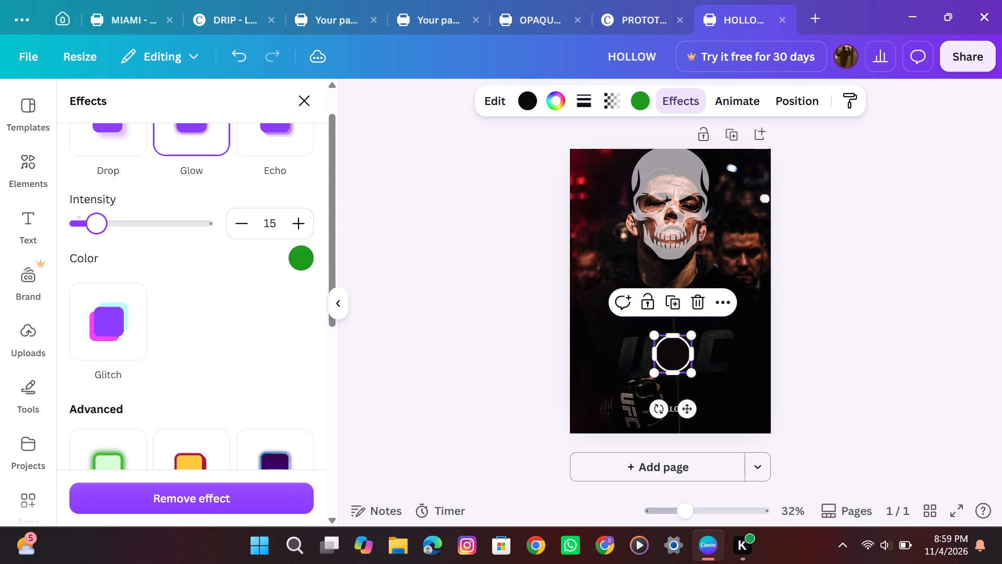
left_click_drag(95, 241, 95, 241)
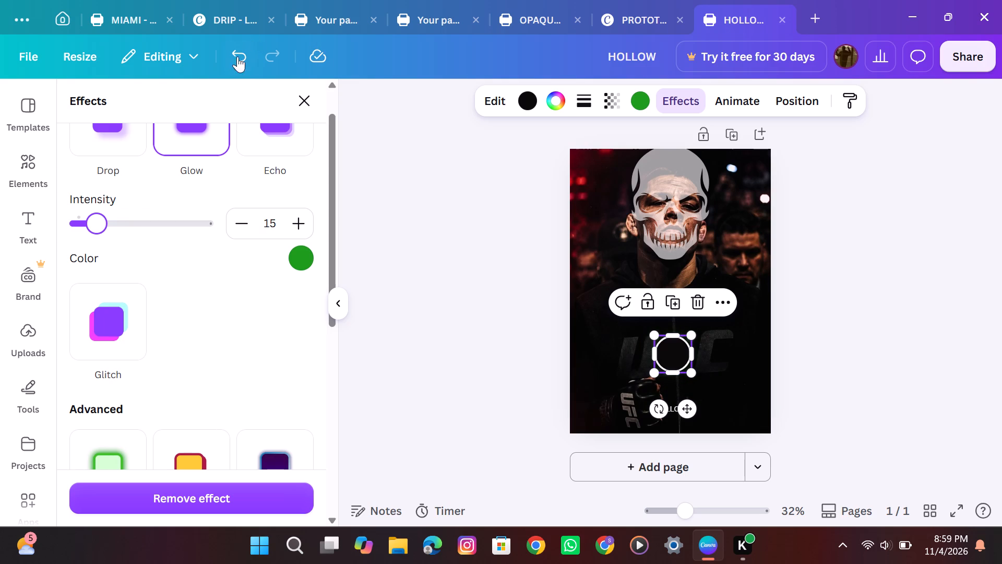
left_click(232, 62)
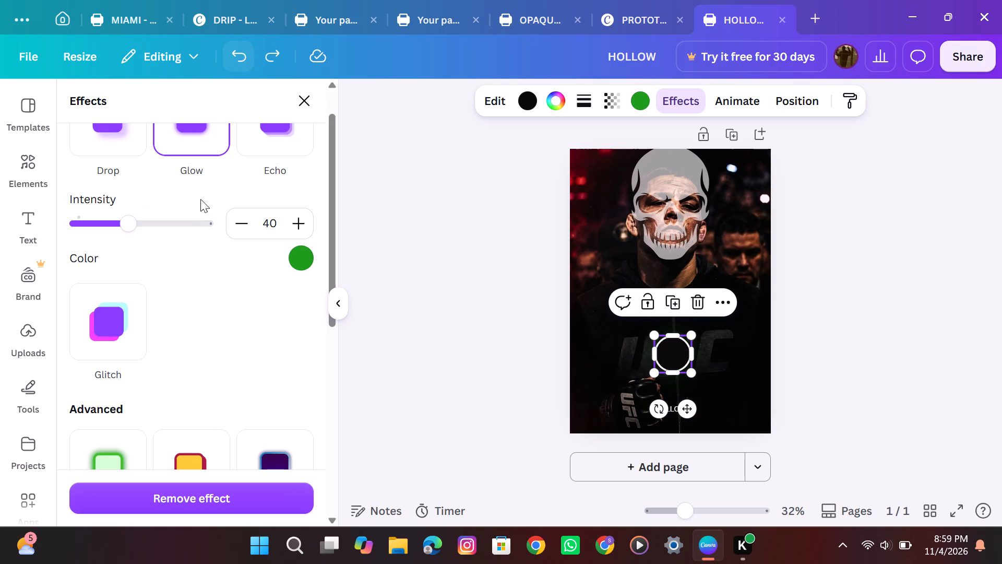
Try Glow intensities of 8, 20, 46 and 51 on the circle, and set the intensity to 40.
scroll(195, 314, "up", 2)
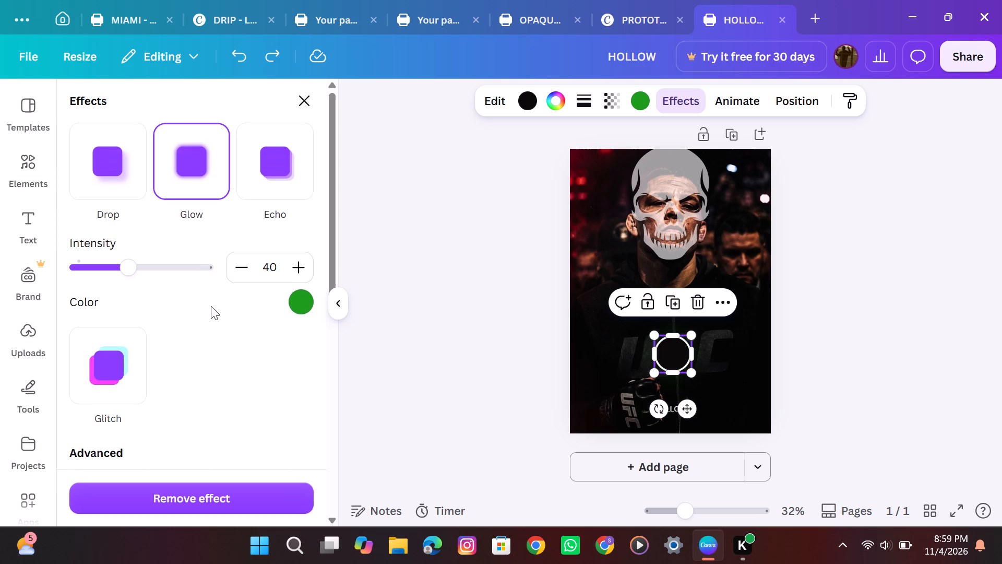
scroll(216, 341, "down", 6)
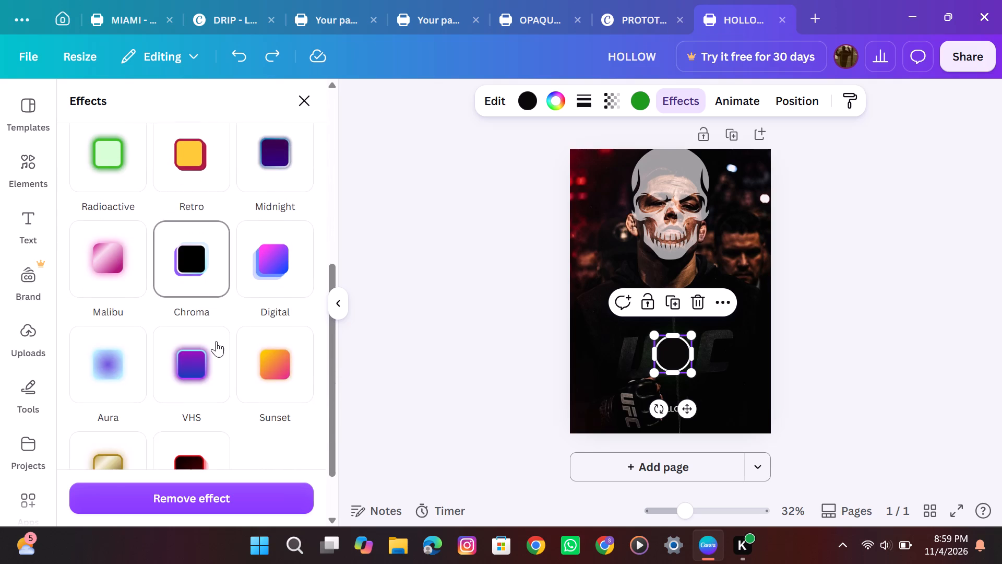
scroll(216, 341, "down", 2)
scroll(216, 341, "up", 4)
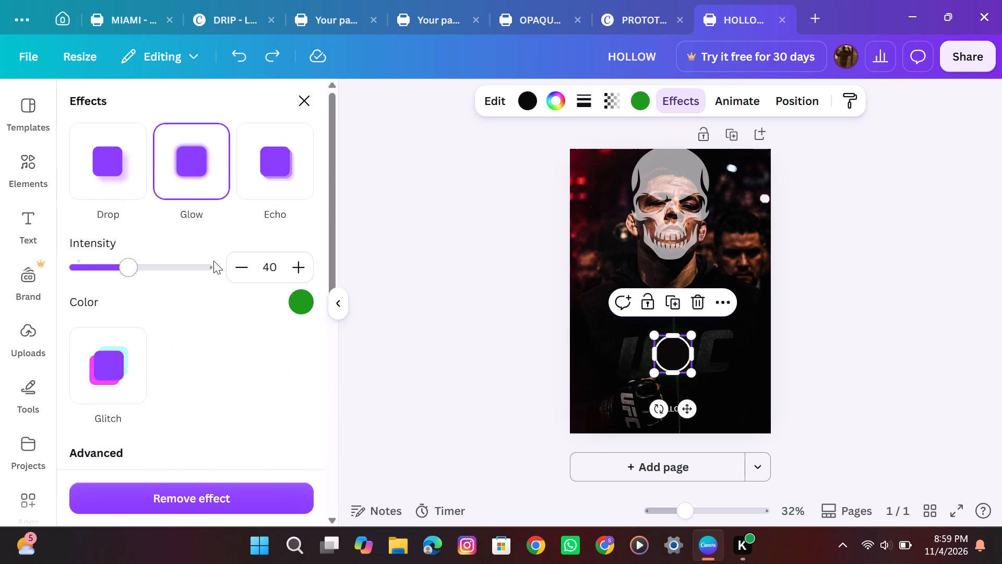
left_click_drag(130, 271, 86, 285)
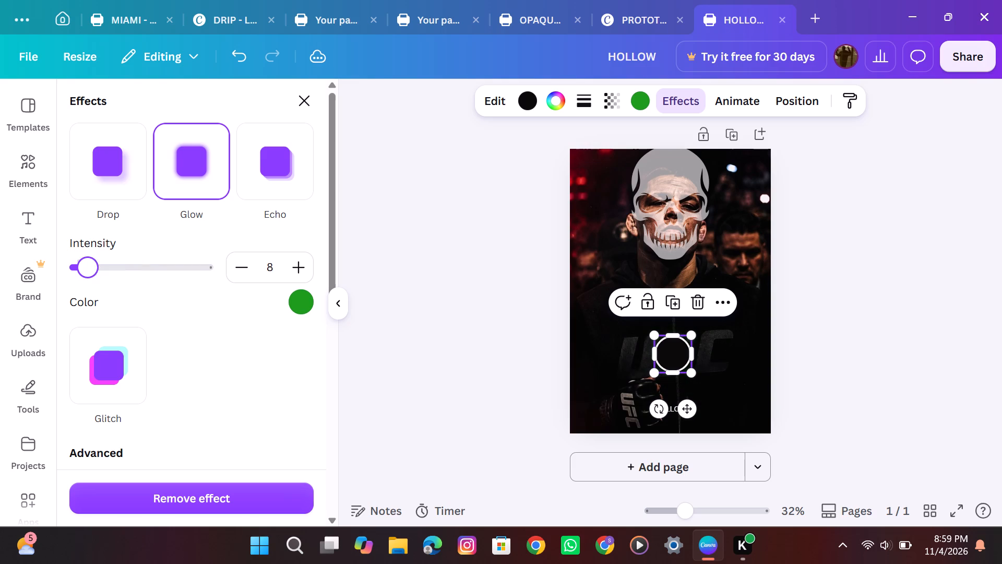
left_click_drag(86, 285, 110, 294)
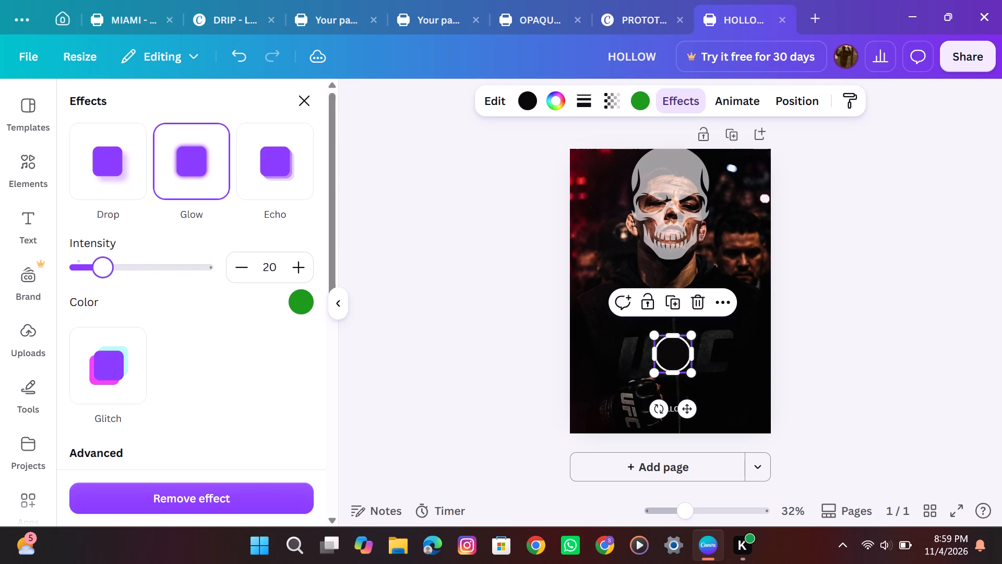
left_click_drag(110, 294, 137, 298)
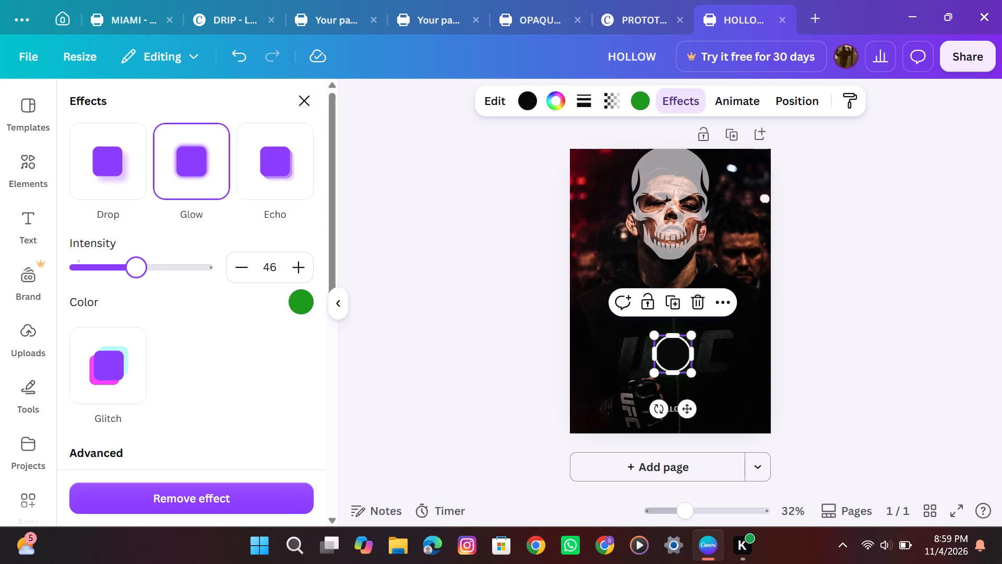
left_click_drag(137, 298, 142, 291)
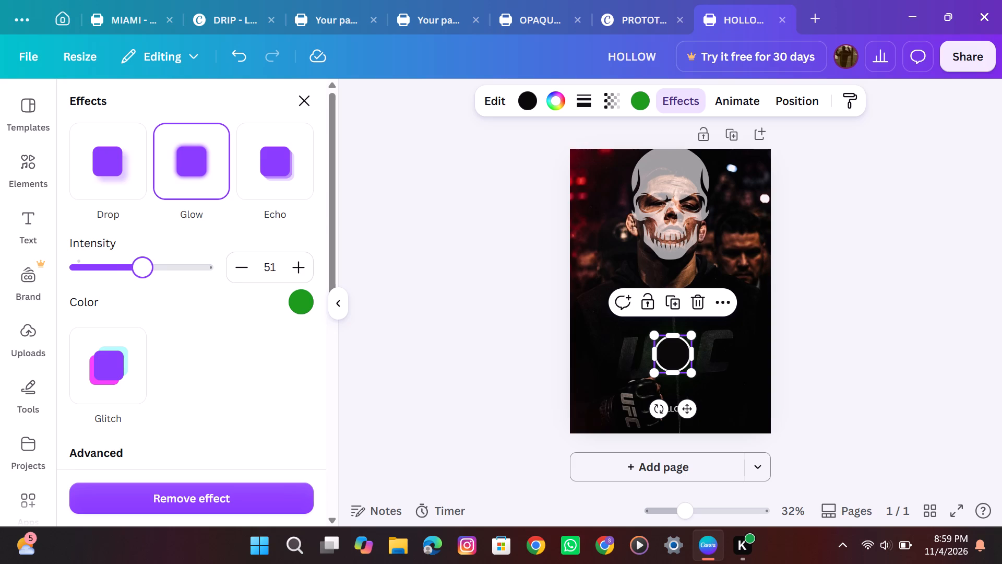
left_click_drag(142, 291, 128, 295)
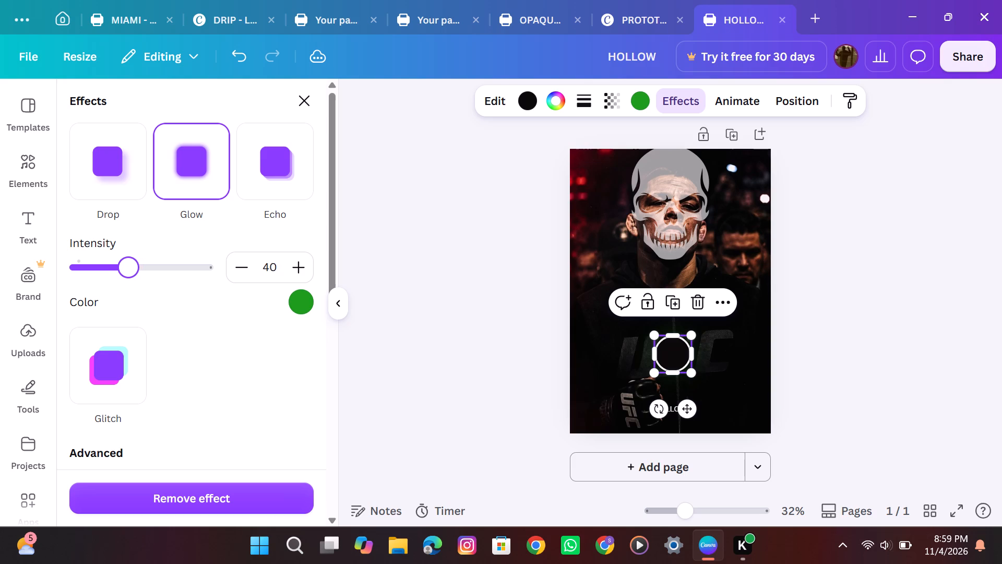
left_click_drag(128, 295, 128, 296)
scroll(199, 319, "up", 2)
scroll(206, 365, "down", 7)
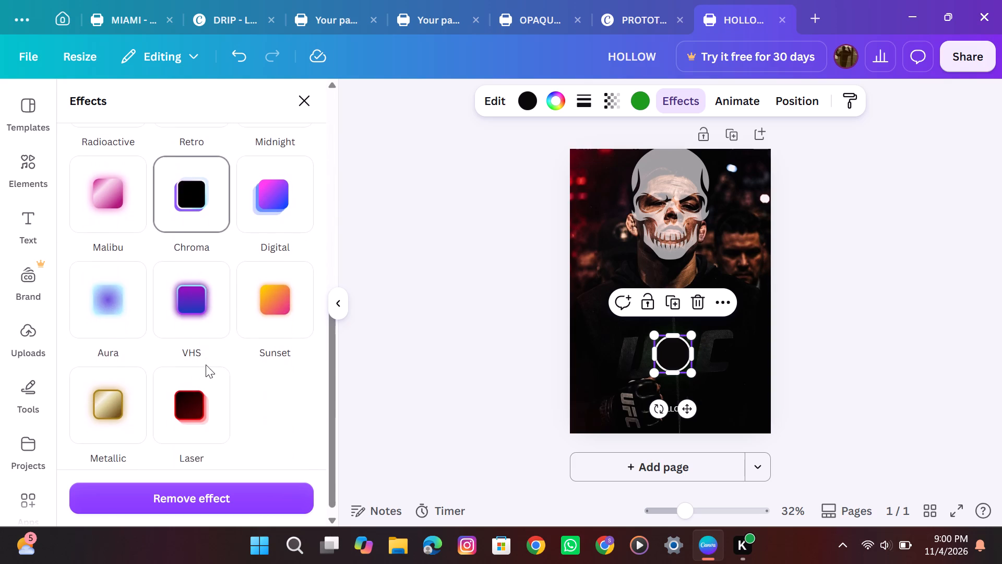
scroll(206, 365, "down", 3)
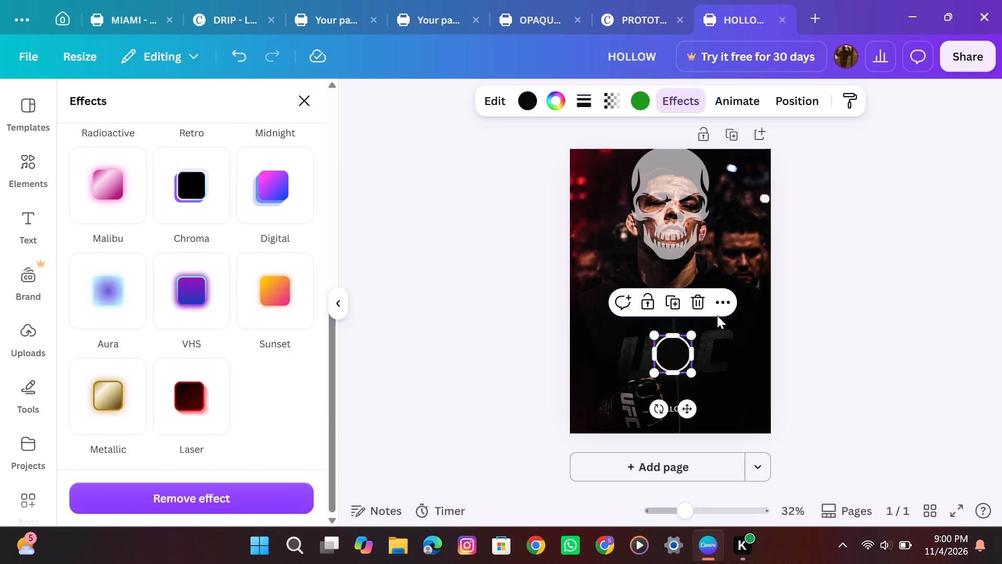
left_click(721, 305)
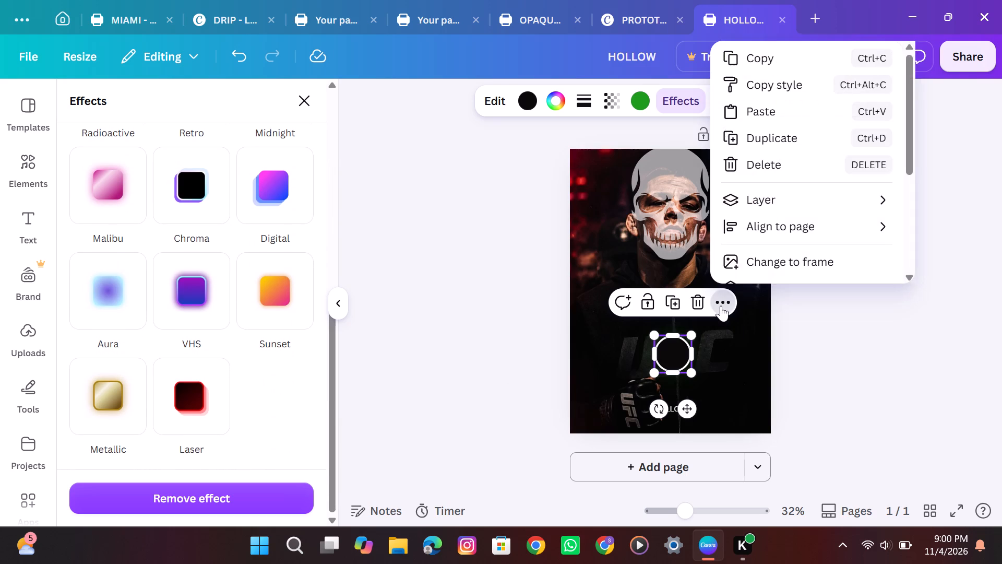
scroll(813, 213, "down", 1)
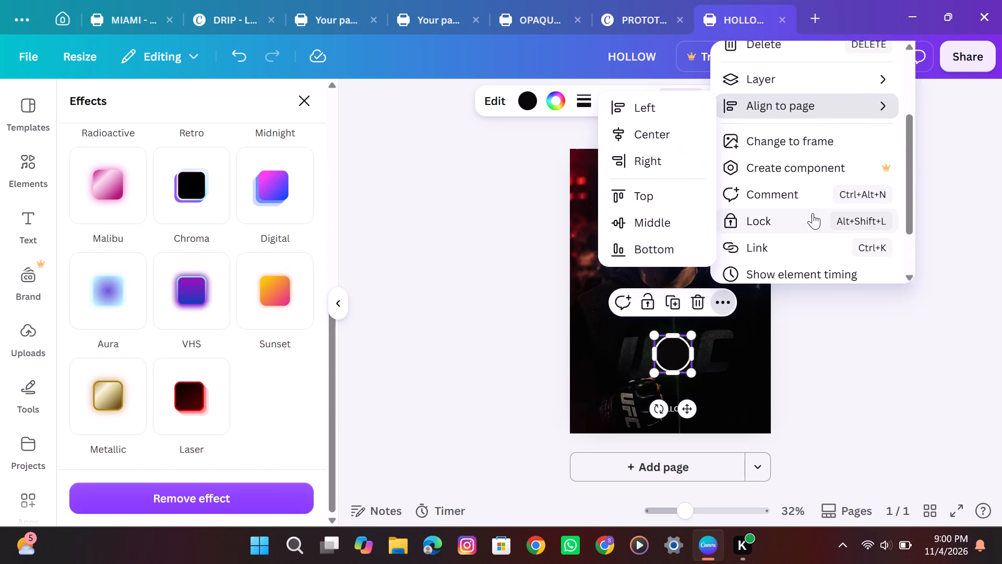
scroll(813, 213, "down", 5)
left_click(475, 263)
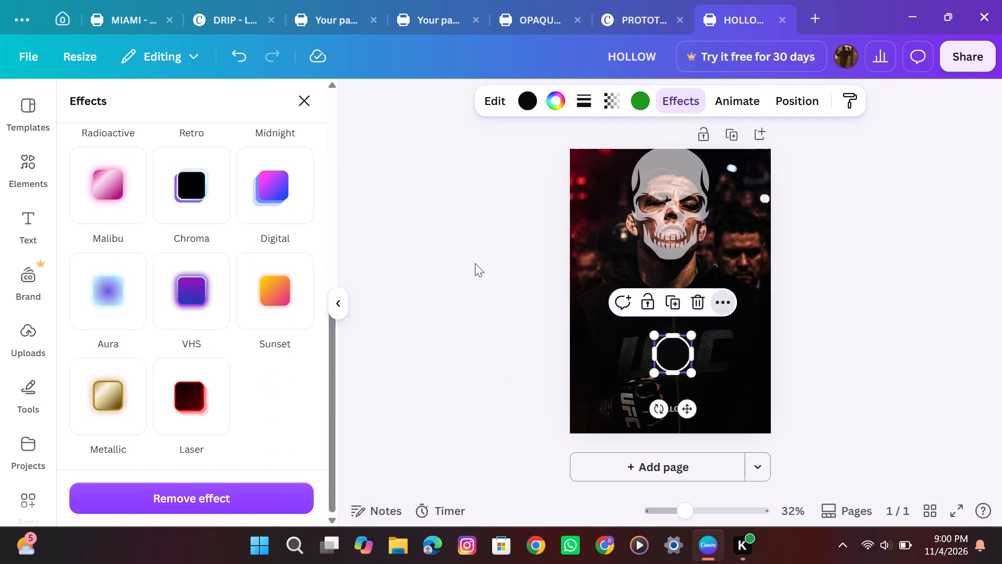
Delete the white-outlined black circle from the fighter's chest.
left_click(475, 263)
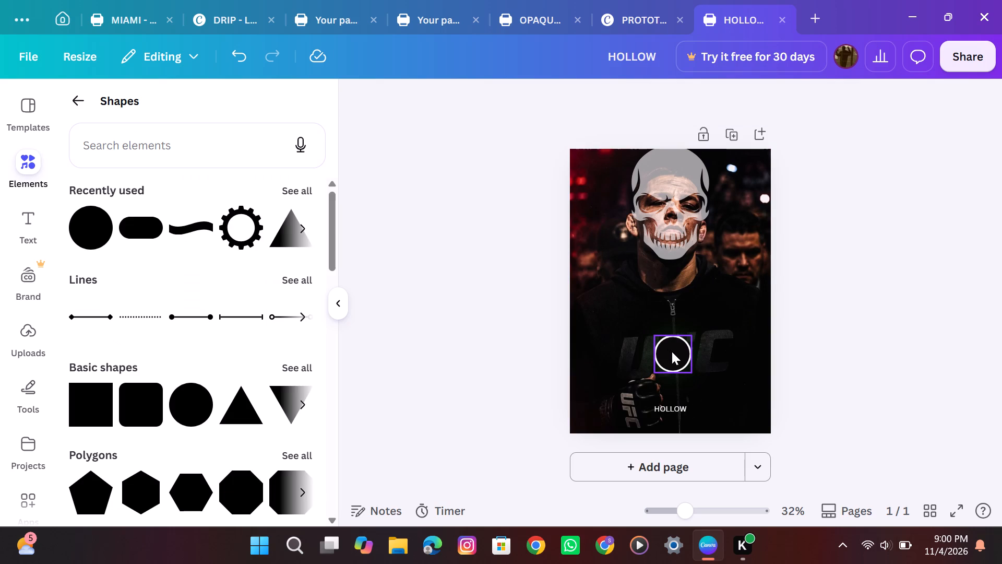
left_click(484, 331)
left_click(675, 357)
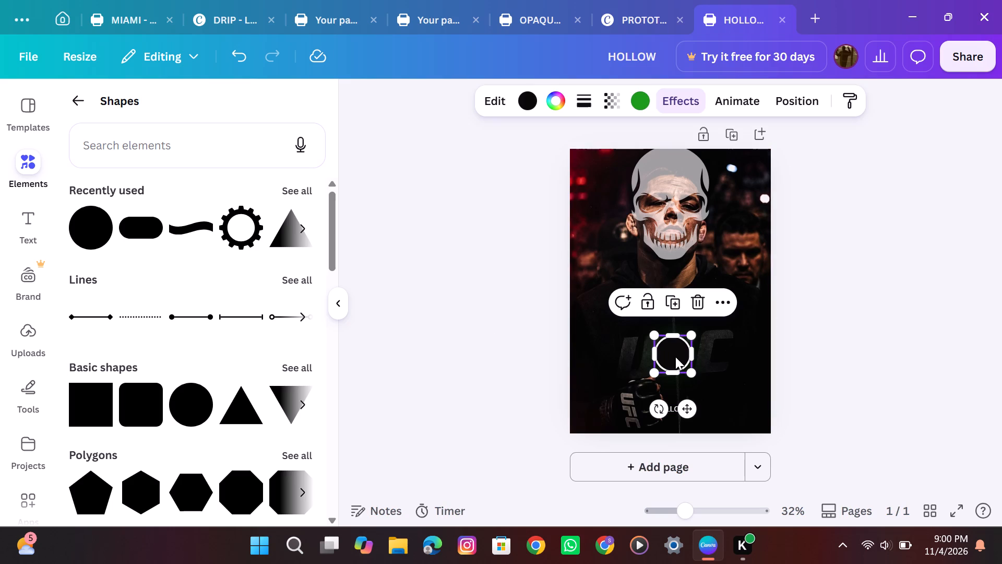
left_click(700, 304)
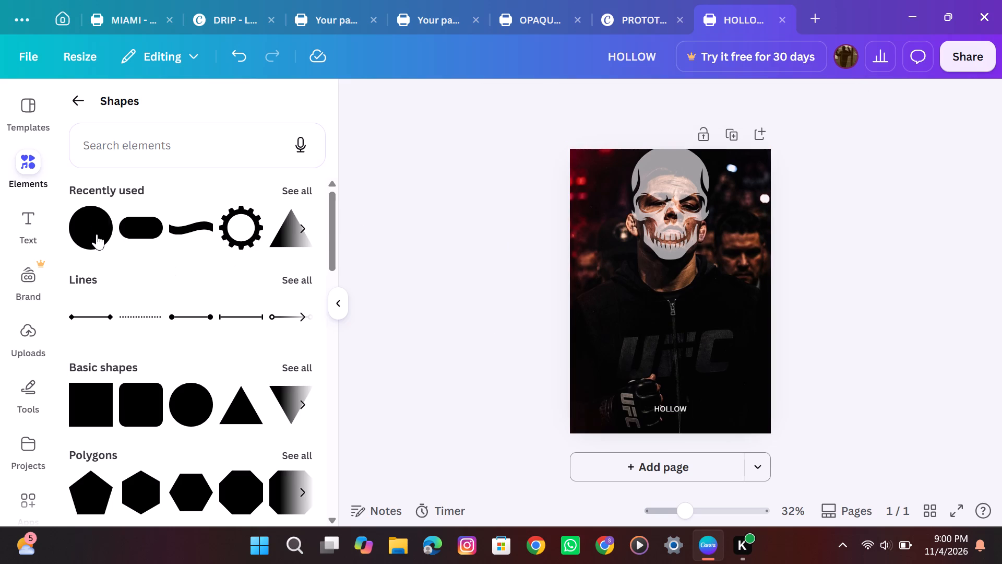
Add a new circle shape, shrink it to about 3.2 by 3.2, and place it over the UFC lettering on the chest.
left_click(95, 233)
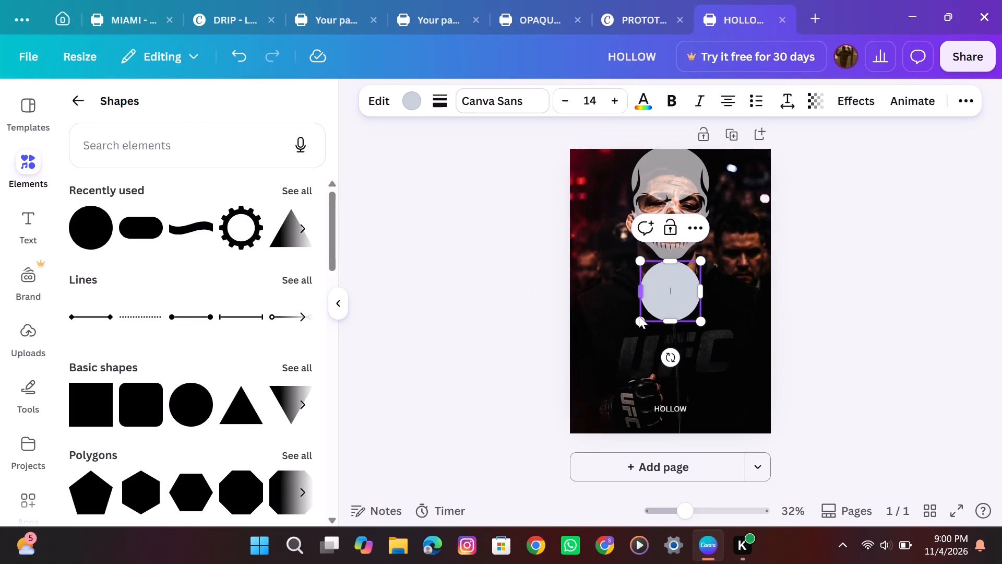
left_click_drag(637, 320, 655, 275)
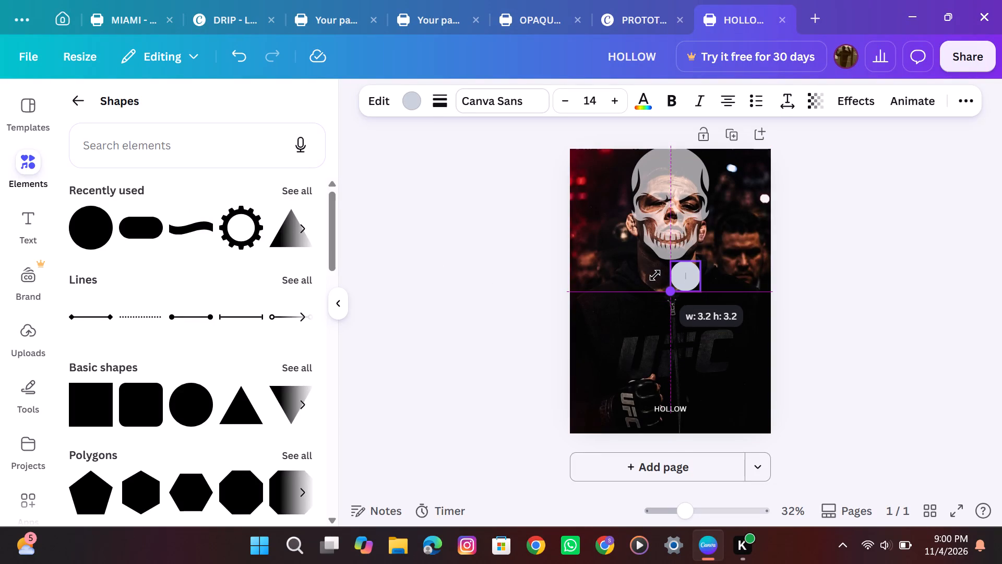
left_click_drag(655, 275, 656, 273)
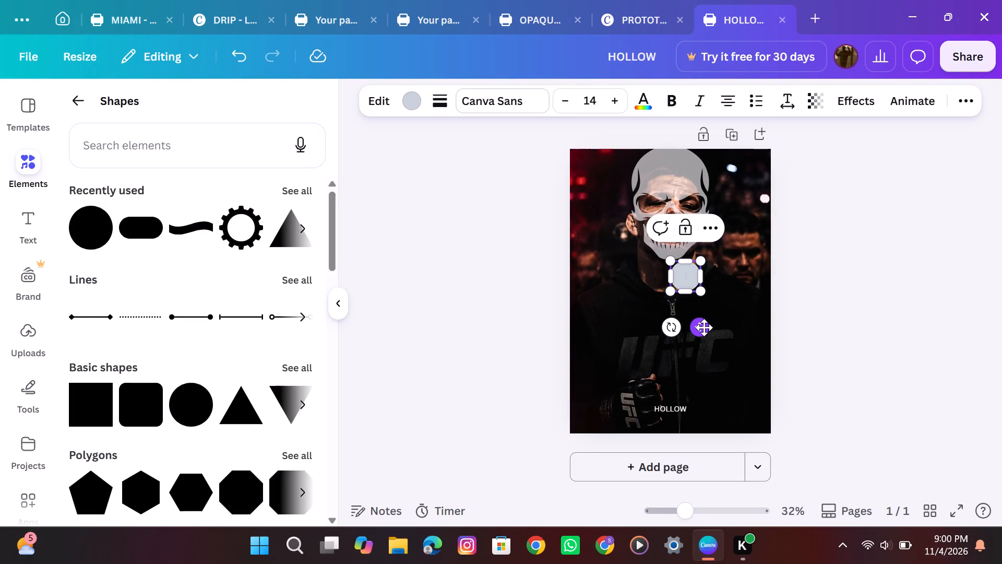
left_click_drag(704, 327, 695, 401)
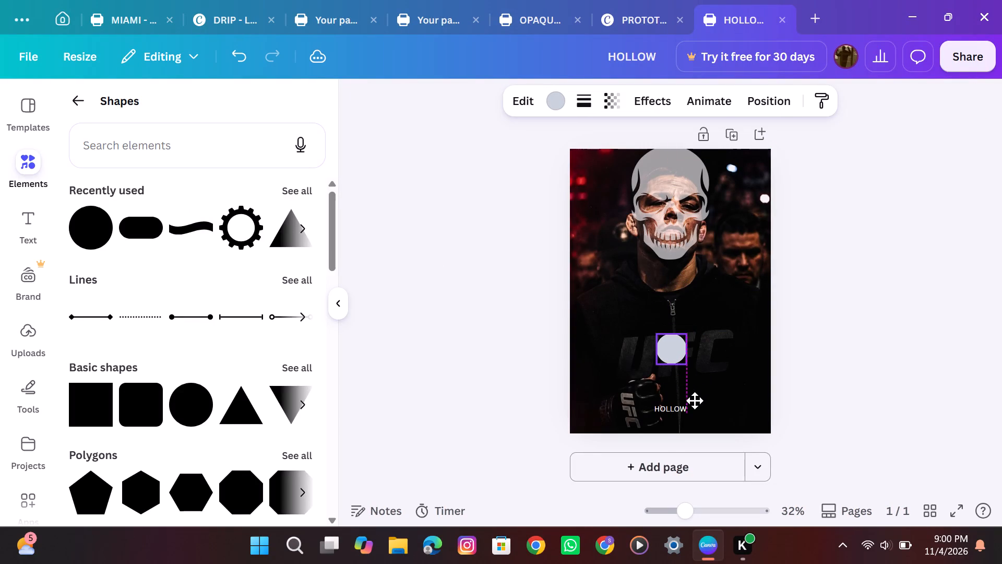
left_click_drag(695, 401, 695, 405)
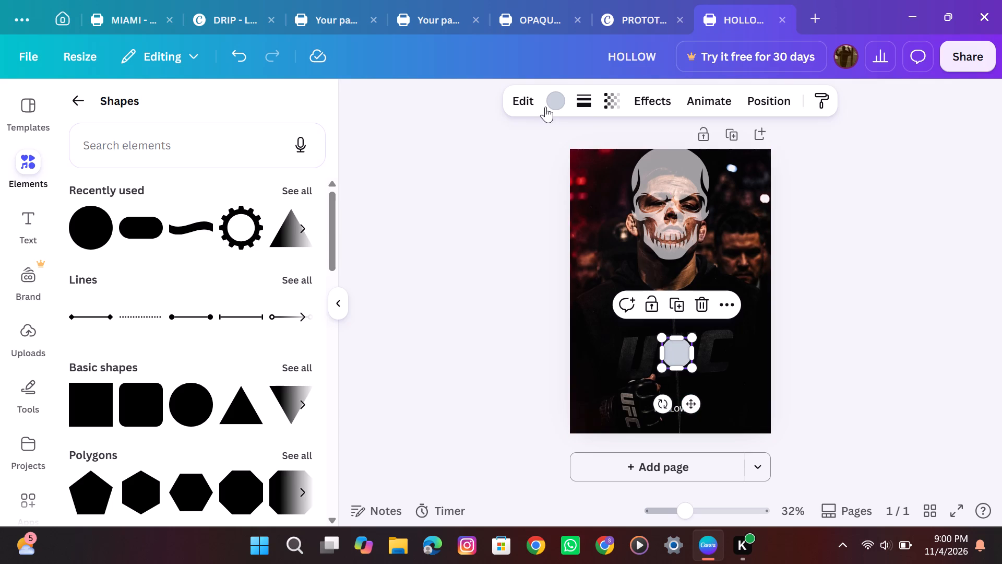
Fill the new chest circle with white from the colors used in the design.
left_click(551, 106)
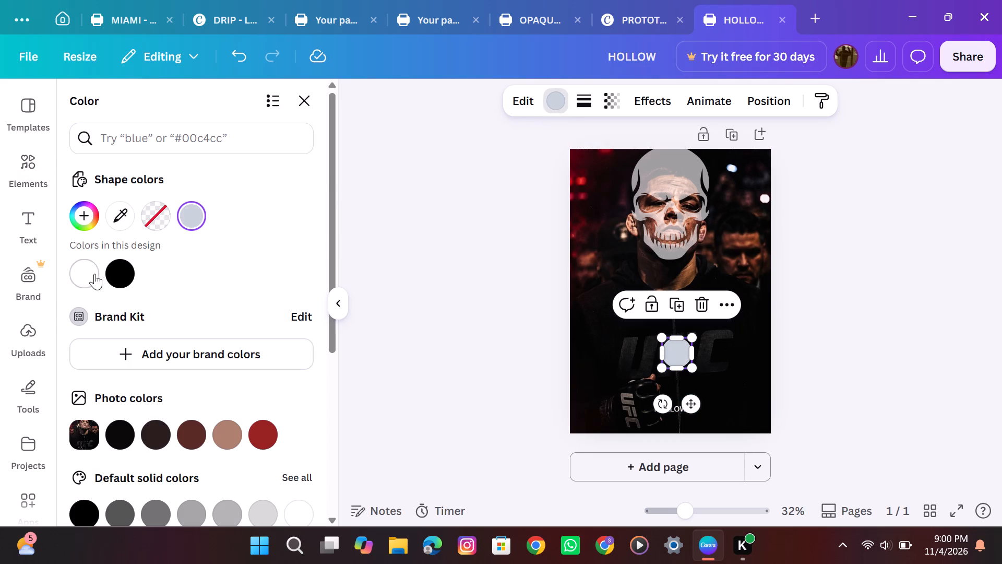
left_click(88, 274)
left_click(388, 281)
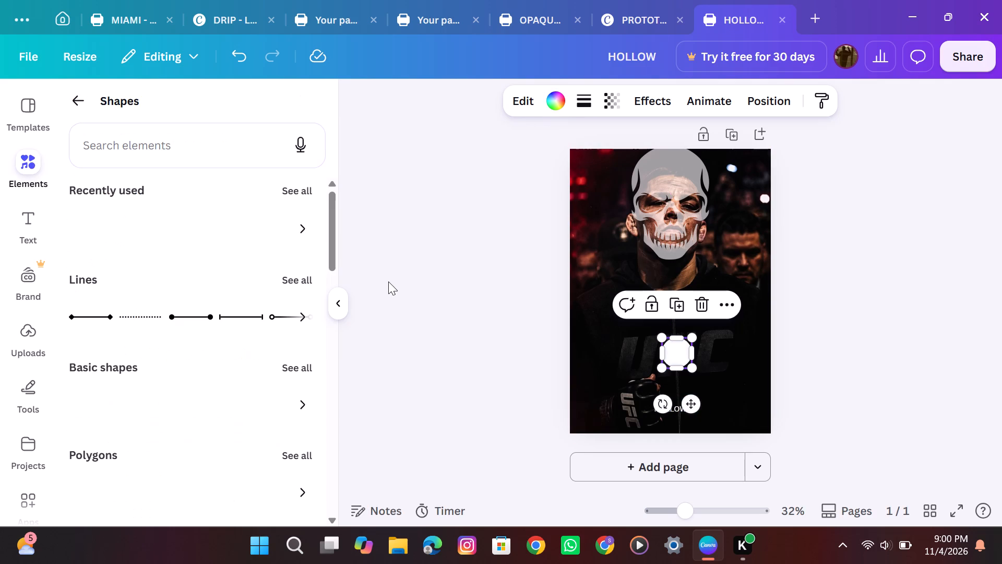
left_click(454, 277)
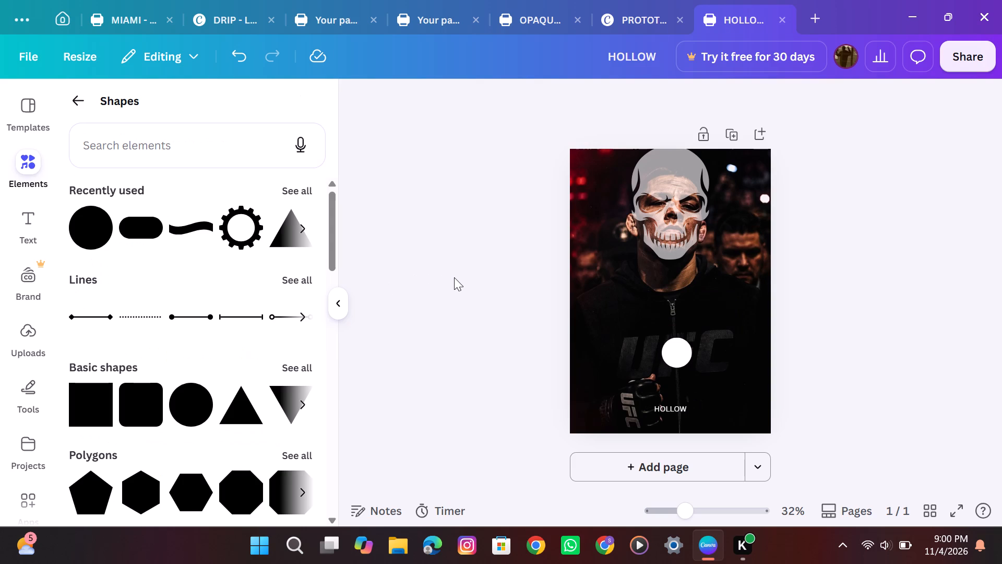
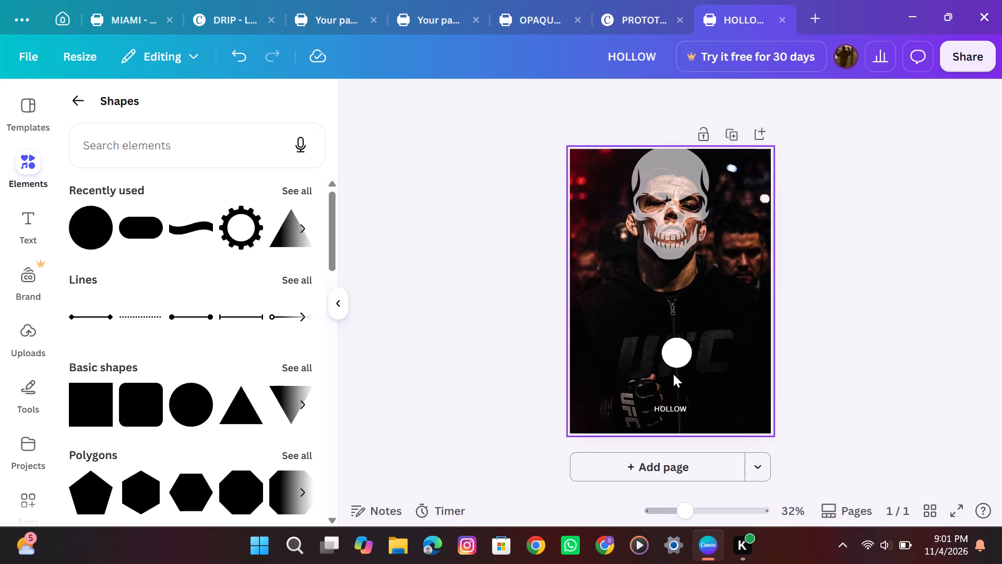
Delete the white circle from the fighter's chest.
left_click(673, 359)
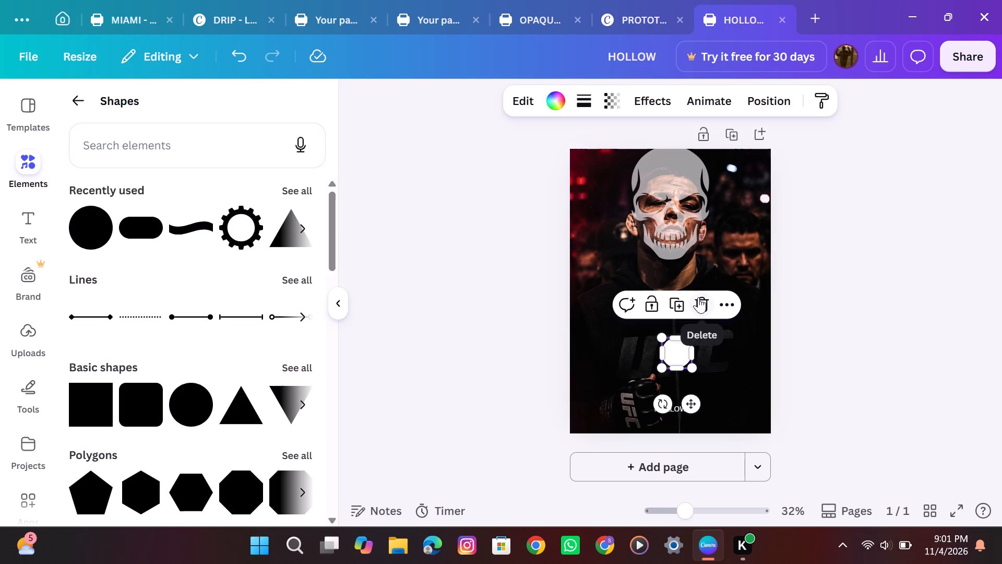
left_click(698, 297)
Enlarge the HOLLOW caption to a font size of about 60.4 and move it up over the UFC lettering on the chest.
left_click(681, 407)
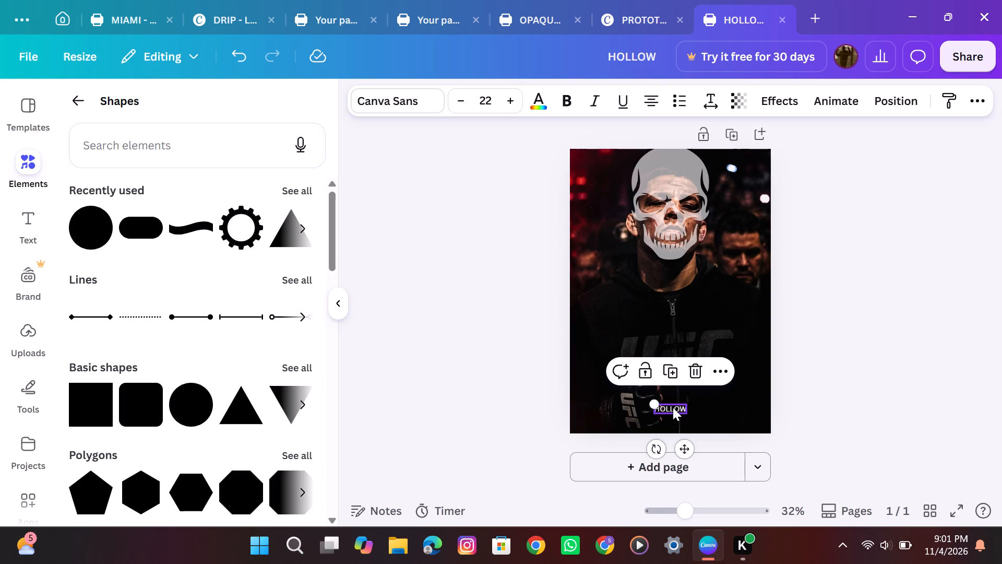
left_click_drag(677, 405, 677, 405)
left_click_drag(677, 405, 677, 398)
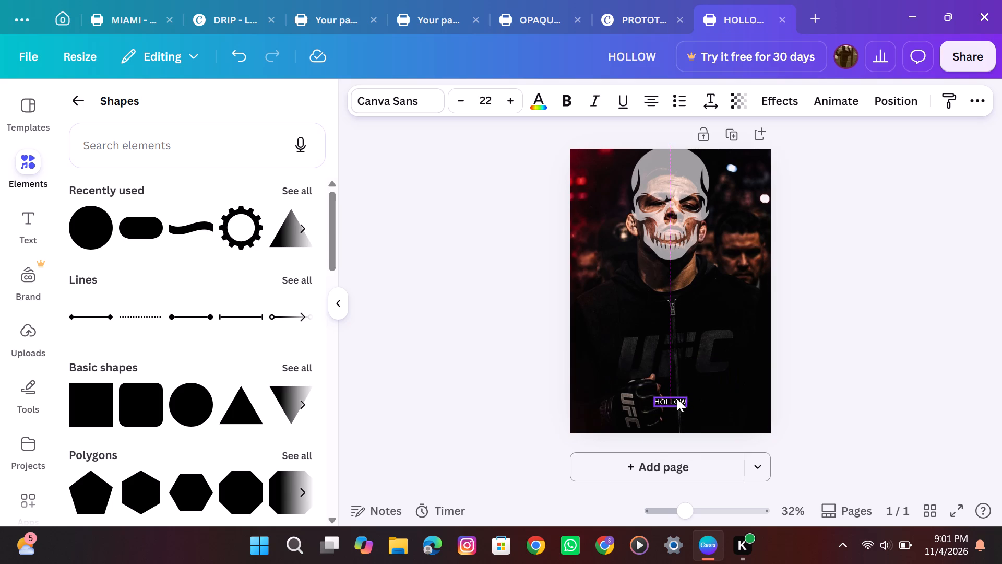
left_click_drag(657, 396, 629, 385)
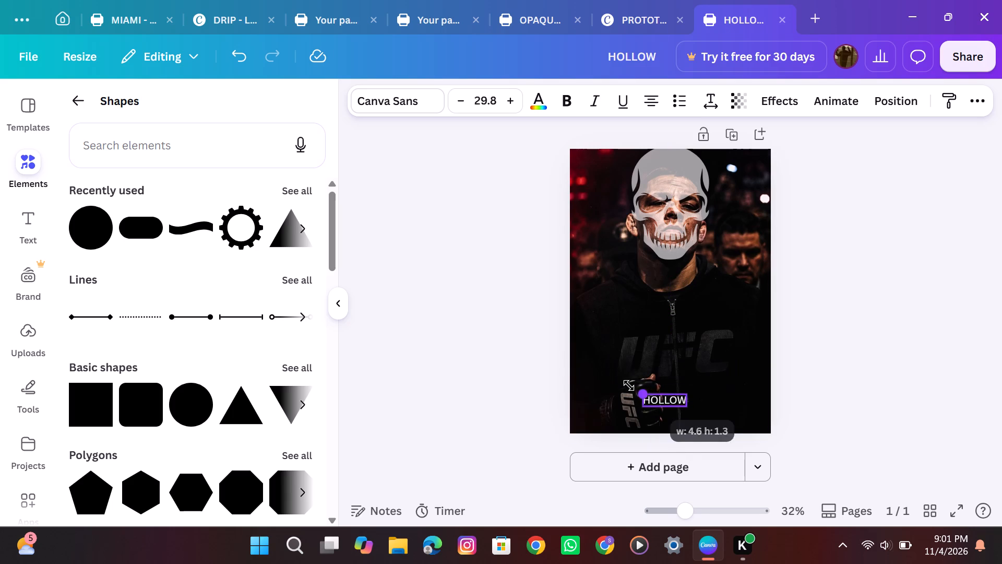
left_click_drag(629, 385, 601, 378)
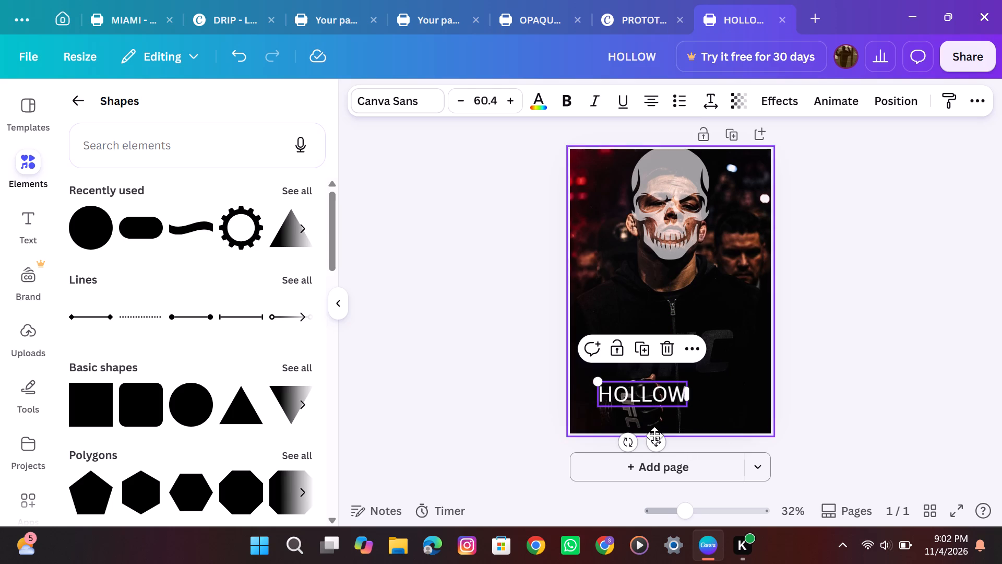
left_click_drag(655, 440, 675, 400)
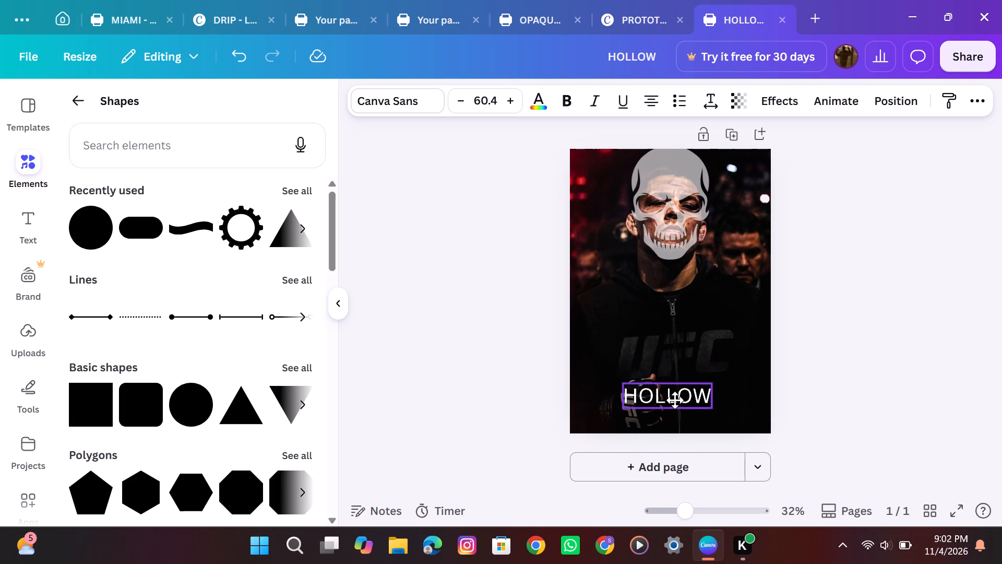
left_click_drag(675, 400, 686, 394)
Try the Lot and Hussar Bold fonts on the HOLLOW caption, and set it in Boldfat Mighty.
left_click(432, 104)
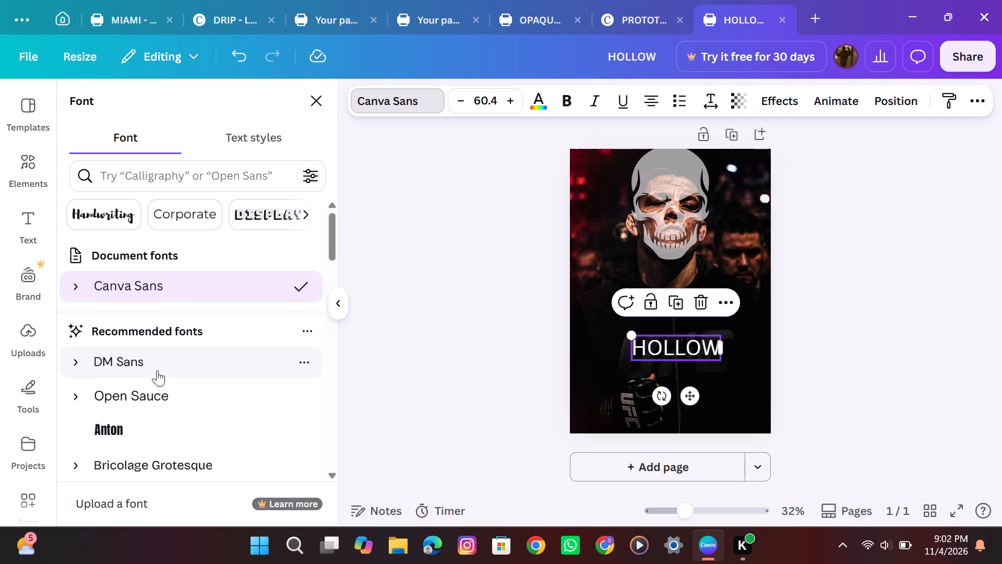
scroll(177, 345, "down", 4)
left_click(136, 401)
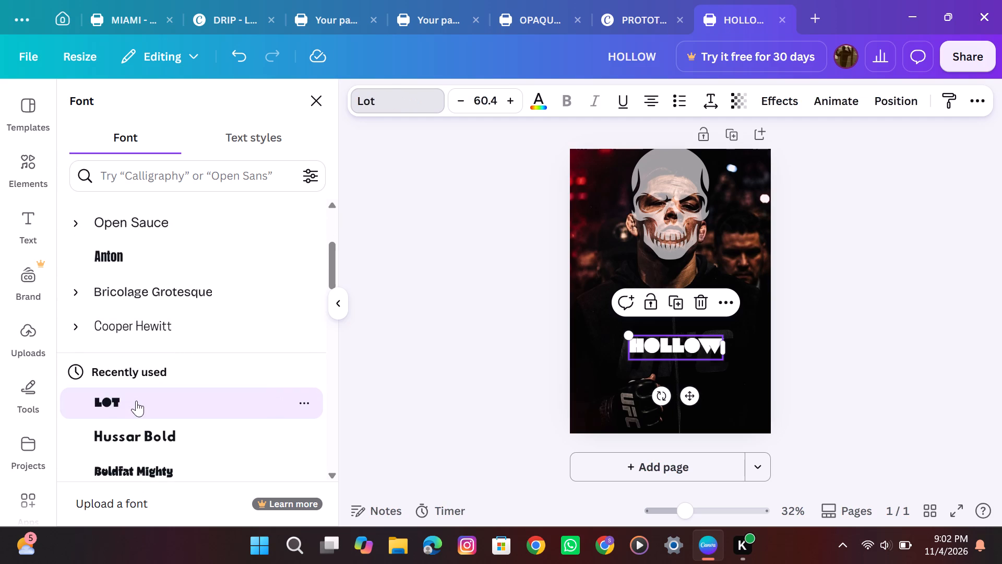
left_click(135, 430)
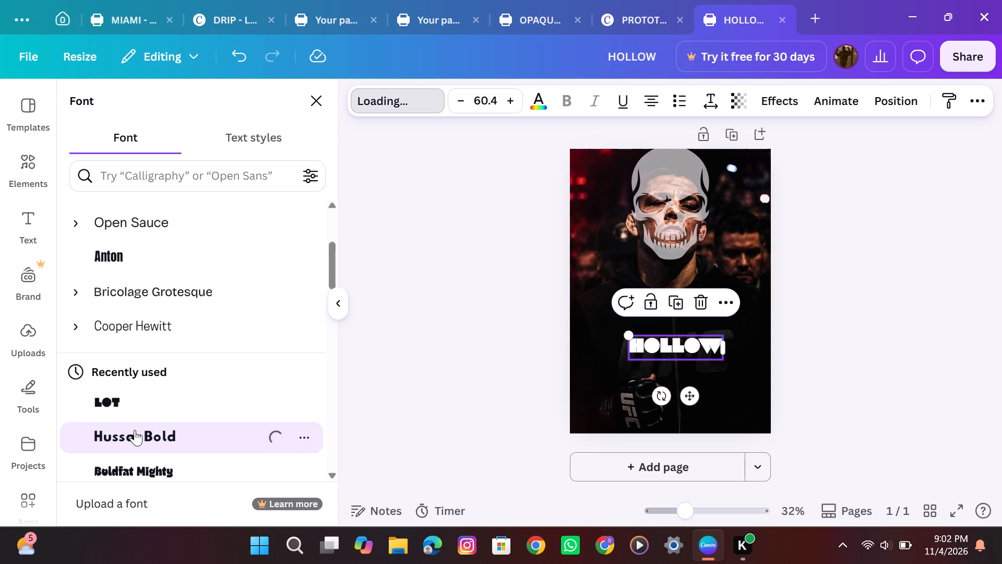
scroll(134, 428, "down", 1)
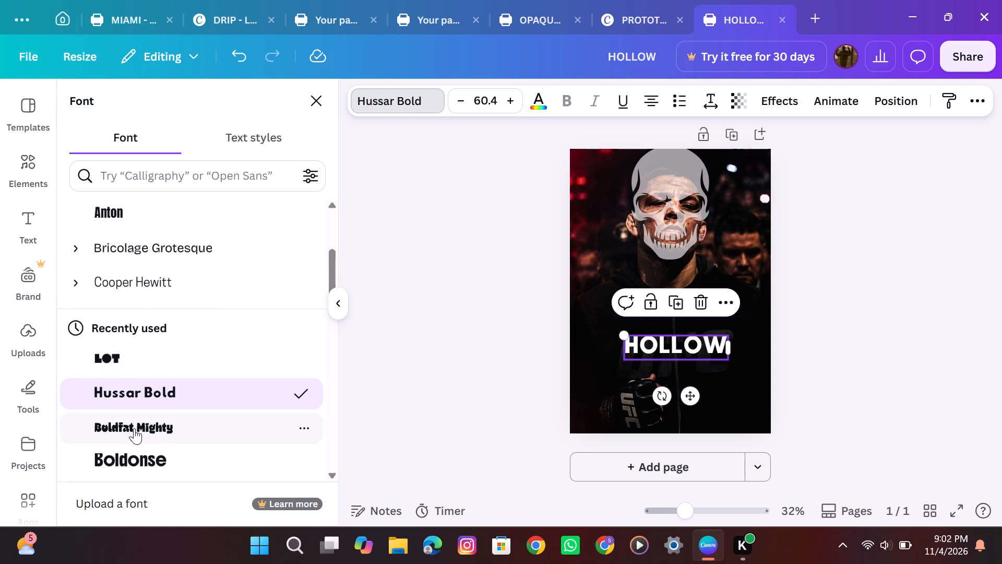
scroll(134, 428, "down", 1)
left_click(134, 428)
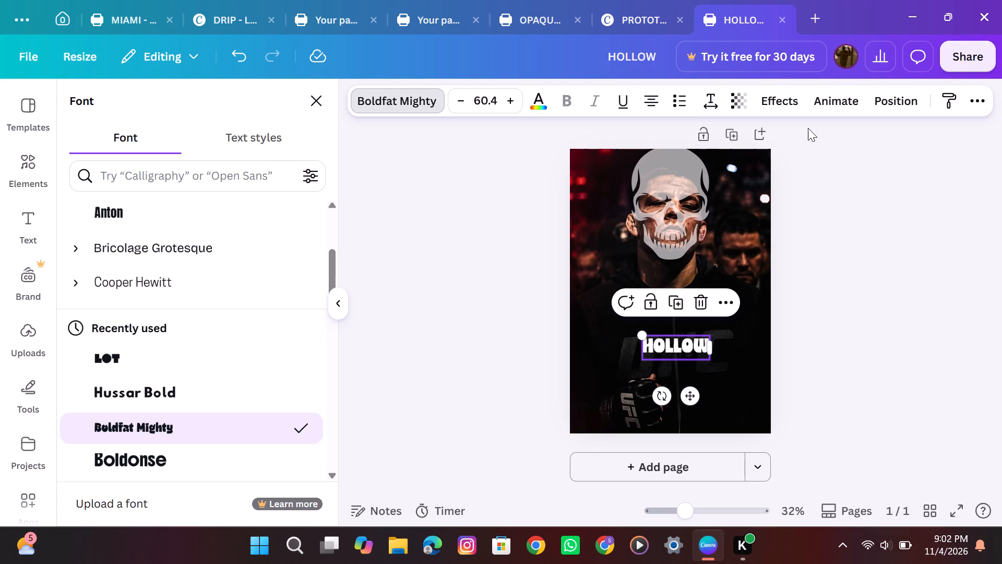
Widen the HOLLOW caption's letter spacing to 177.
left_click(714, 105)
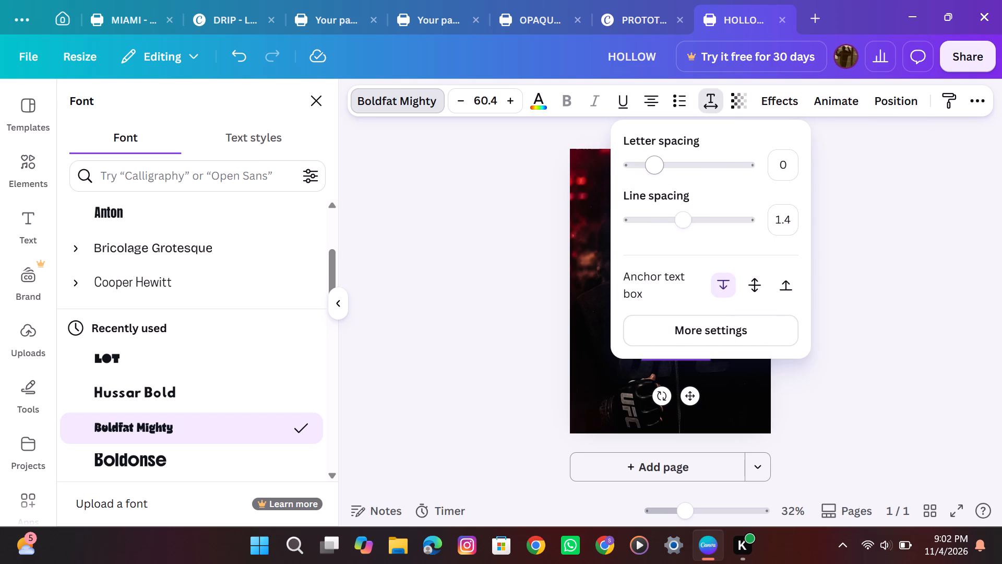
left_click(655, 167)
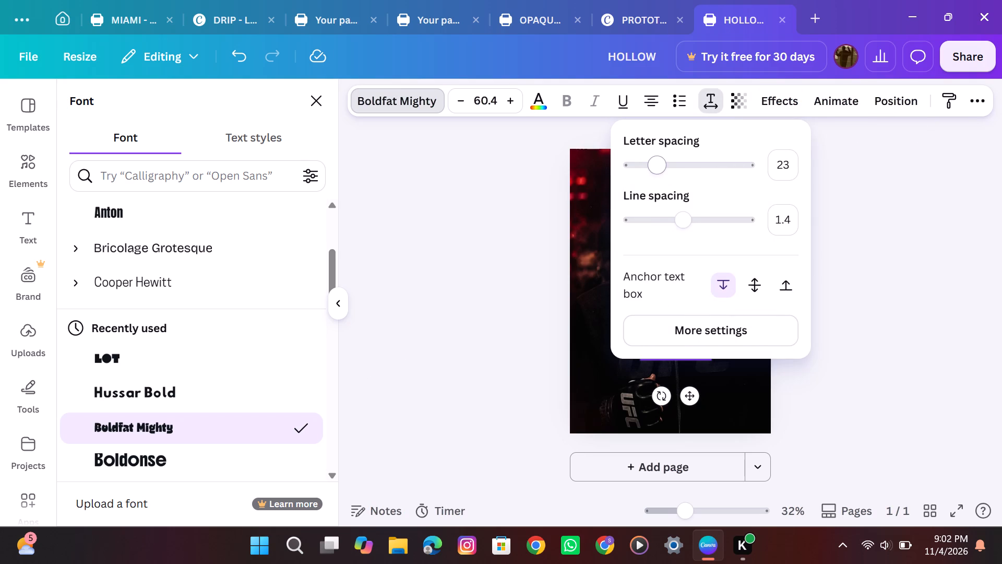
left_click(681, 327)
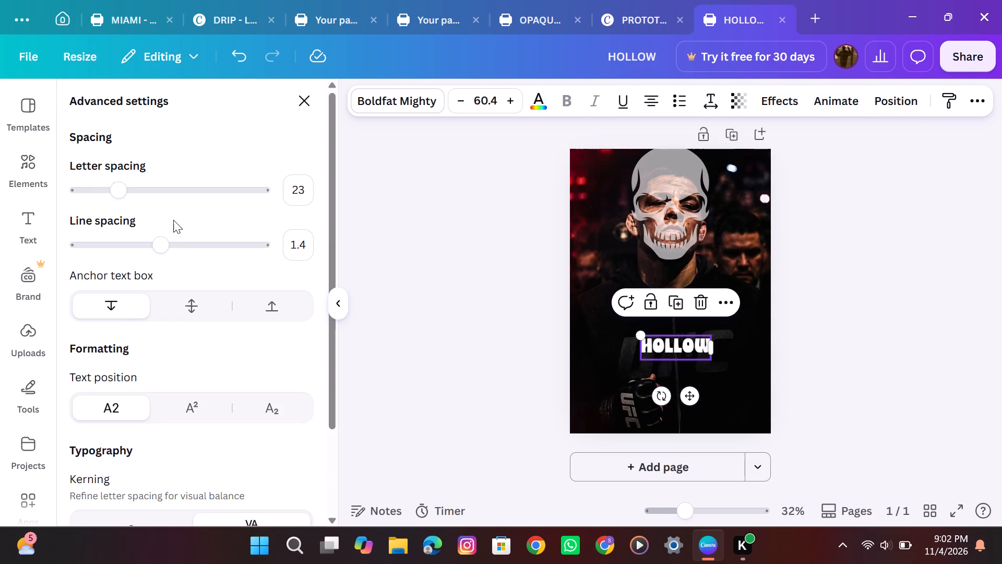
left_click_drag(115, 197, 144, 204)
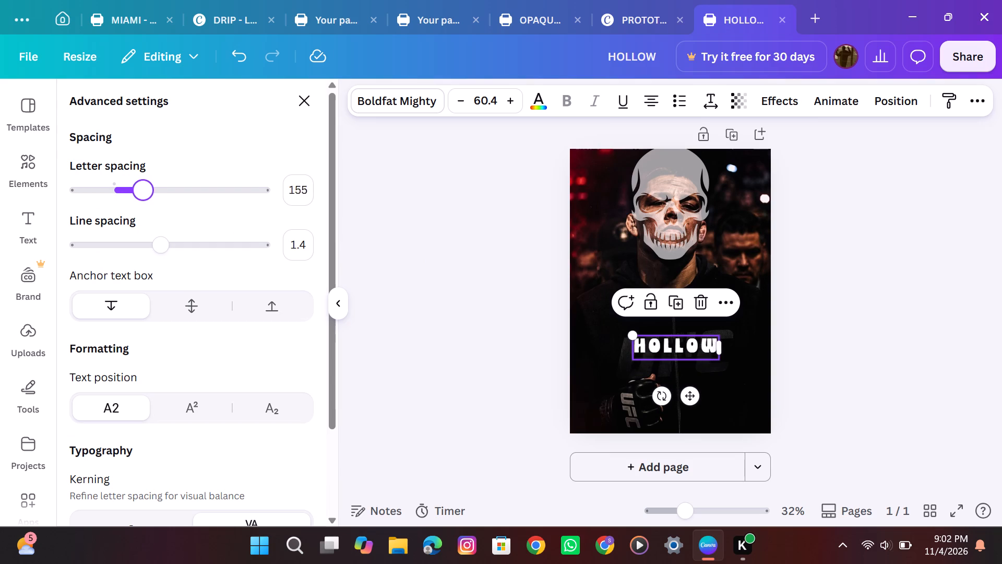
left_click_drag(144, 204, 147, 207)
Increase the HOLLOW caption's font size to 123, centre it across the fighter's chest, and deselect it.
left_click(512, 103)
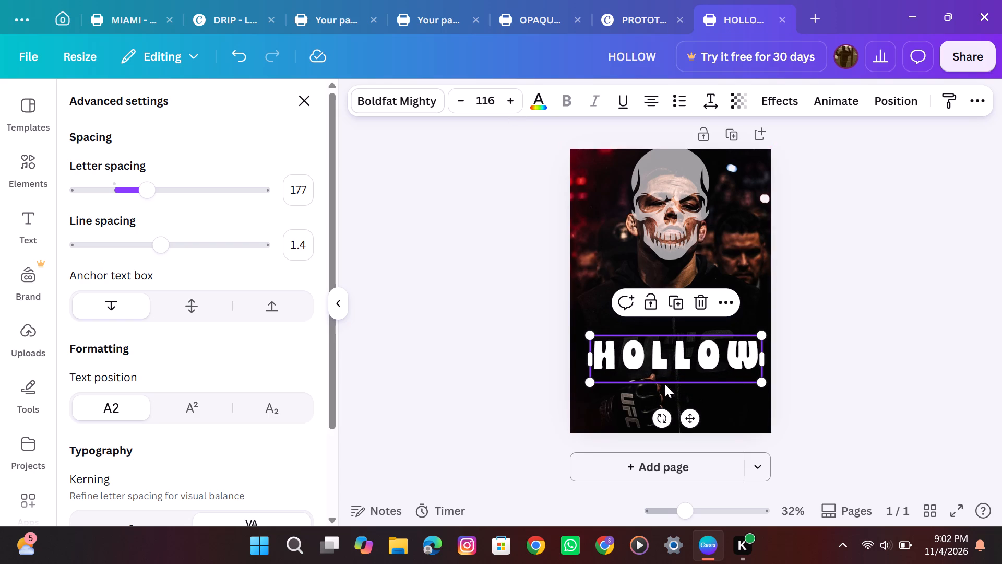
triple_click(508, 97)
triple_click(508, 97)
left_click(508, 97)
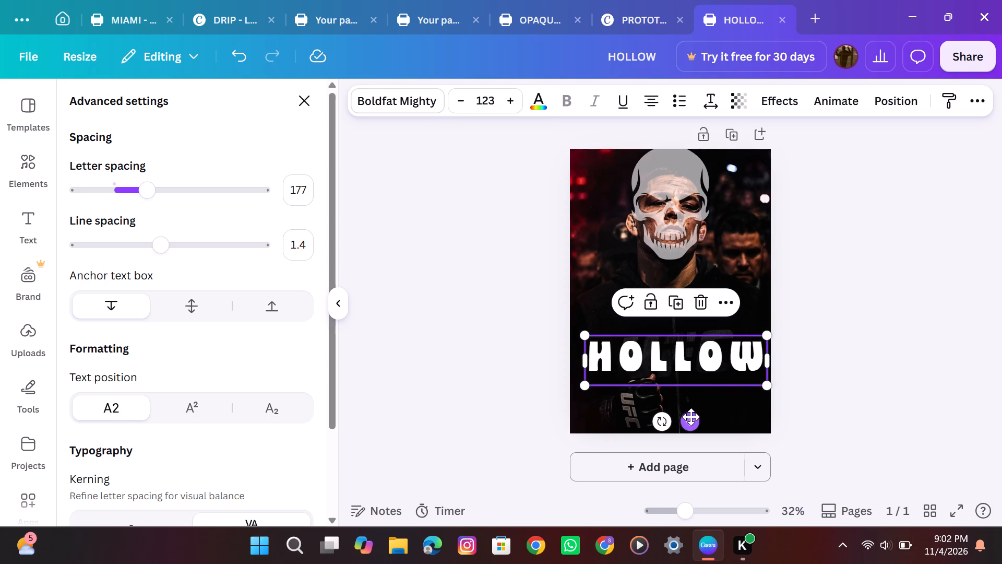
left_click_drag(691, 421, 688, 416)
left_click(444, 353)
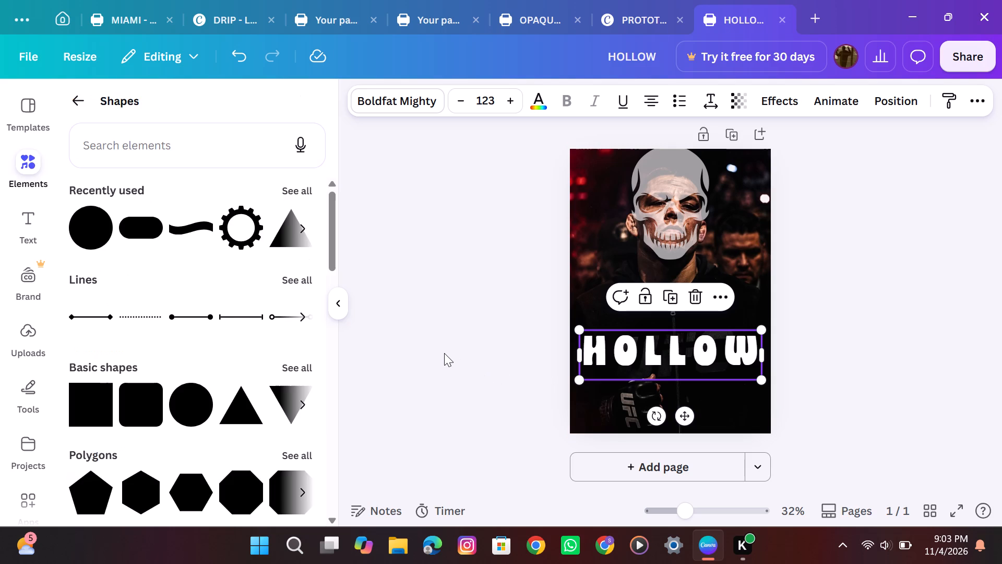
left_click(444, 353)
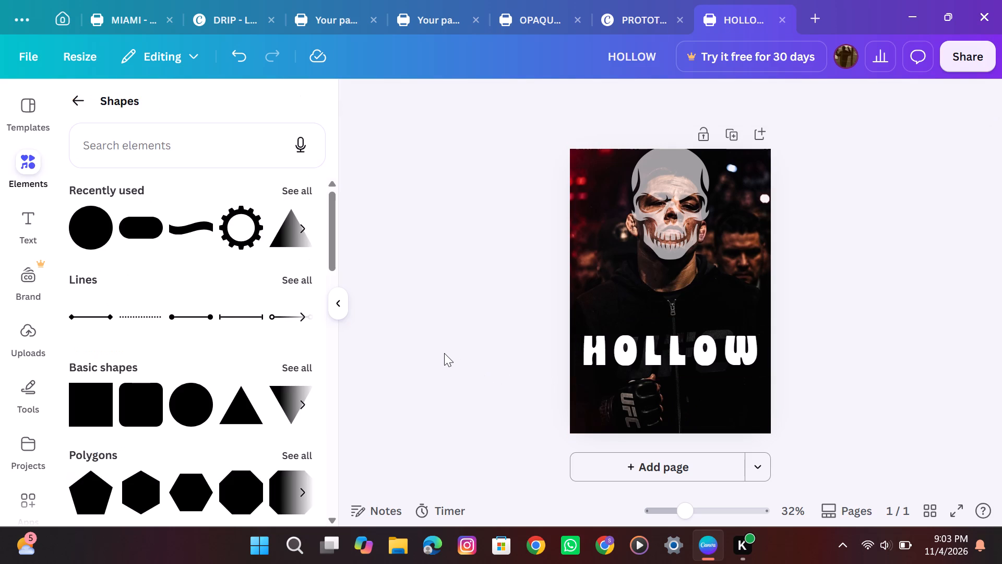
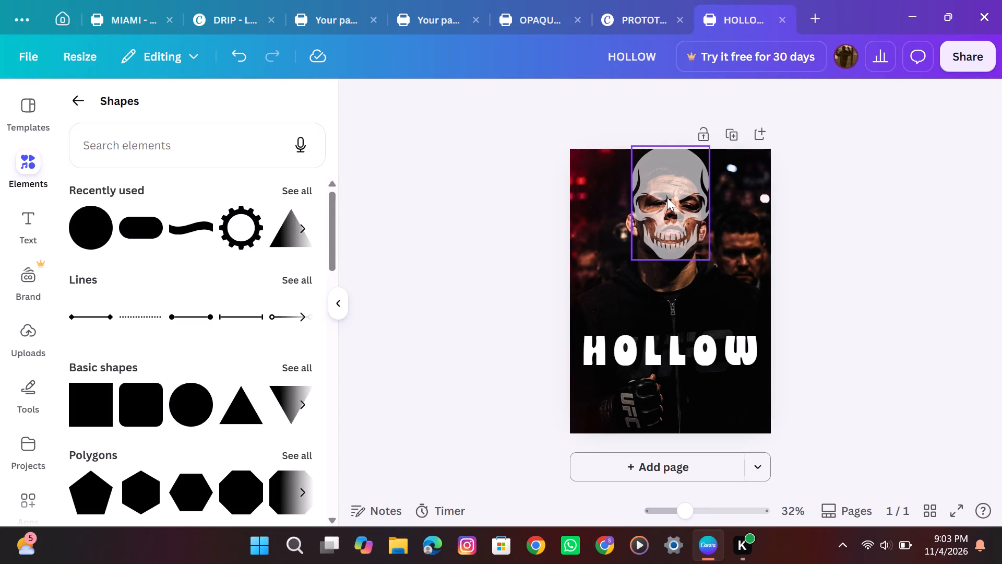
Set the transparency of the skull over the fighter's face to 91 and deselect it.
left_click(674, 168)
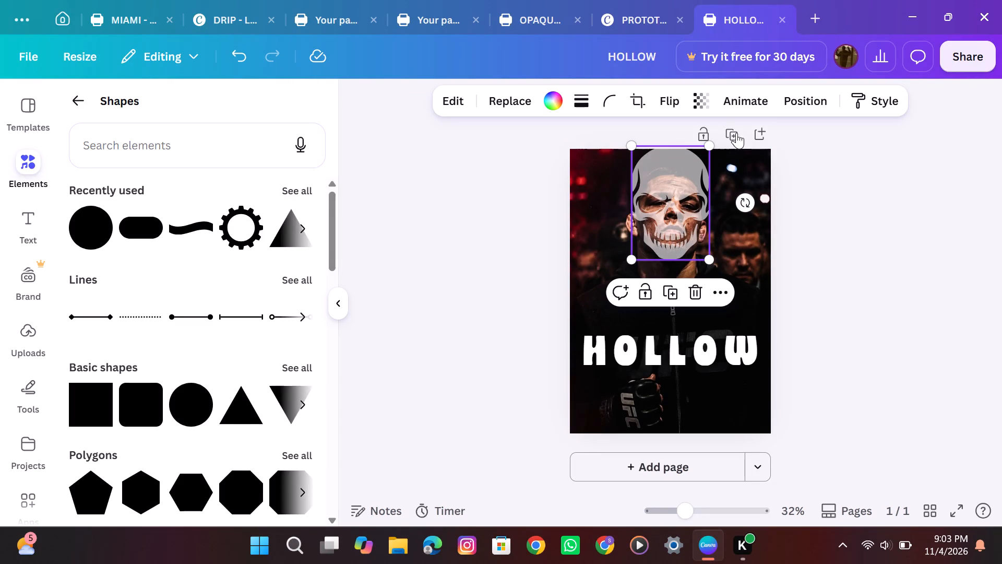
left_click(704, 101)
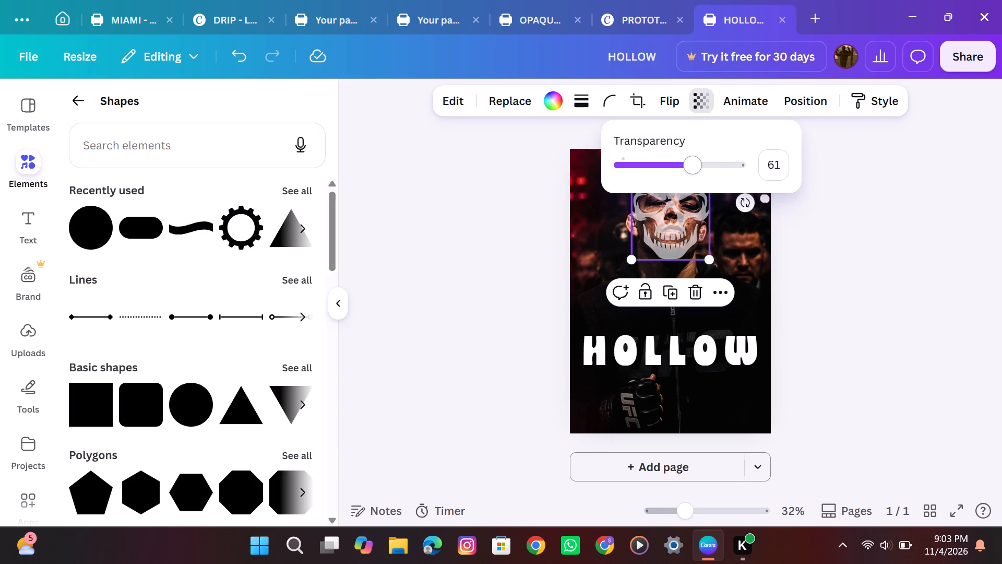
left_click_drag(695, 160, 725, 161)
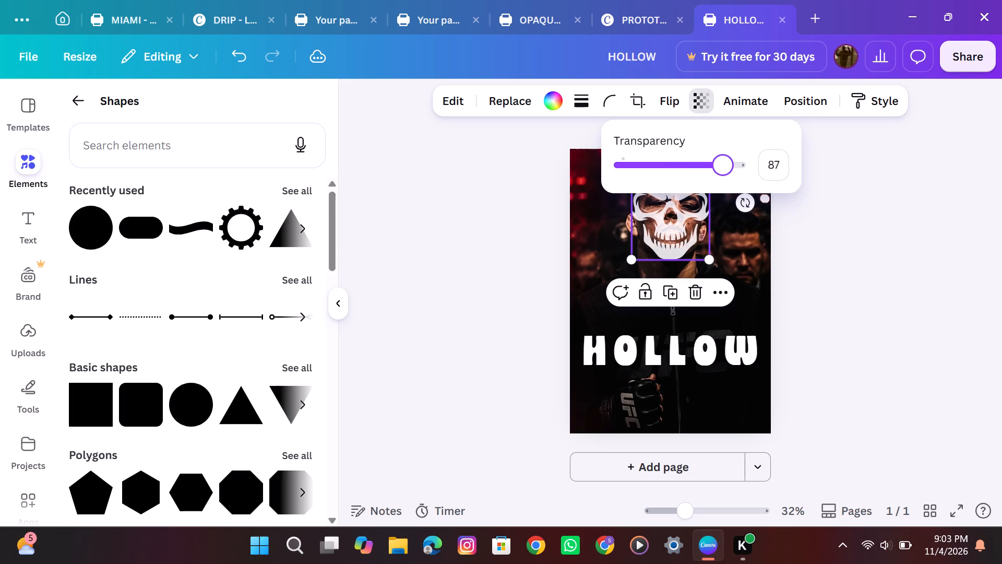
left_click_drag(725, 161, 729, 161)
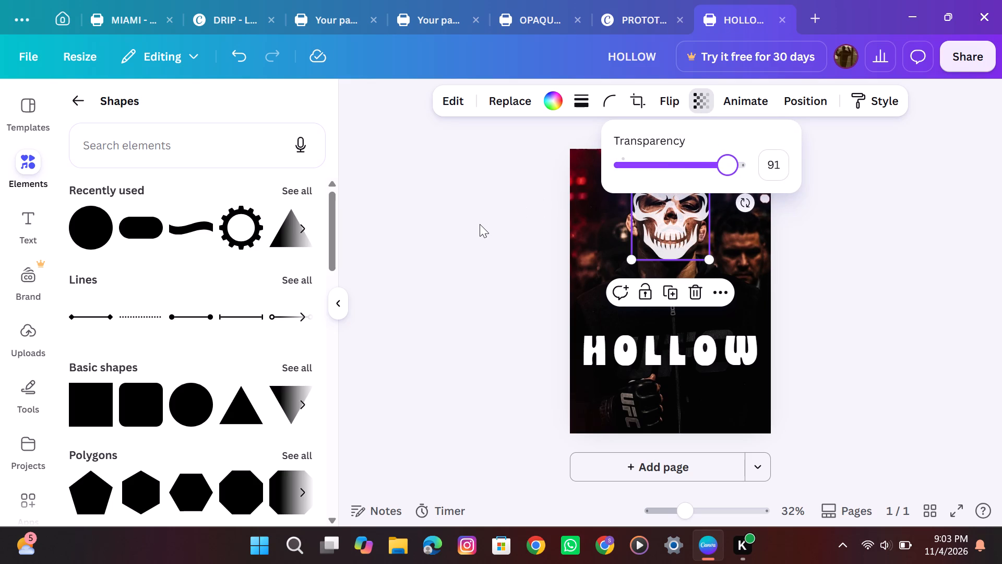
left_click(475, 228)
left_click(475, 228)
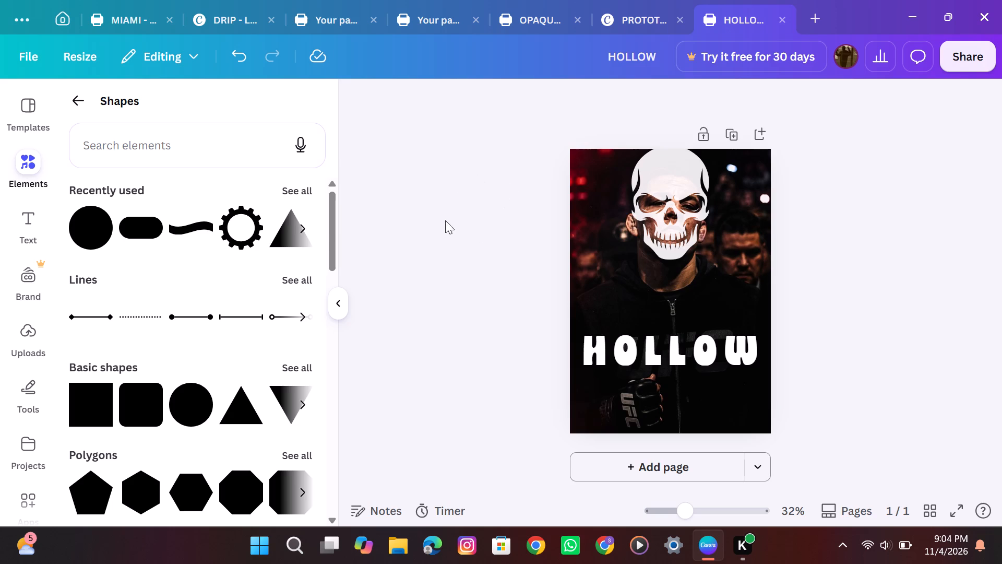
In the OPAQUE poster design, set the vertical OPAQUE title's transparency to 71 and deselect it.
left_click(549, 21)
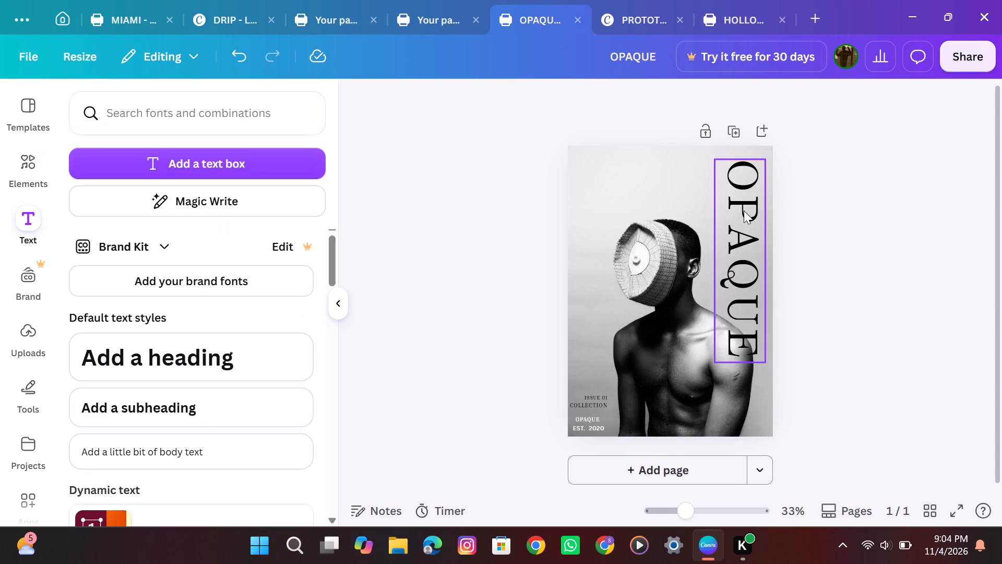
left_click(744, 210)
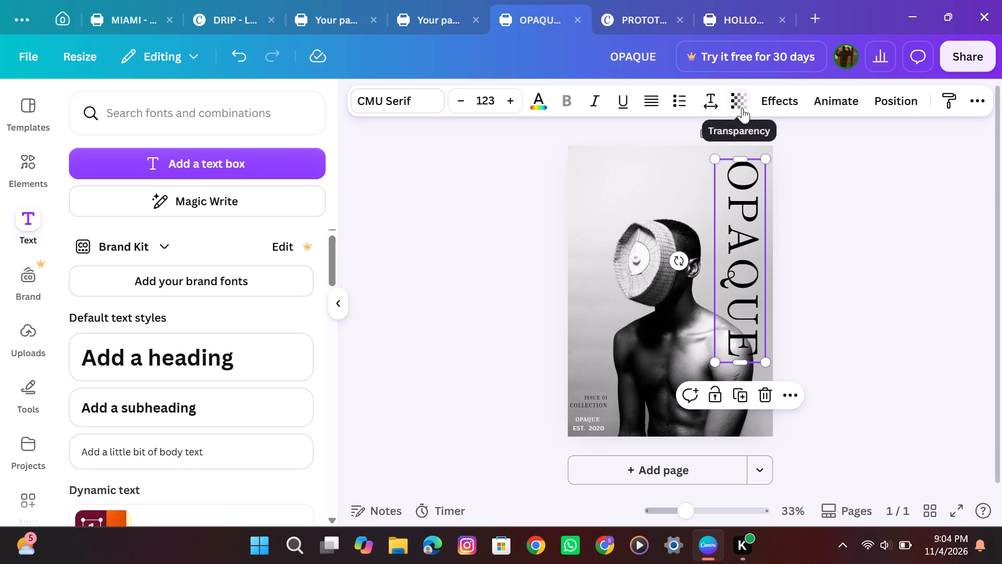
left_click(742, 108)
left_click_drag(771, 169, 767, 169)
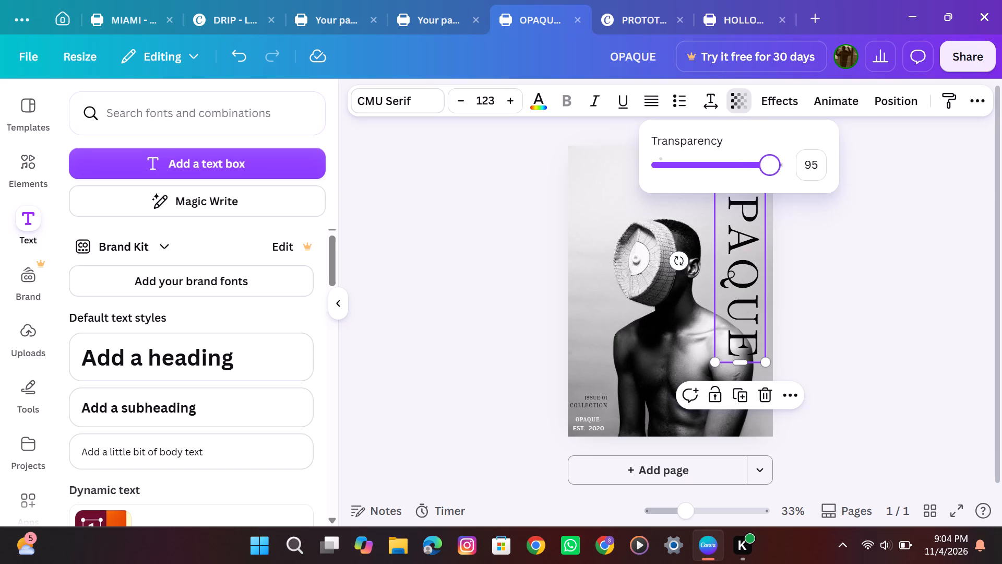
left_click_drag(767, 169, 742, 176)
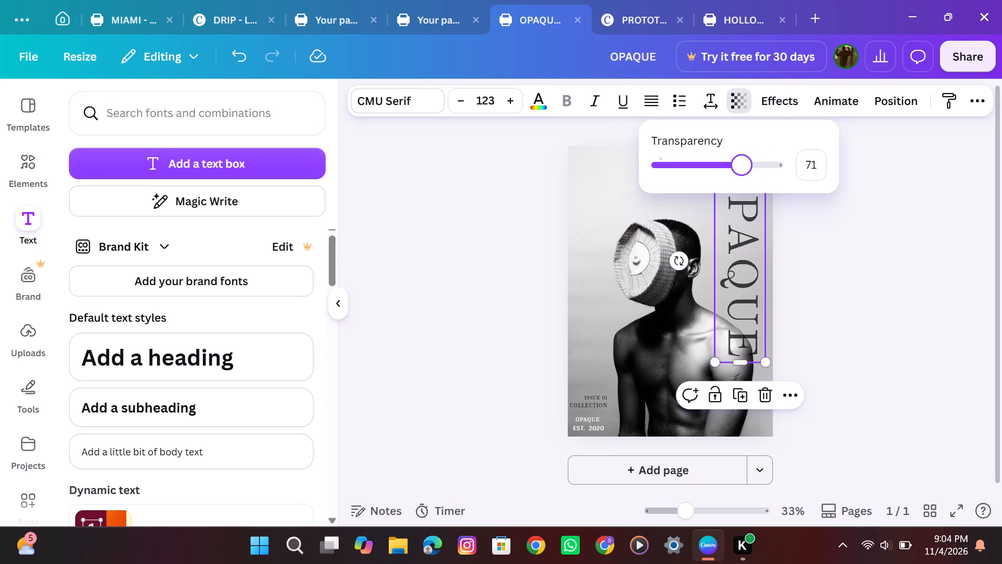
left_click(471, 231)
left_click(471, 231)
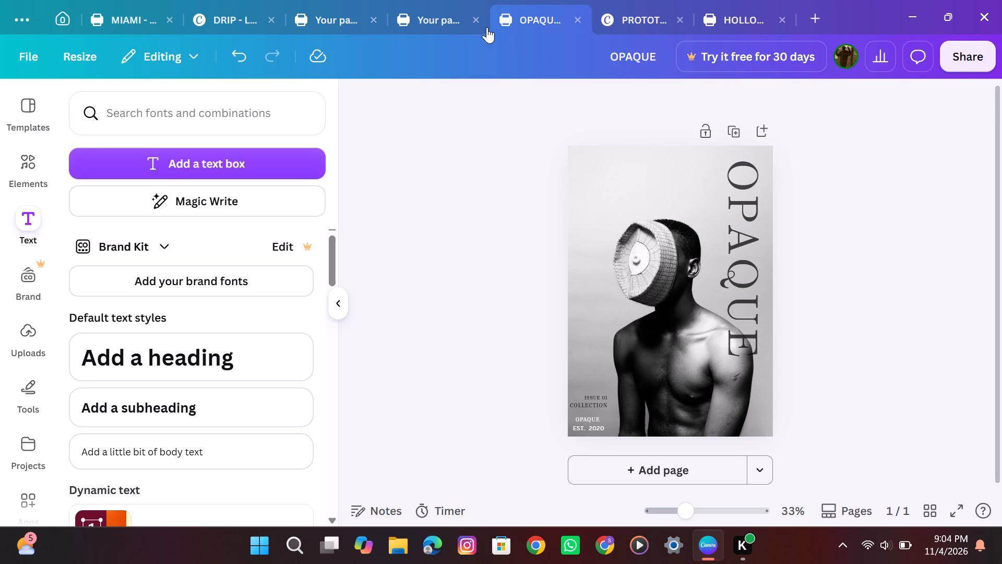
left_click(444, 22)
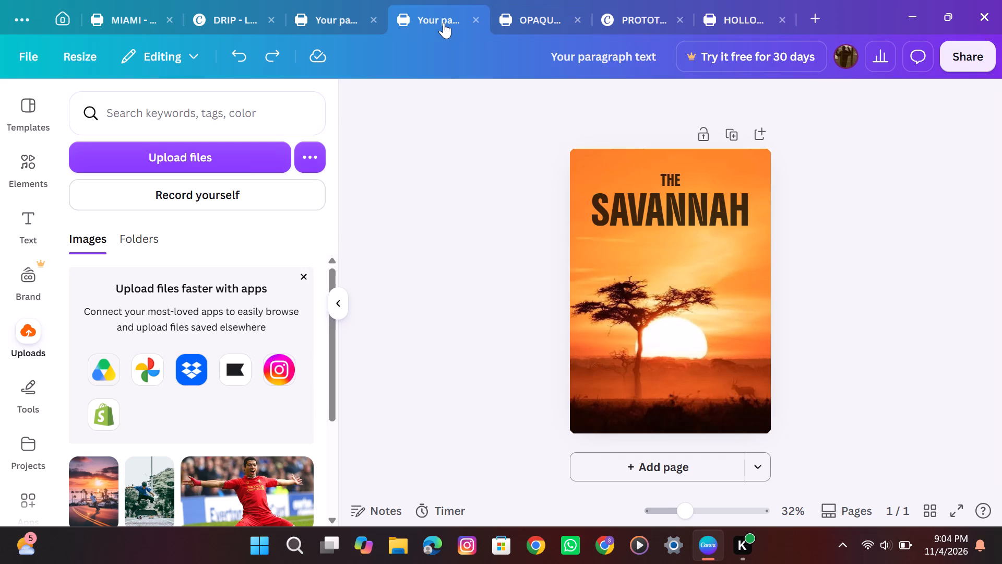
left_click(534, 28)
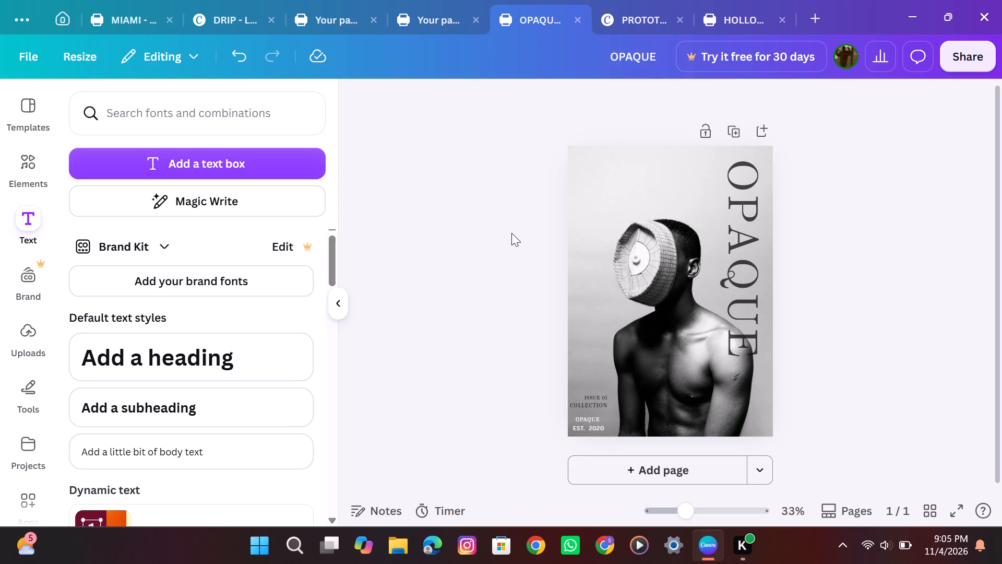
Browse the ready-made font combinations in the text library for the OPAQUE poster.
scroll(226, 258, "down", 2)
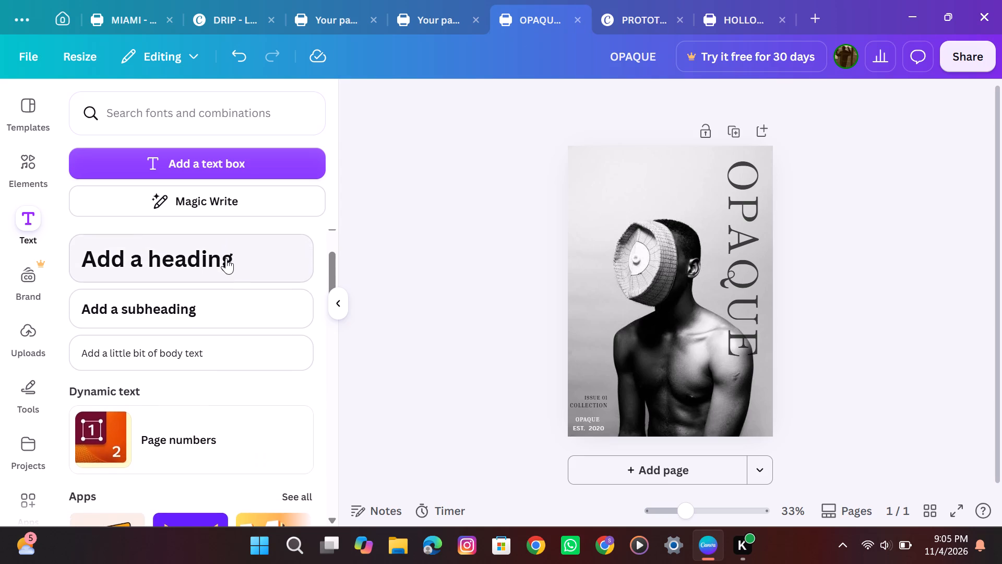
scroll(226, 258, "down", 1)
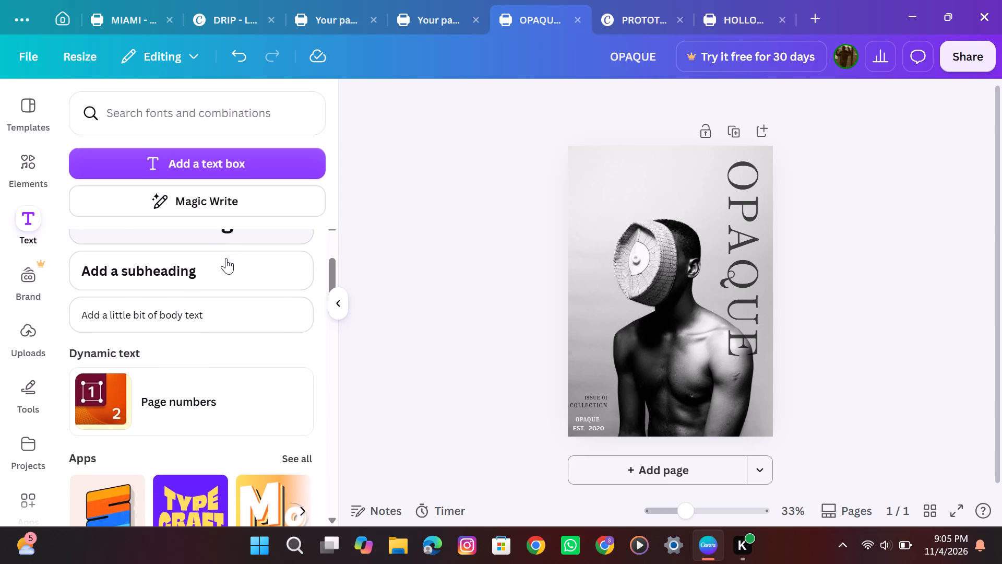
scroll(226, 258, "down", 3)
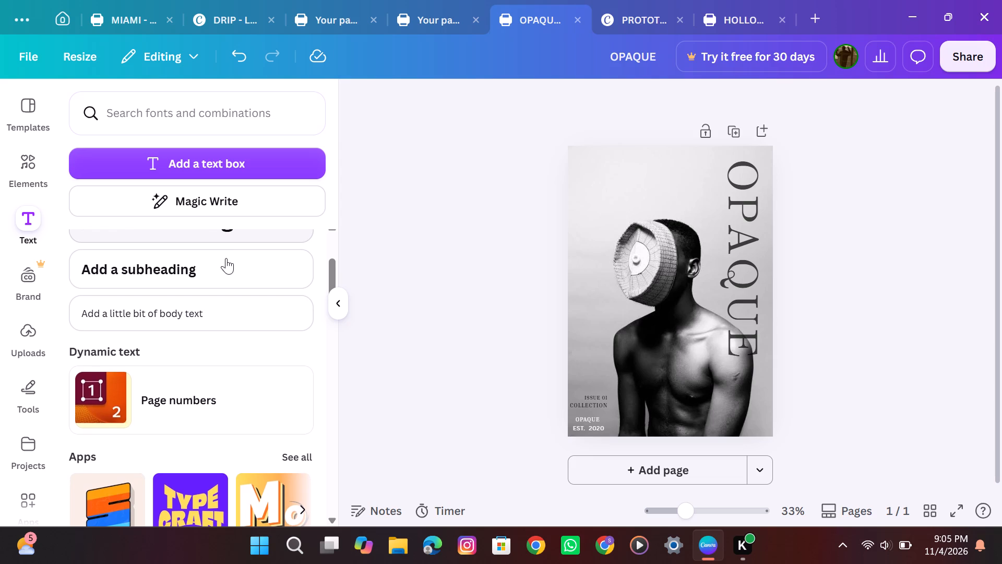
scroll(226, 258, "down", 2)
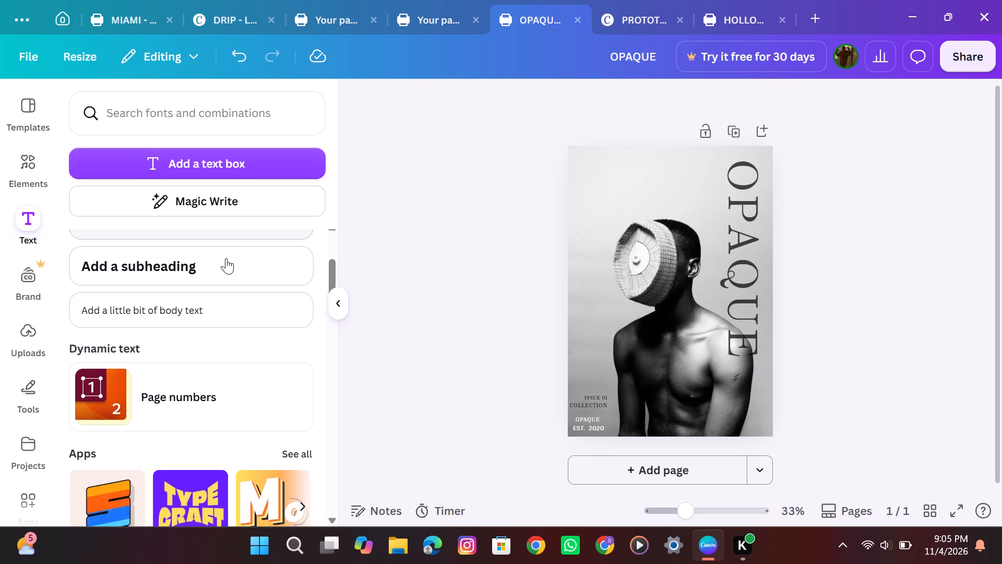
scroll(226, 258, "down", 2)
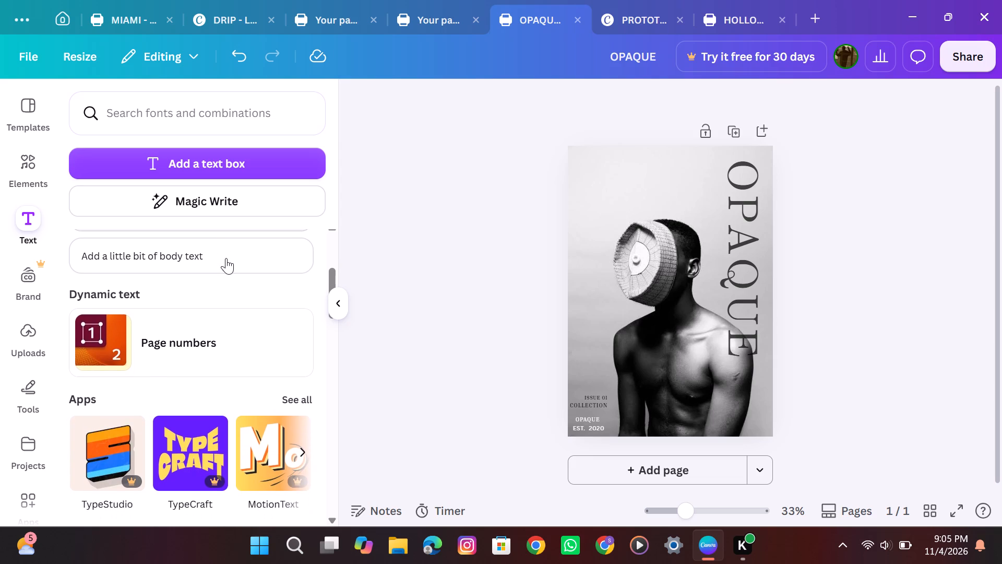
scroll(226, 258, "down", 2)
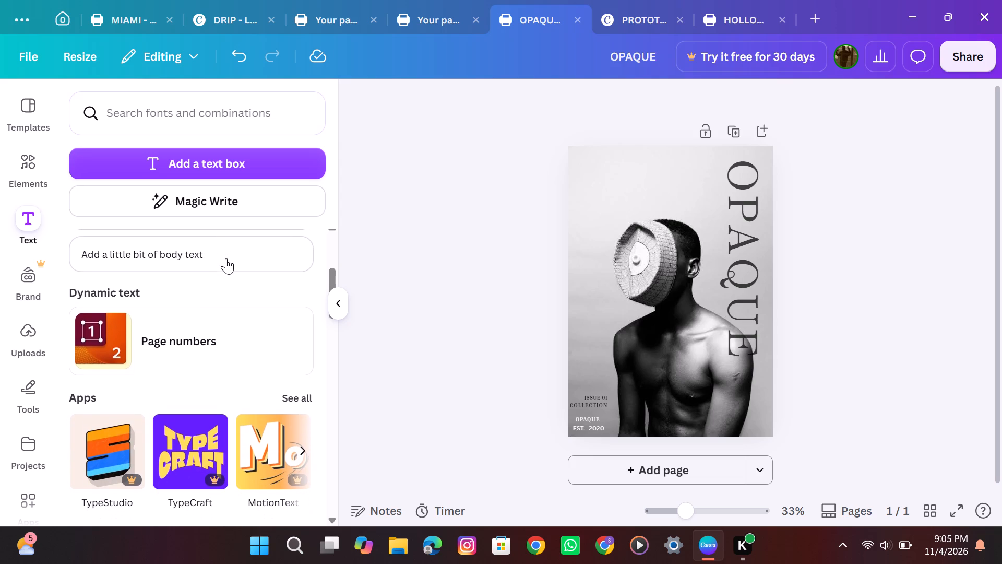
scroll(226, 258, "down", 4)
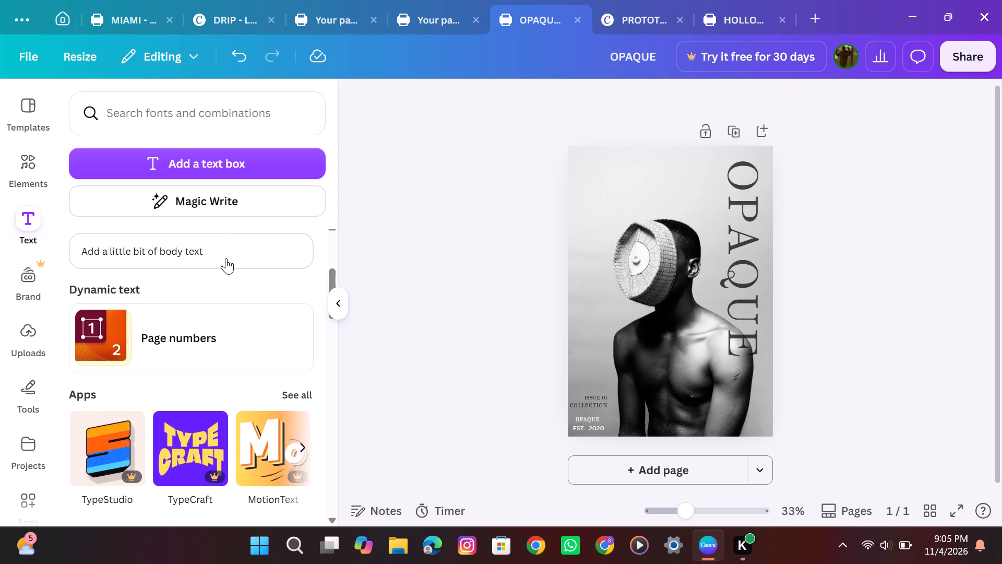
scroll(226, 258, "down", 1)
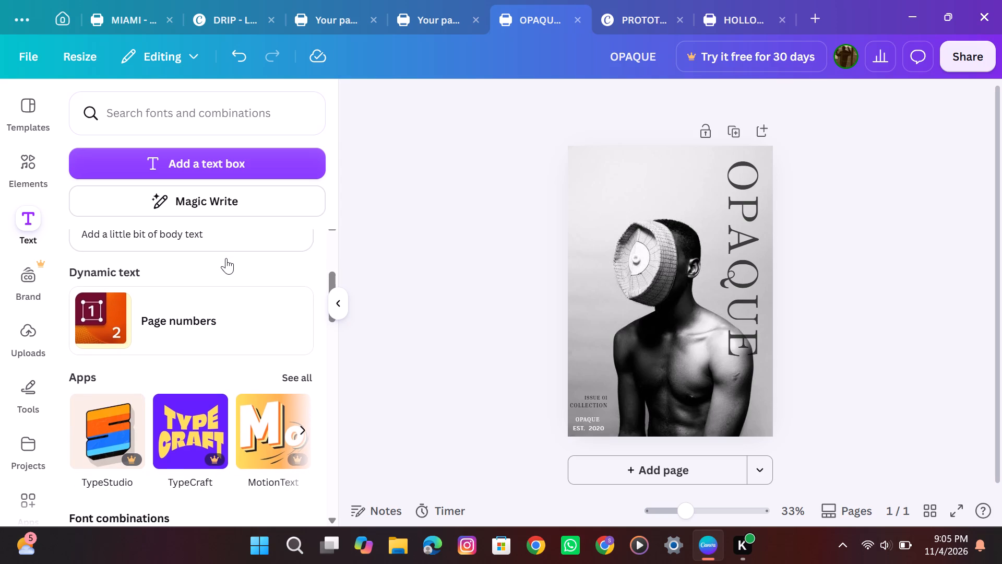
scroll(226, 258, "down", 3)
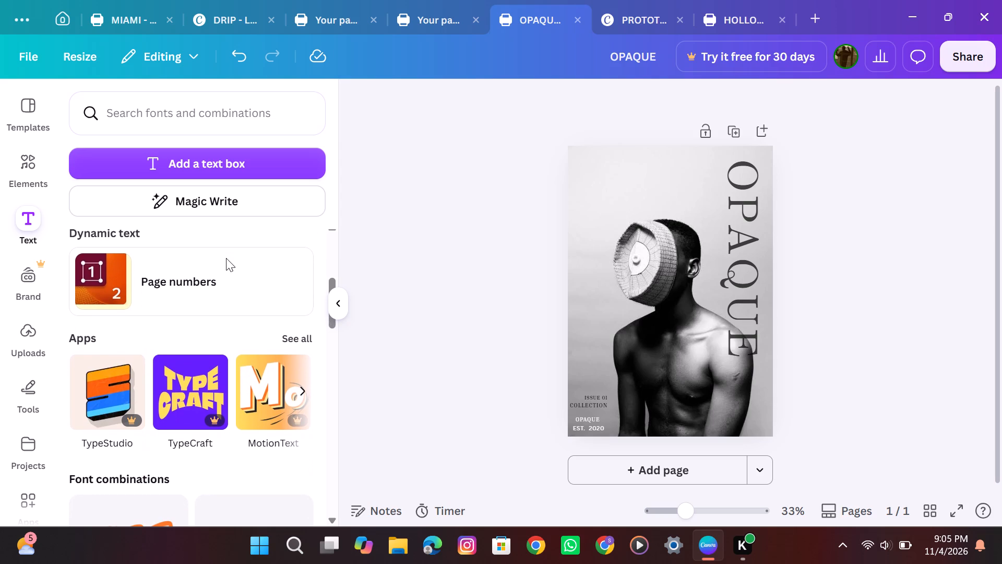
scroll(226, 258, "down", 3)
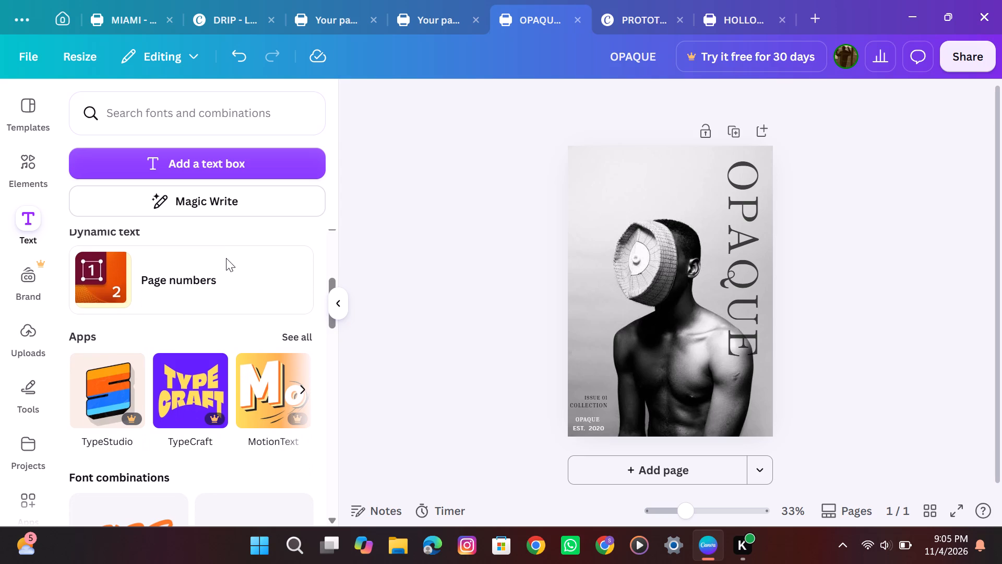
scroll(226, 258, "down", 3)
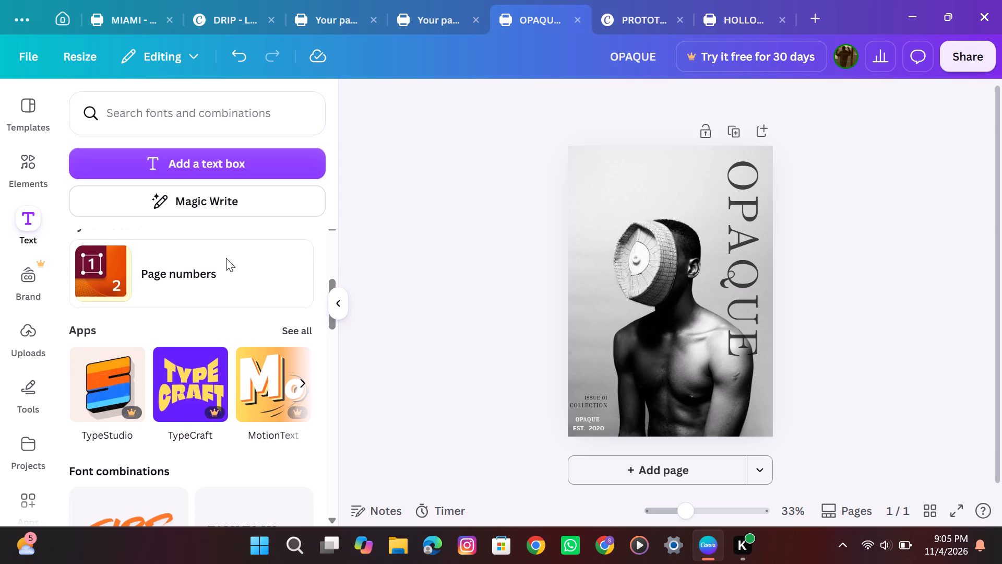
scroll(226, 258, "down", 2)
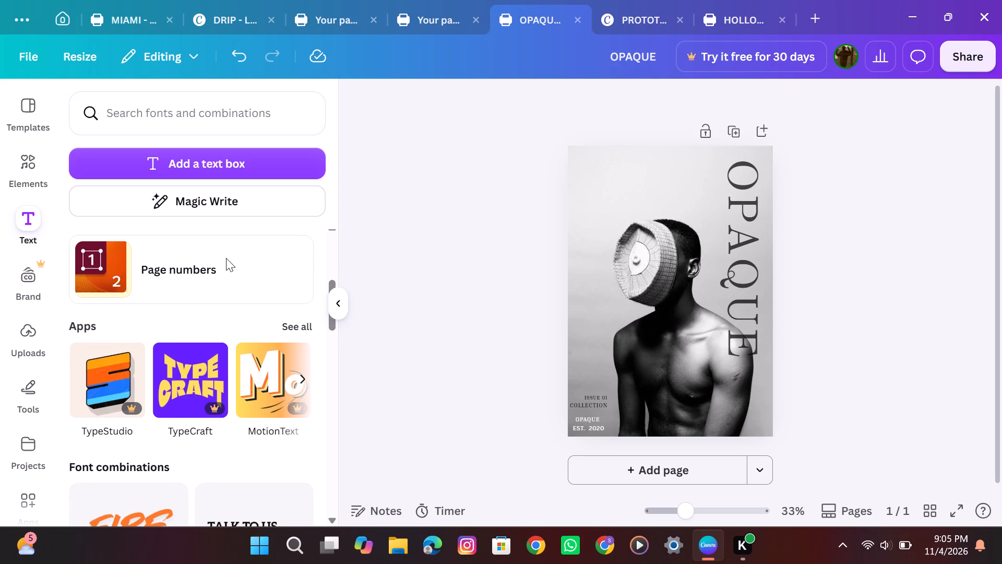
scroll(226, 258, "down", 3)
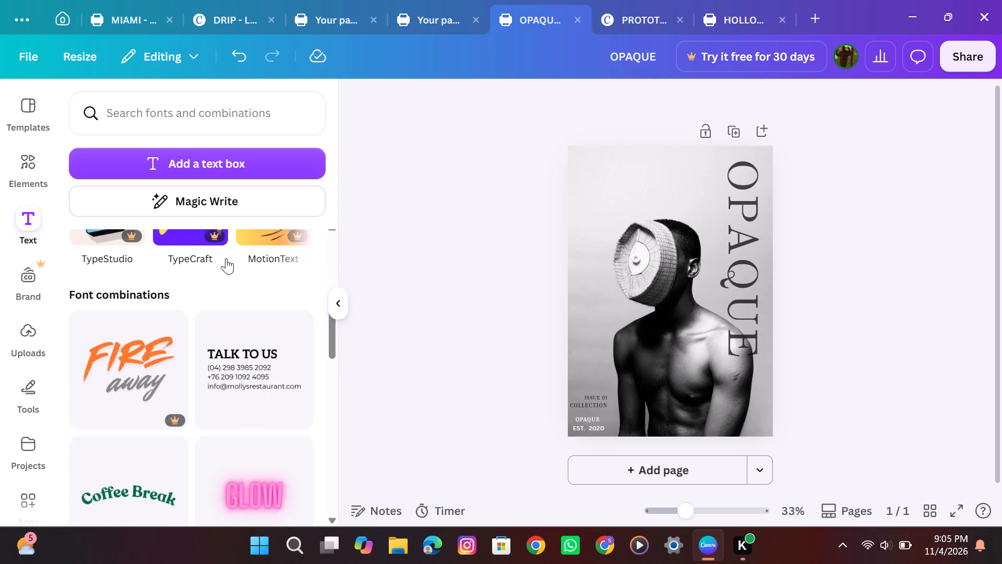
scroll(226, 258, "down", 1)
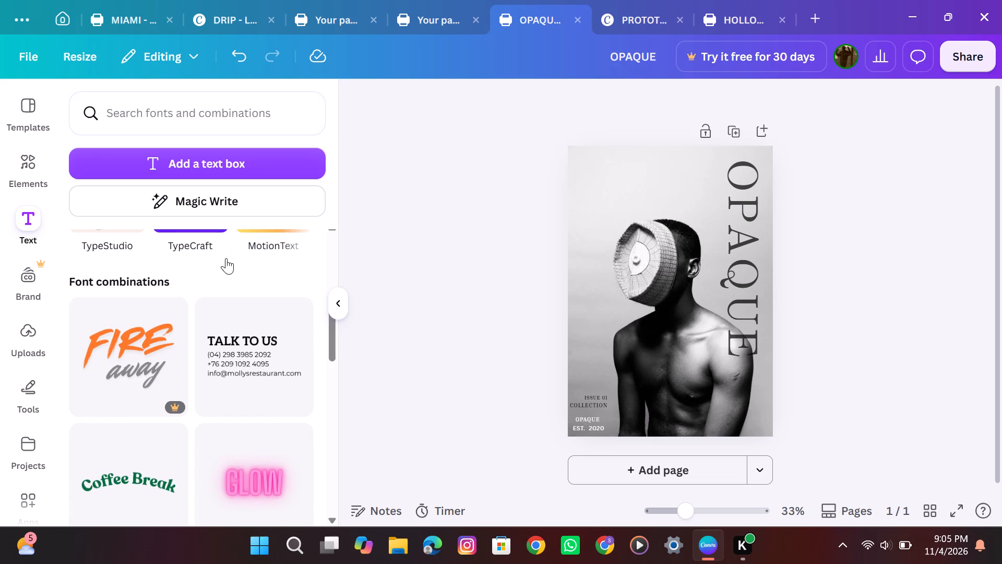
scroll(226, 258, "down", 1)
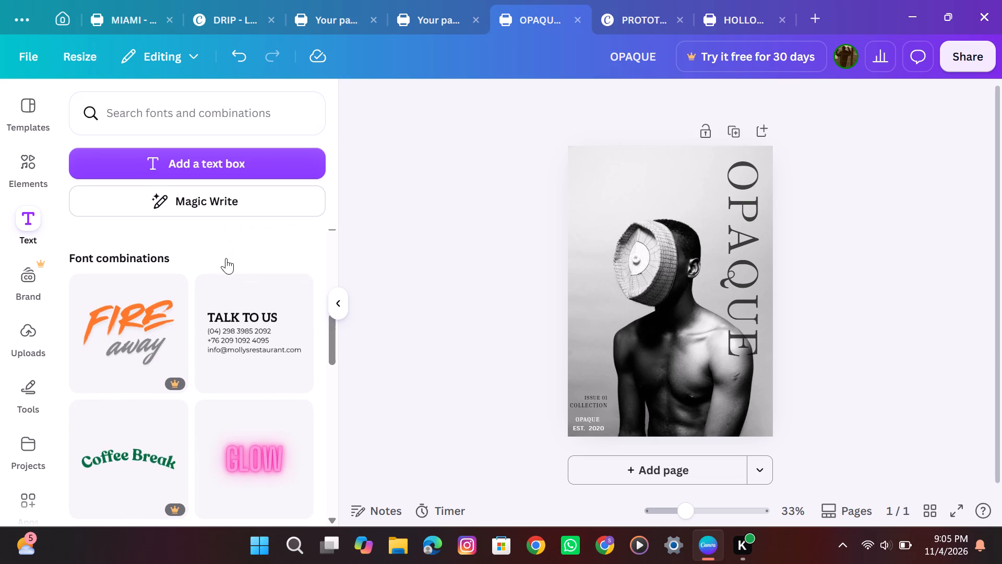
scroll(226, 258, "down", 3)
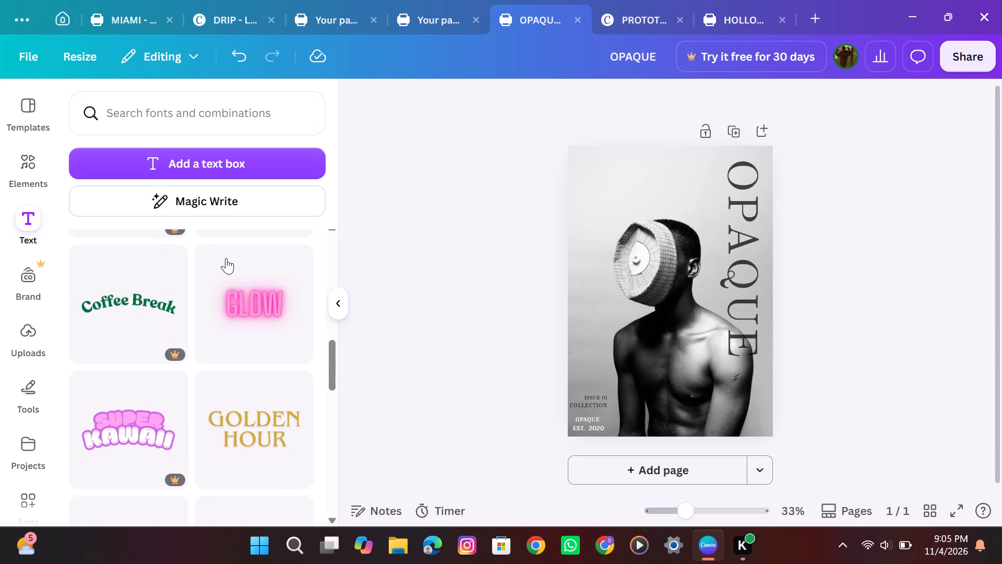
scroll(226, 258, "down", 4)
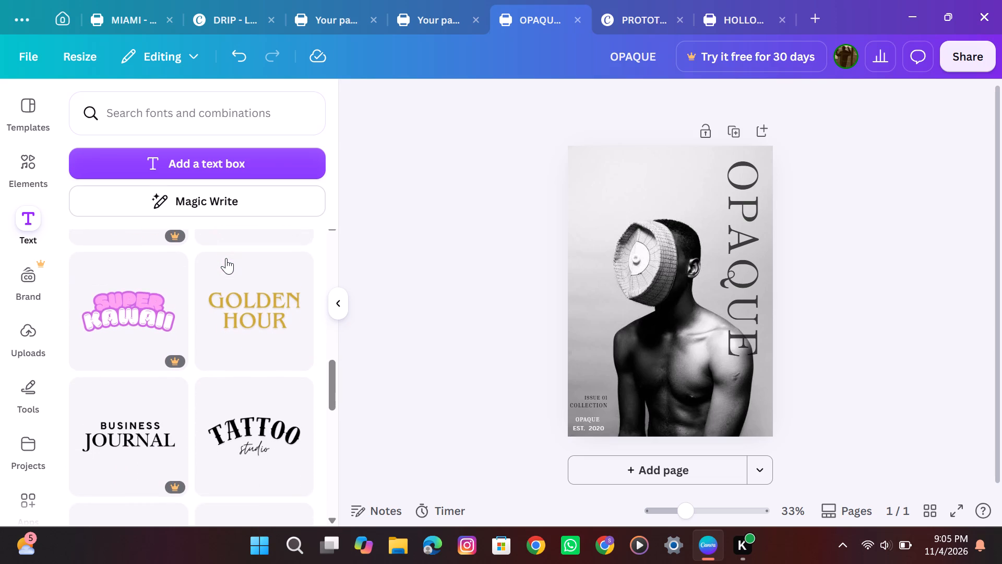
scroll(226, 258, "down", 2)
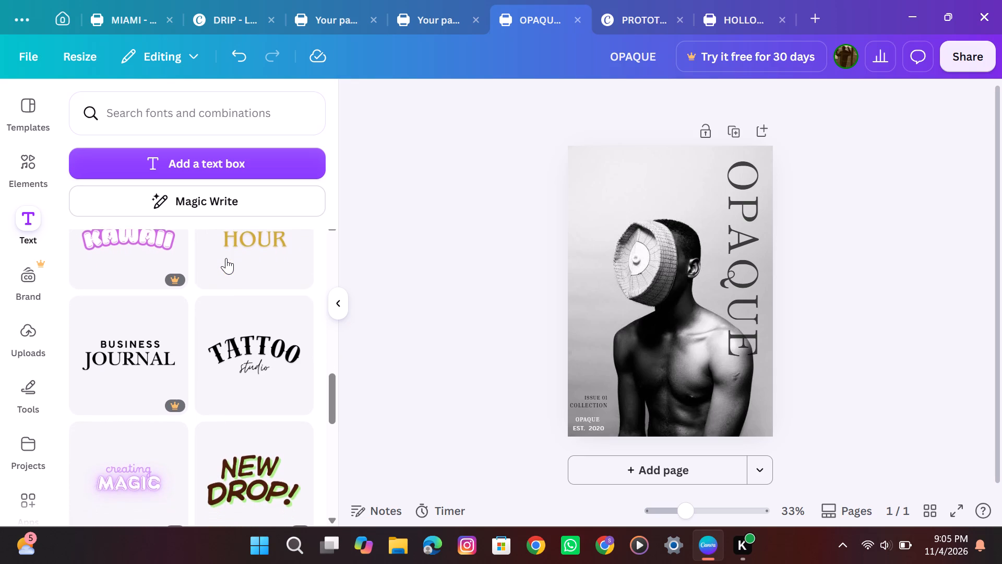
scroll(226, 258, "down", 6)
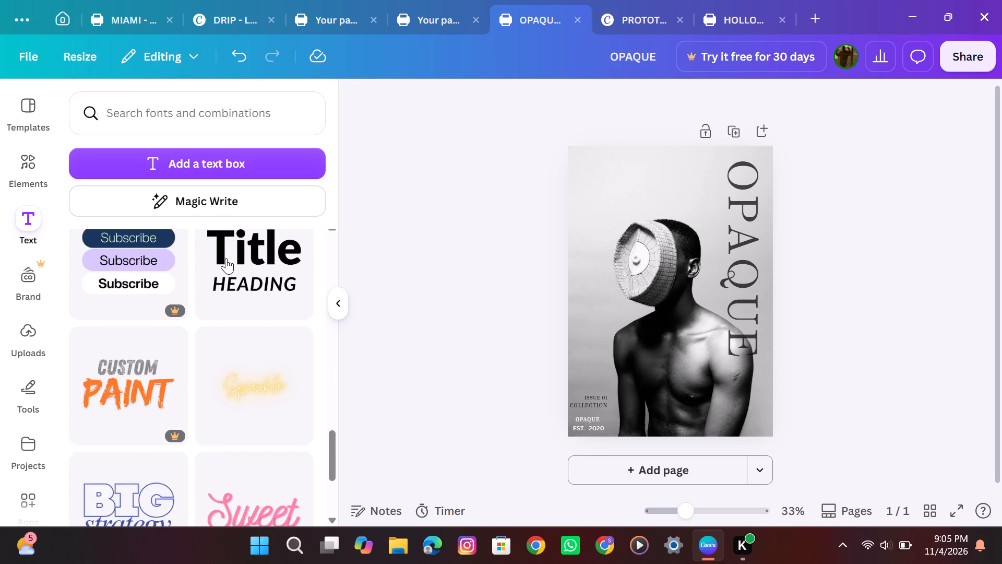
scroll(226, 258, "down", 6)
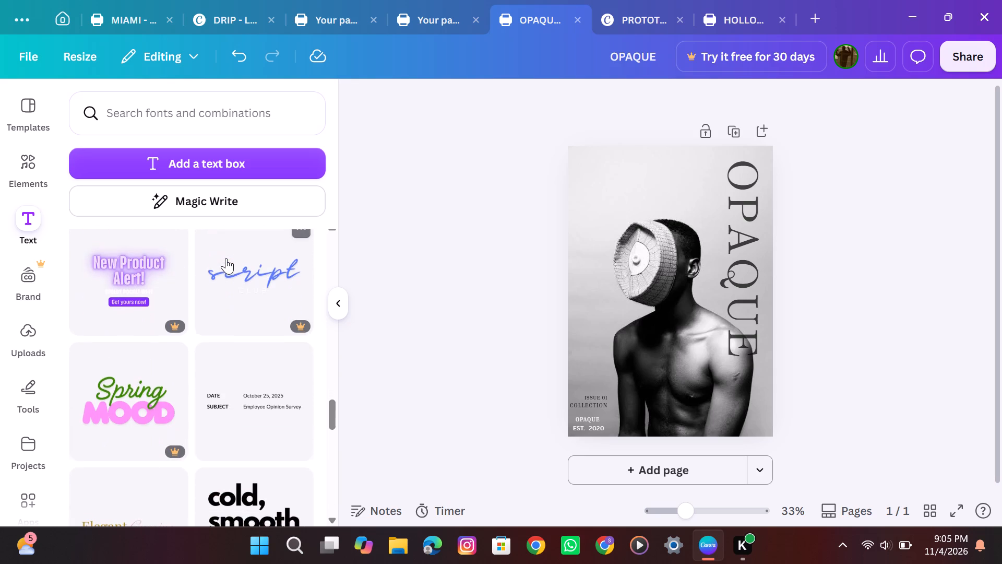
scroll(226, 258, "down", 6)
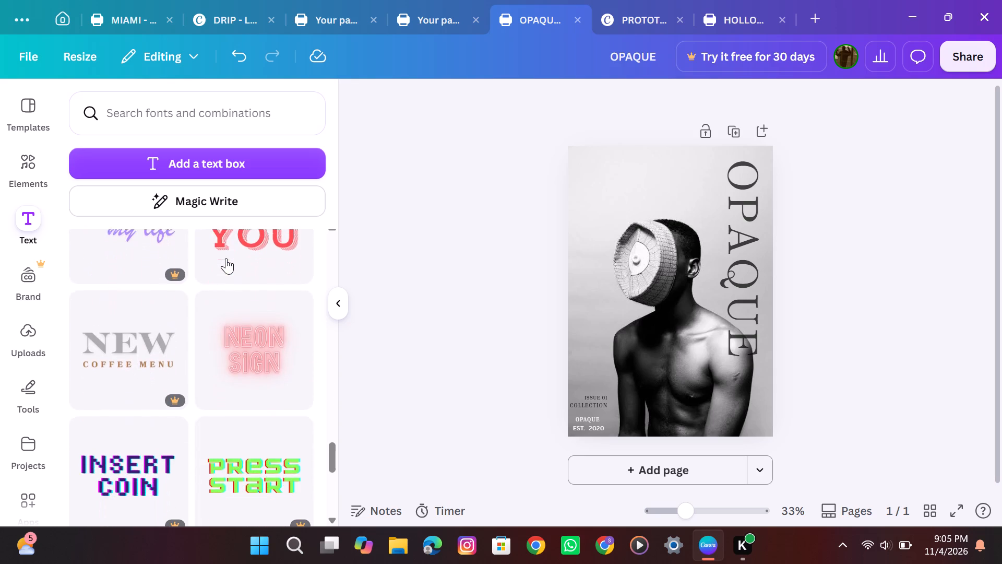
Look further through the ready-made font combinations in the text library for a style that suits the OPAQUE poster.
scroll(226, 258, "down", 7)
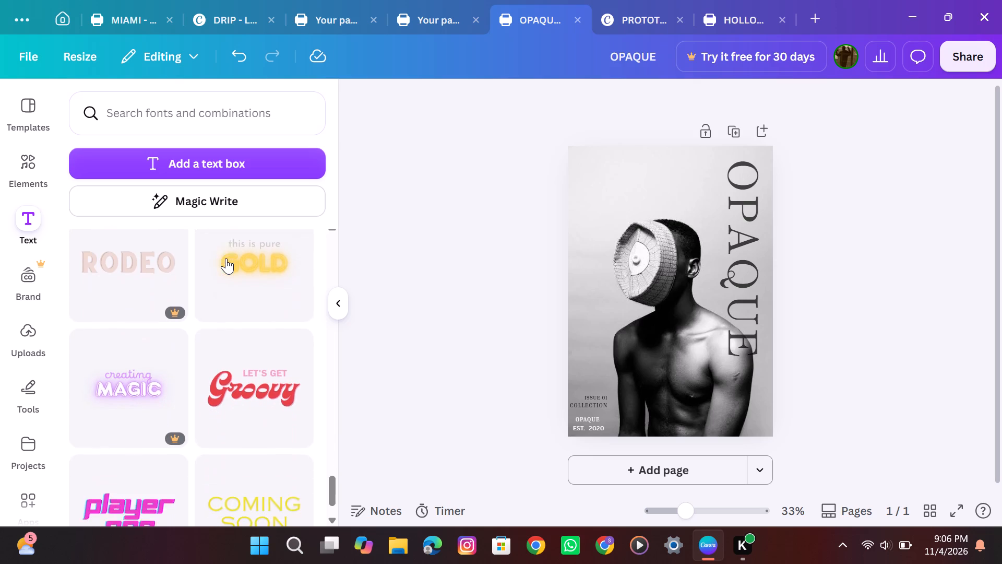
scroll(226, 258, "down", 2)
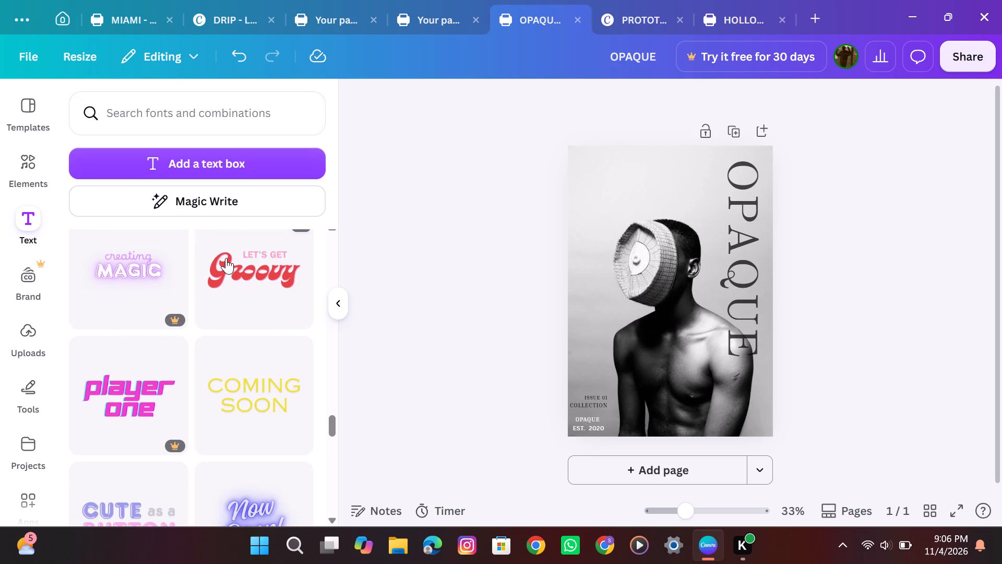
scroll(226, 258, "down", 2)
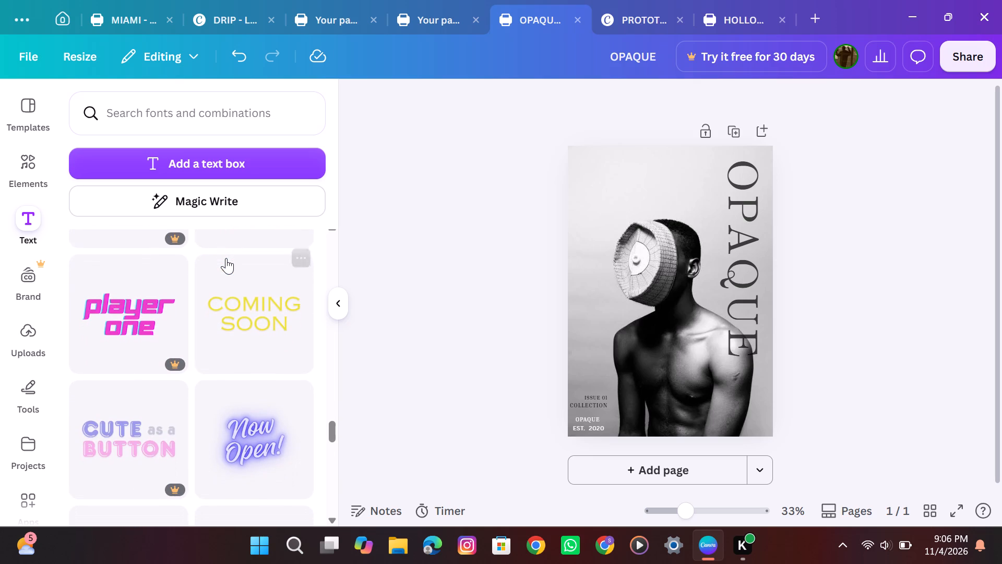
scroll(226, 258, "down", 3)
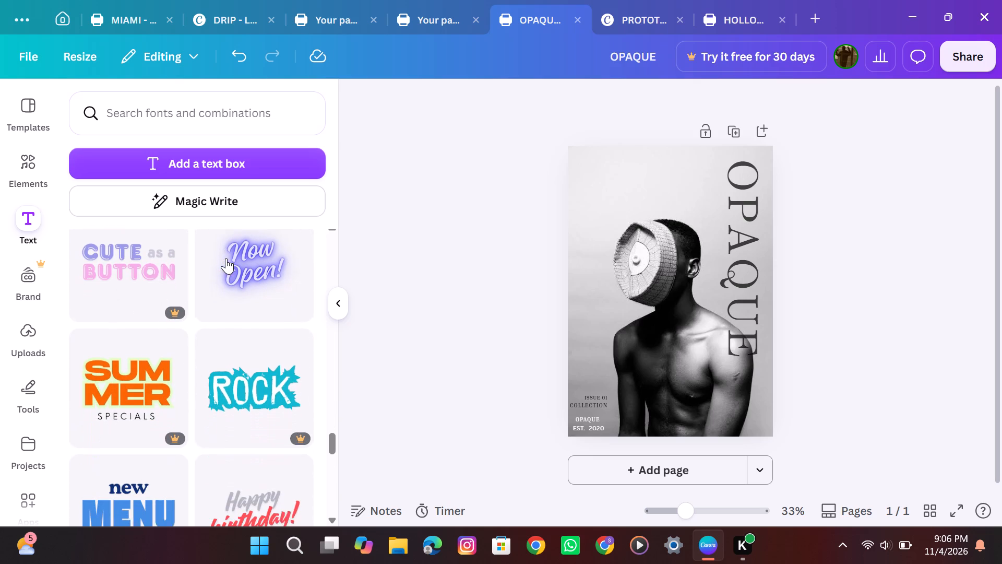
scroll(226, 258, "down", 1)
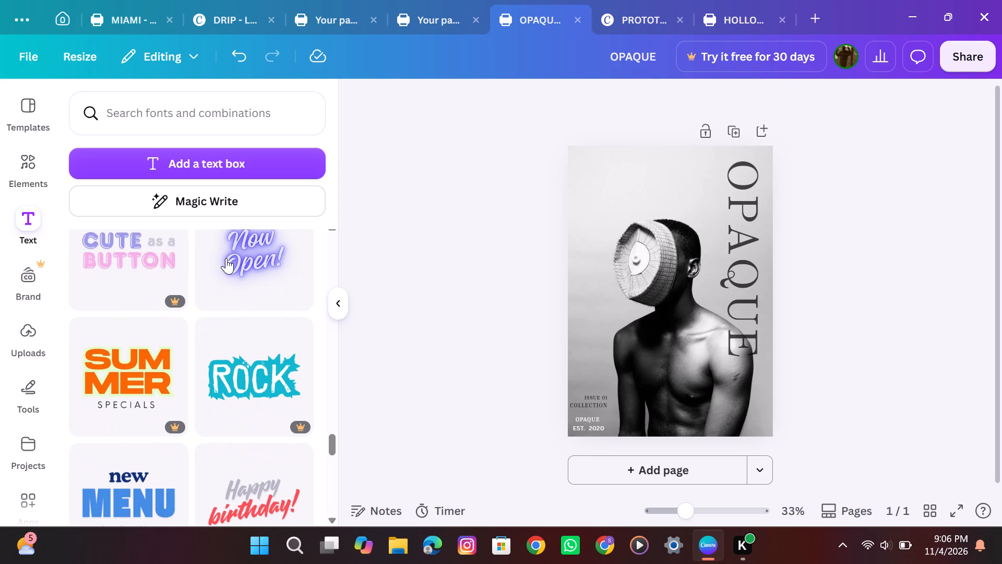
scroll(226, 258, "down", 1)
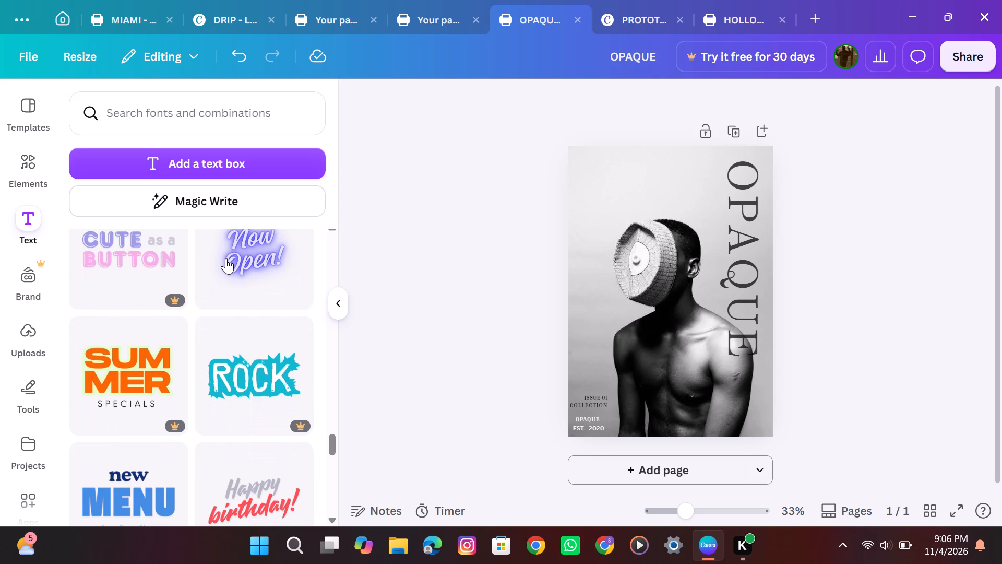
scroll(226, 258, "down", 4)
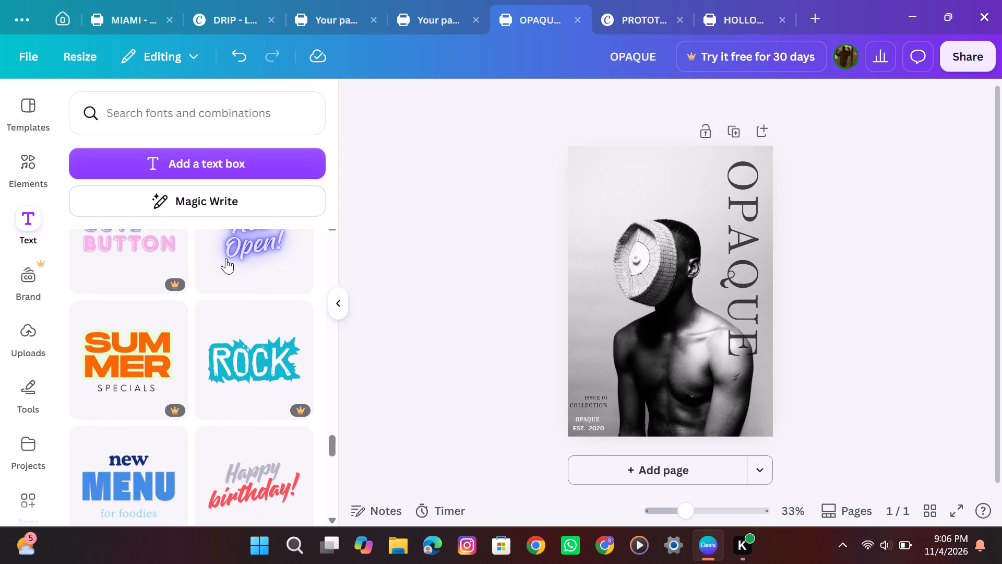
scroll(226, 258, "down", 1)
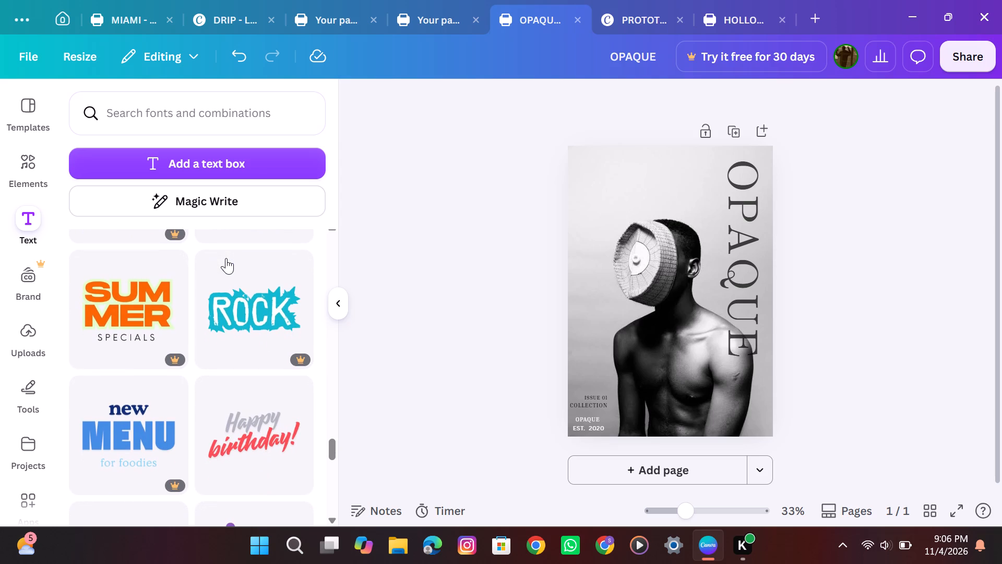
scroll(226, 258, "down", 1)
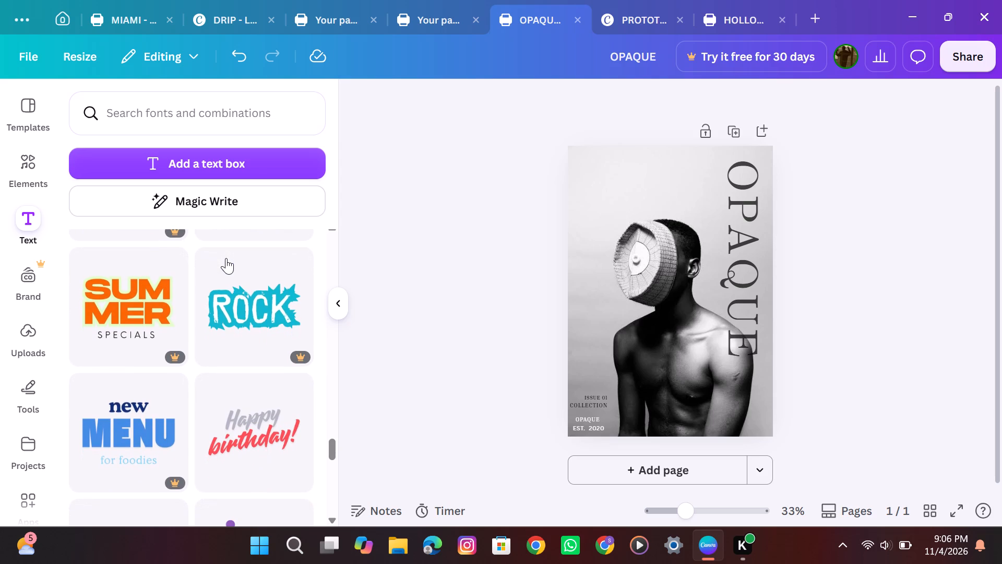
scroll(226, 258, "down", 2)
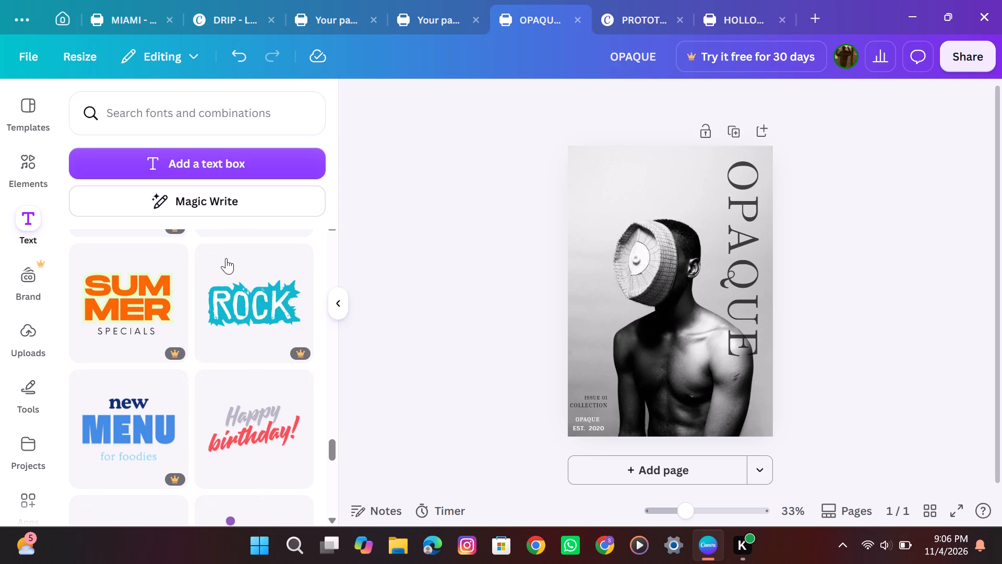
scroll(226, 258, "down", 2)
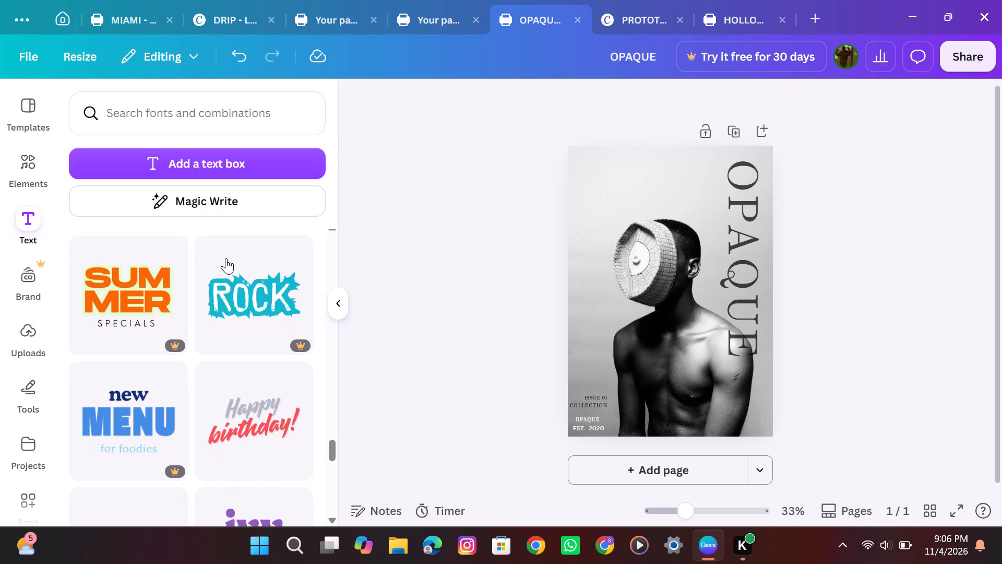
scroll(226, 258, "down", 1)
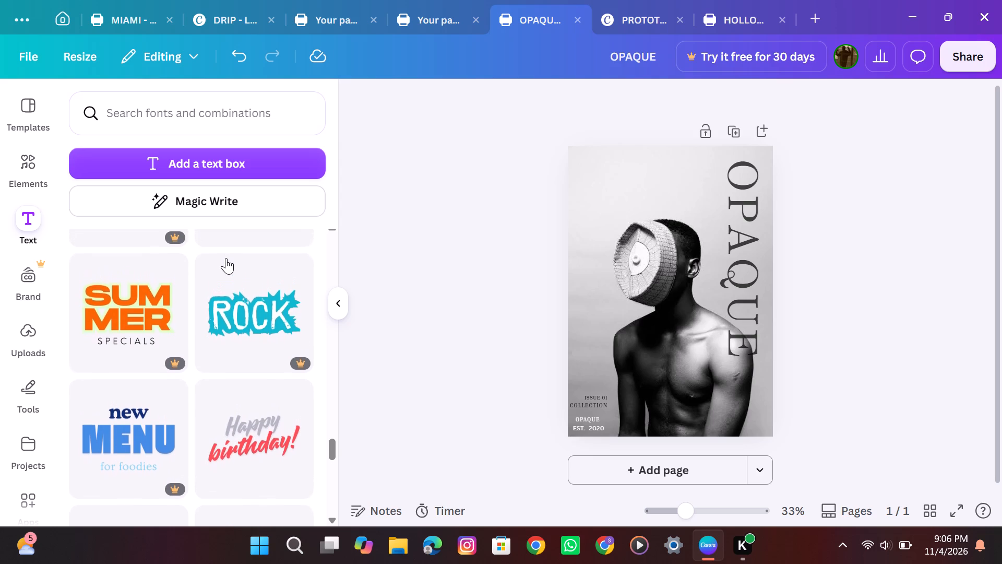
scroll(226, 258, "down", 2)
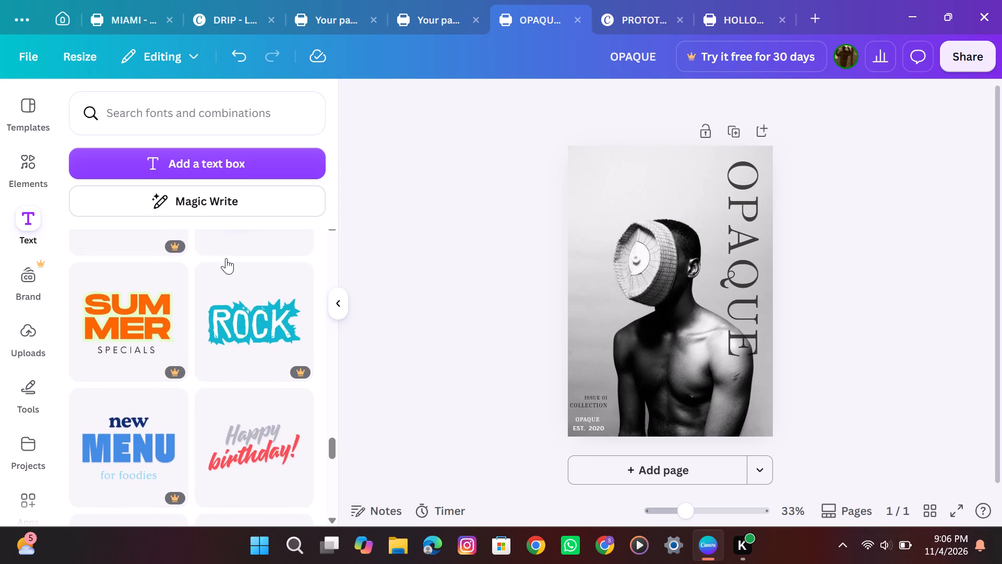
scroll(226, 258, "down", 2)
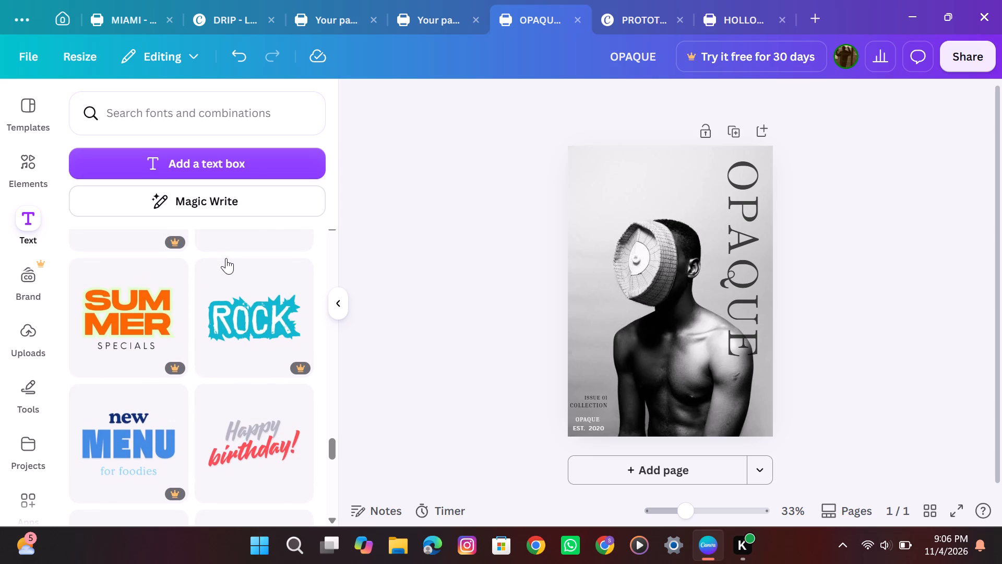
scroll(226, 258, "down", 1)
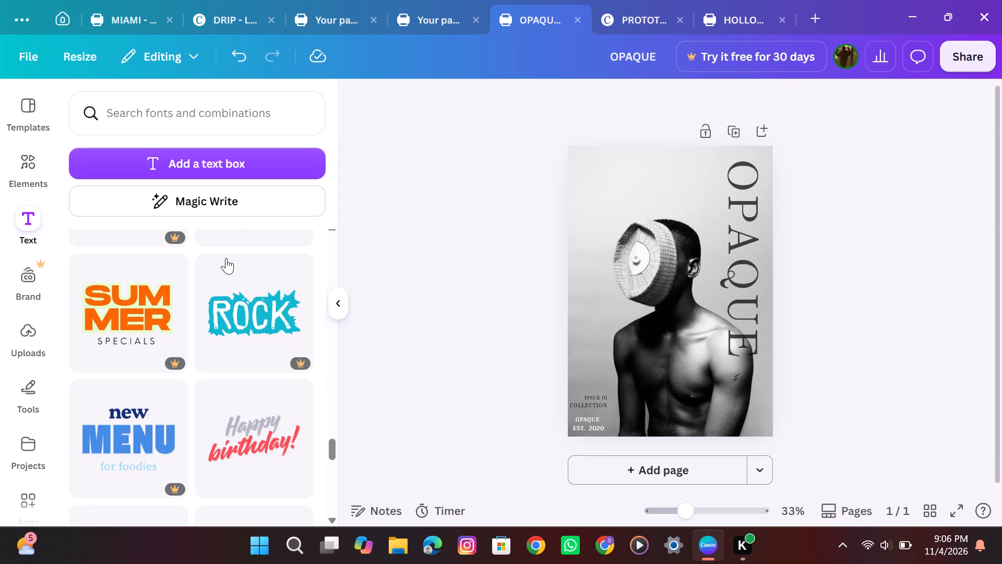
scroll(226, 258, "down", 2)
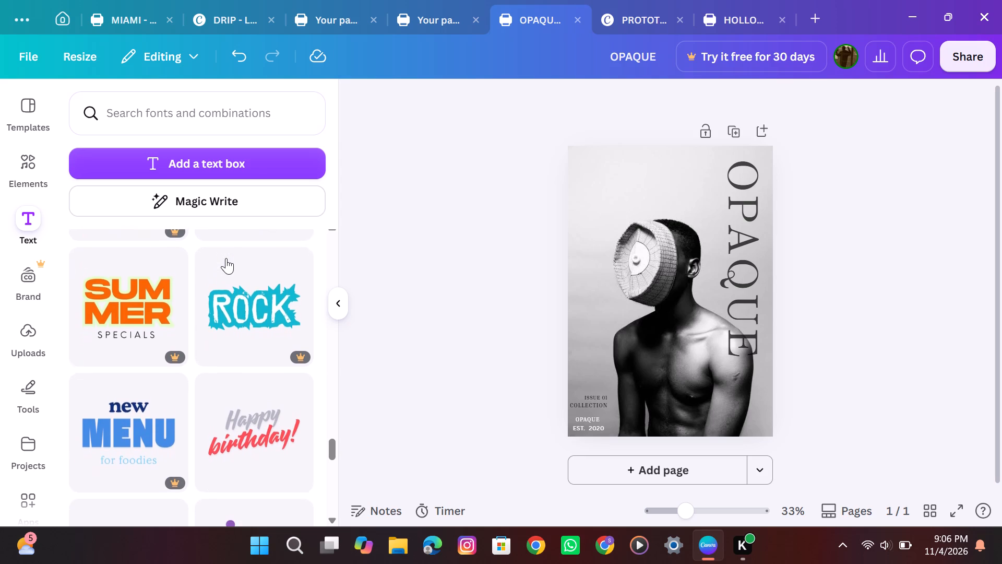
scroll(226, 258, "down", 1)
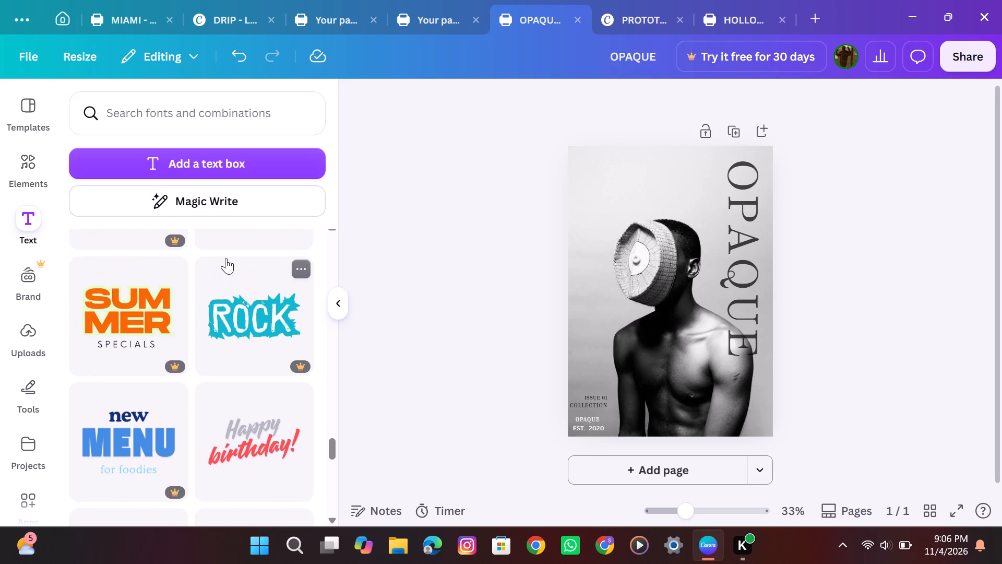
scroll(226, 258, "up", 1)
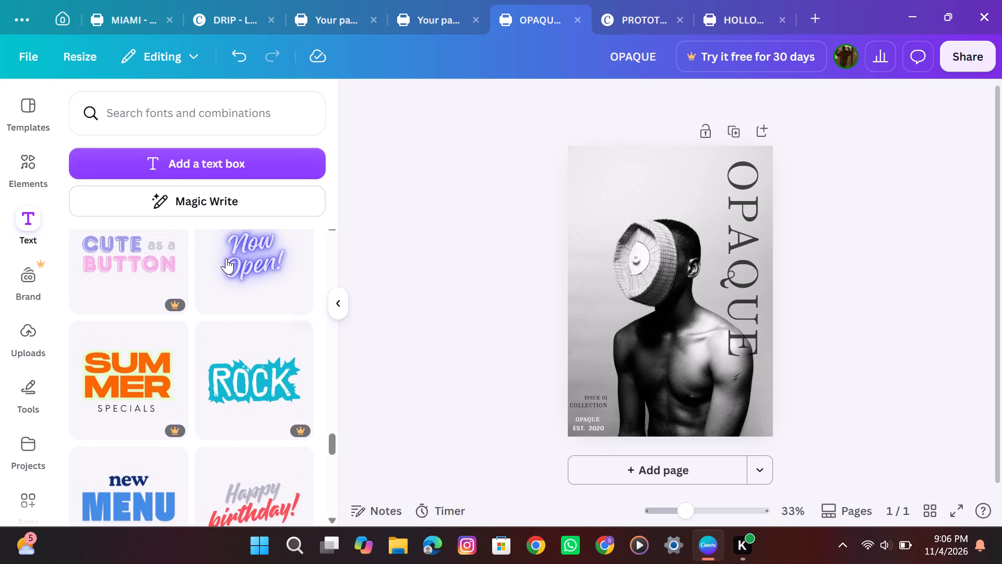
scroll(226, 258, "up", 4)
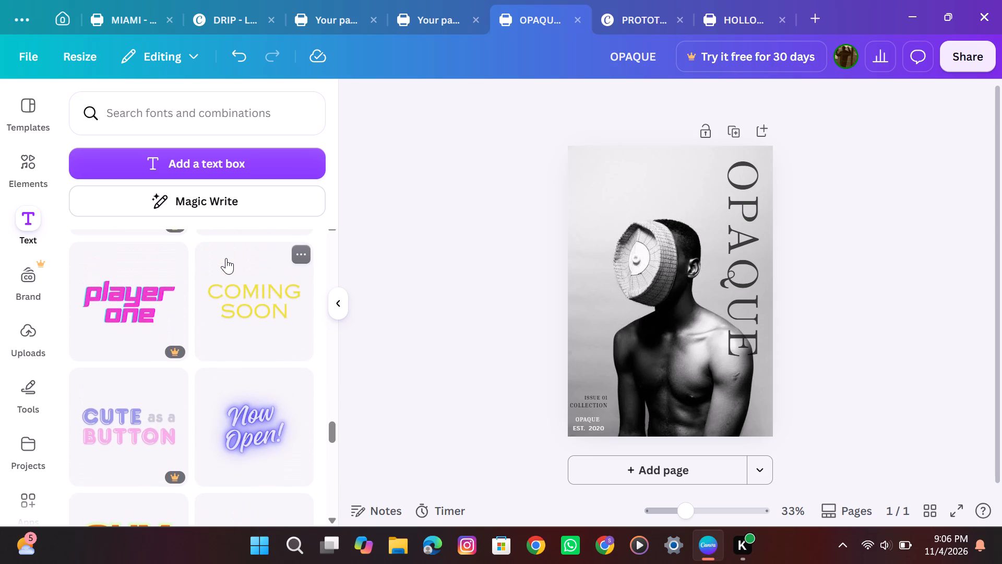
scroll(226, 258, "up", 1)
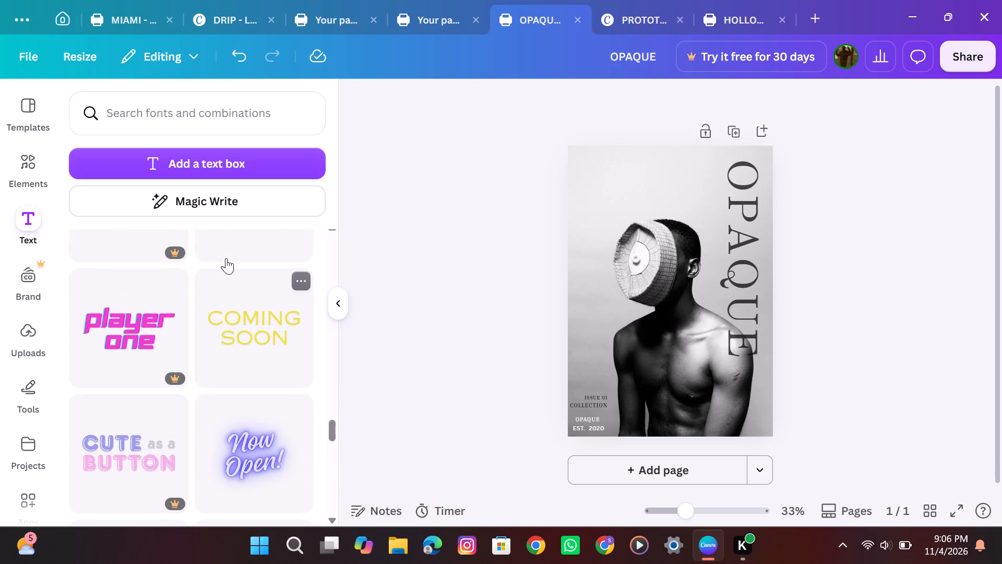
scroll(226, 258, "up", 1)
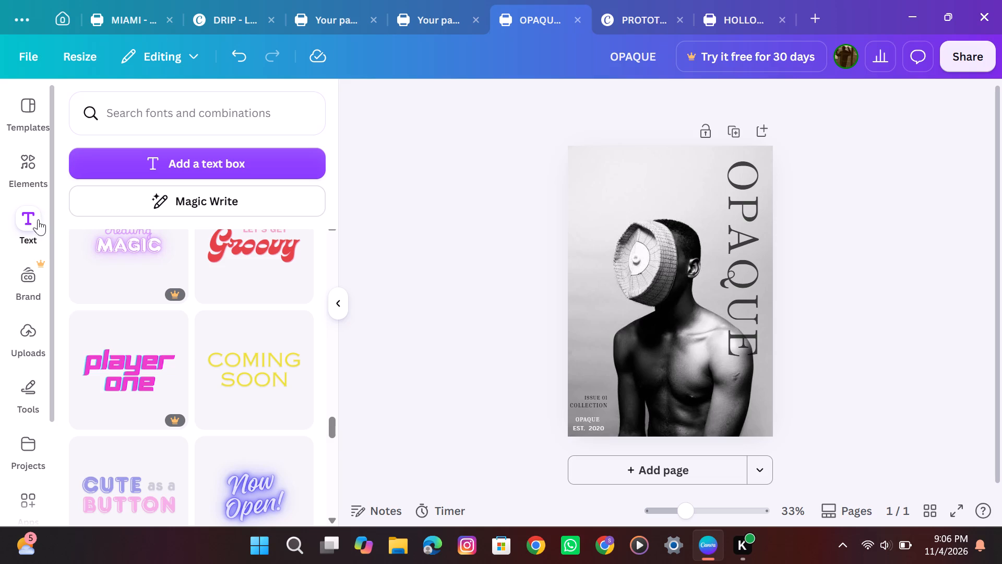
scroll(32, 224, "up", 2)
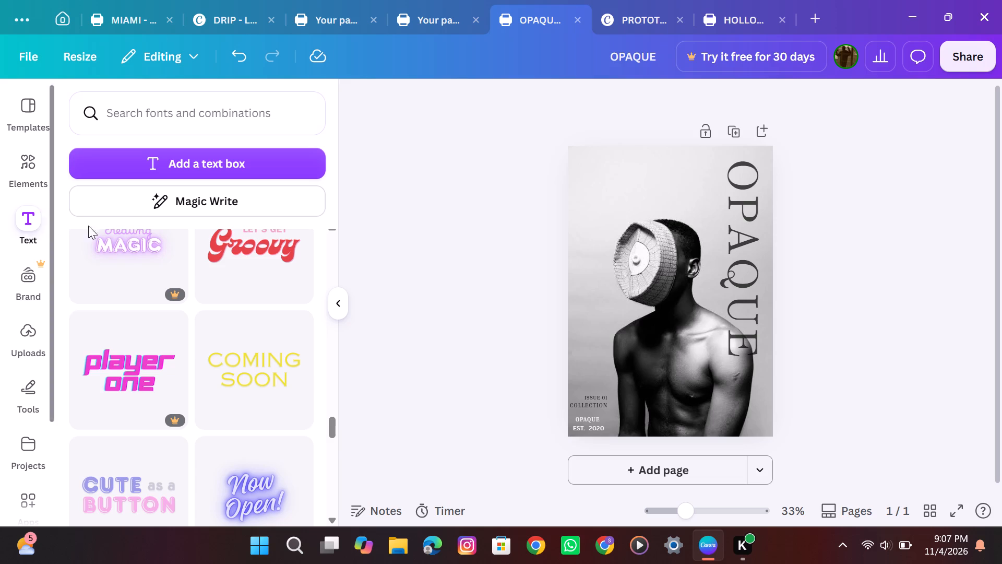
scroll(137, 239, "up", 3)
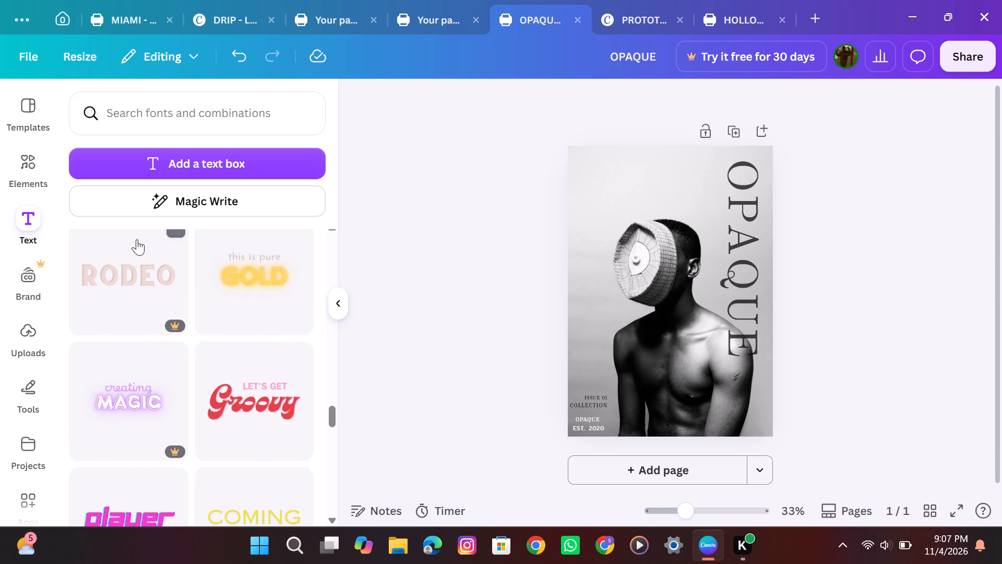
scroll(137, 239, "up", 1)
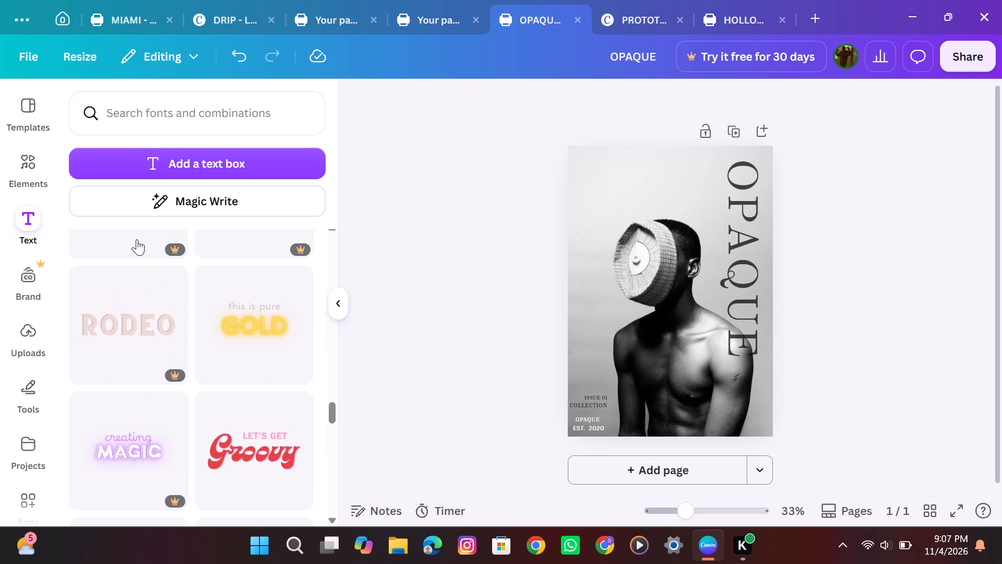
scroll(137, 239, "up", 3)
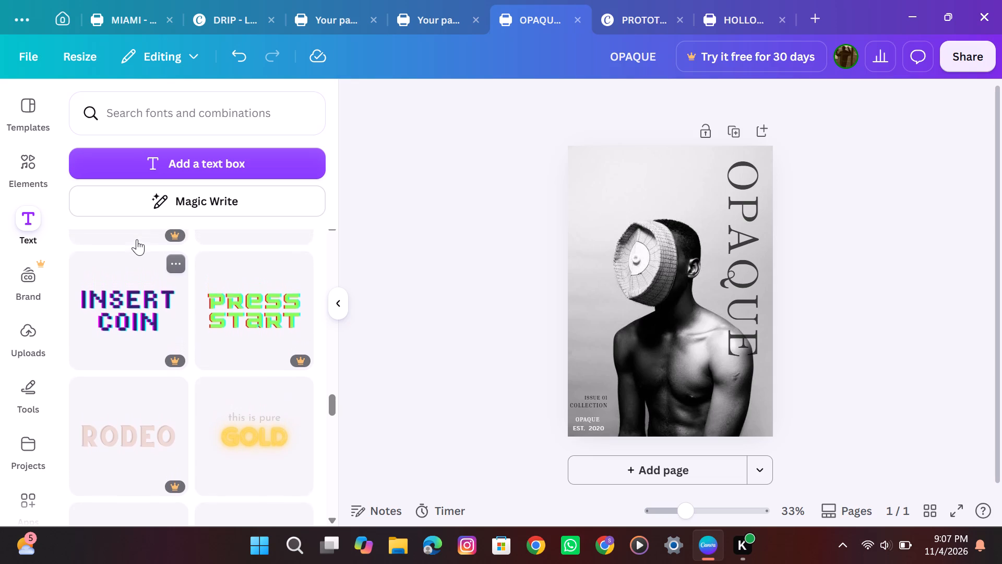
scroll(137, 239, "up", 2)
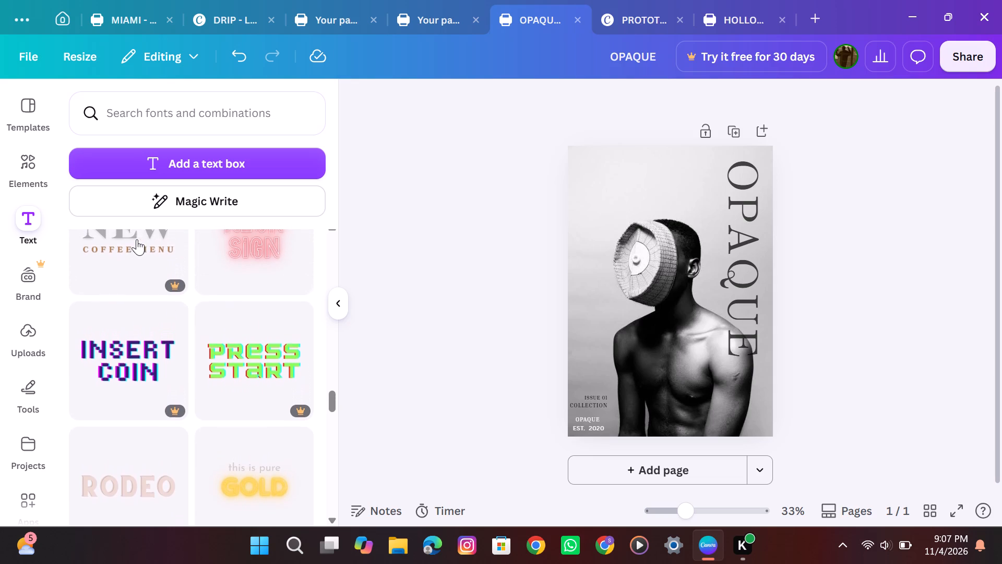
scroll(137, 239, "up", 1)
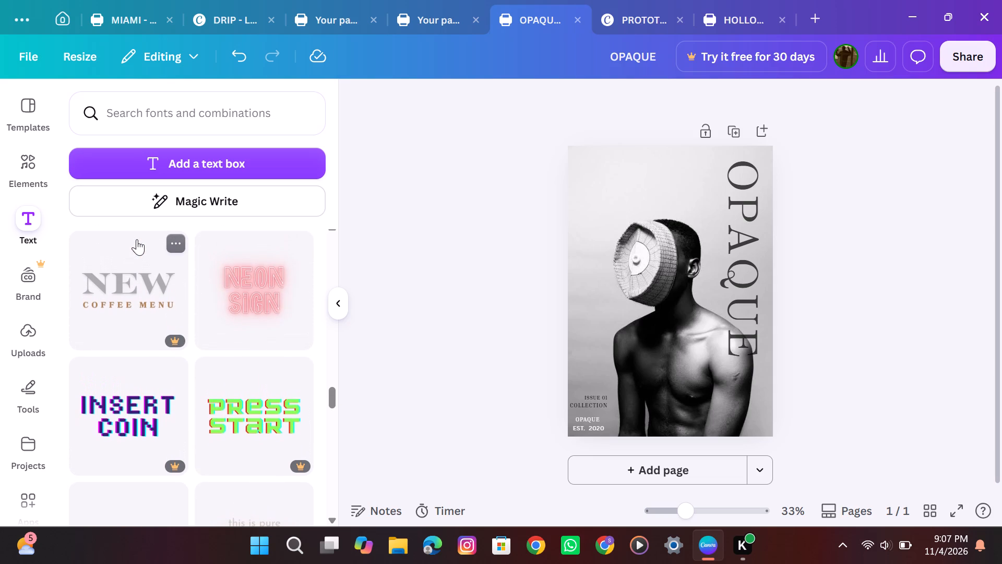
scroll(137, 239, "up", 3)
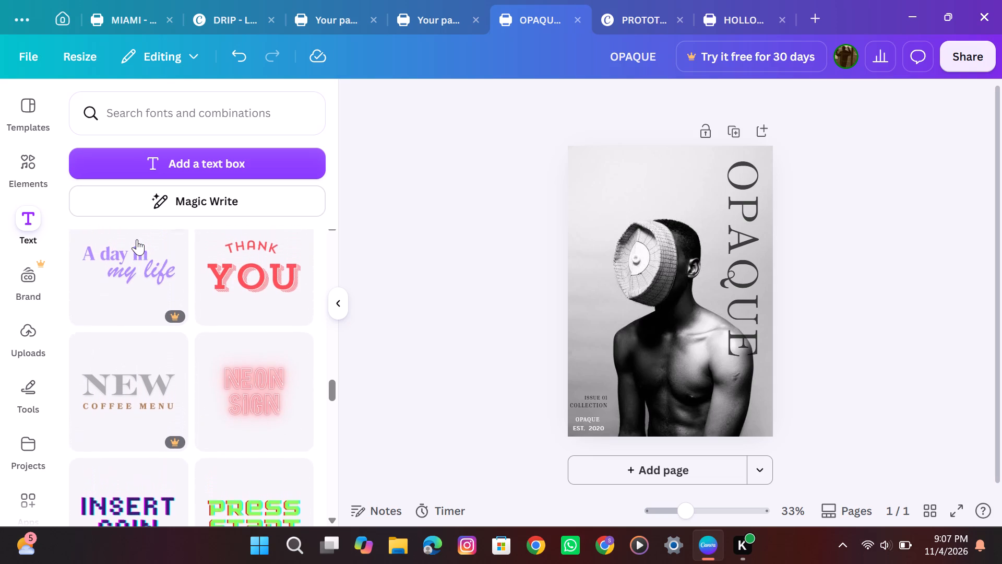
scroll(137, 239, "up", 6)
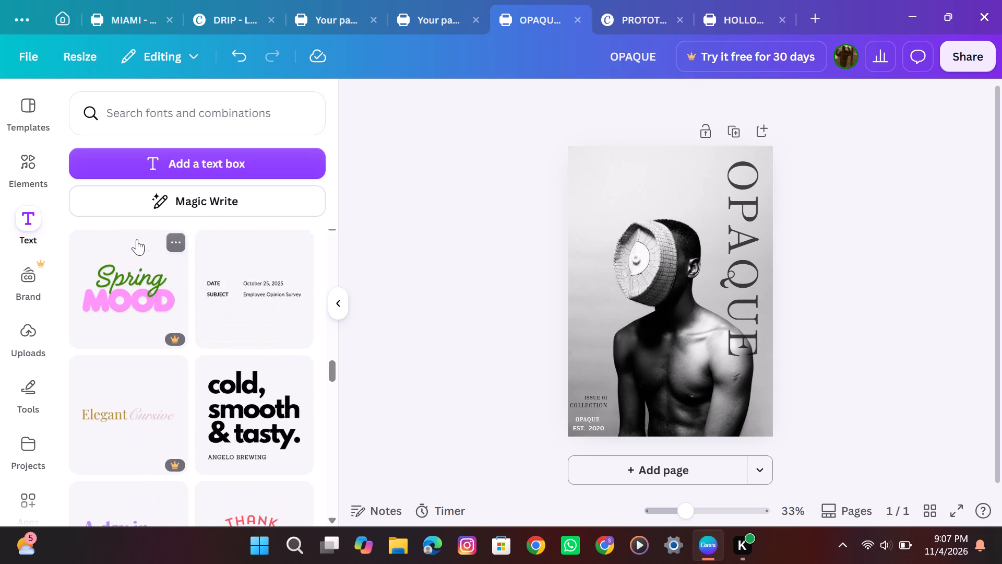
Look back through the ready-made font combinations to the start of the text library.
scroll(137, 239, "up", 6)
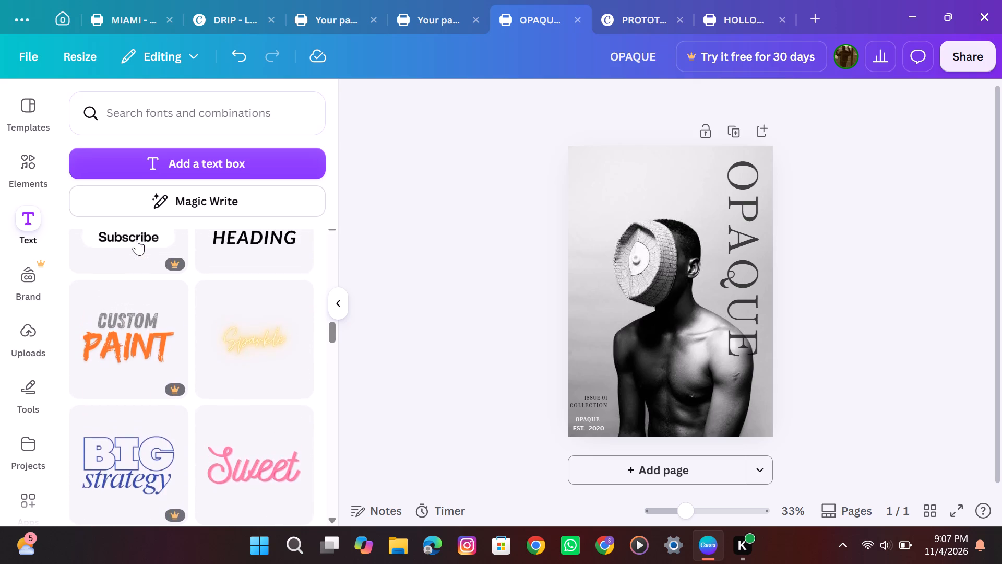
scroll(137, 239, "up", 15)
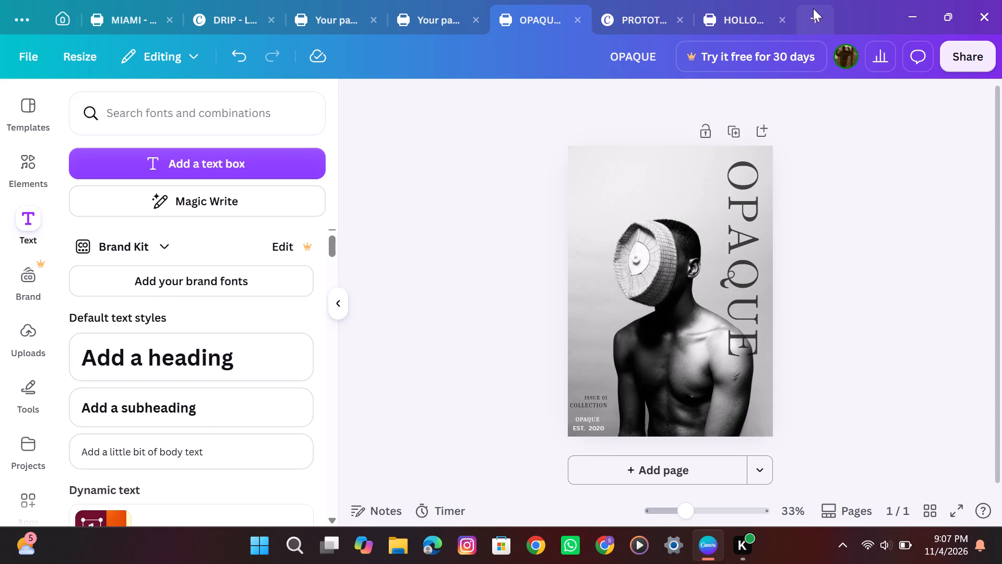
Start a new design and look through the suggested design types and formats for a suitable one.
left_click(813, 10)
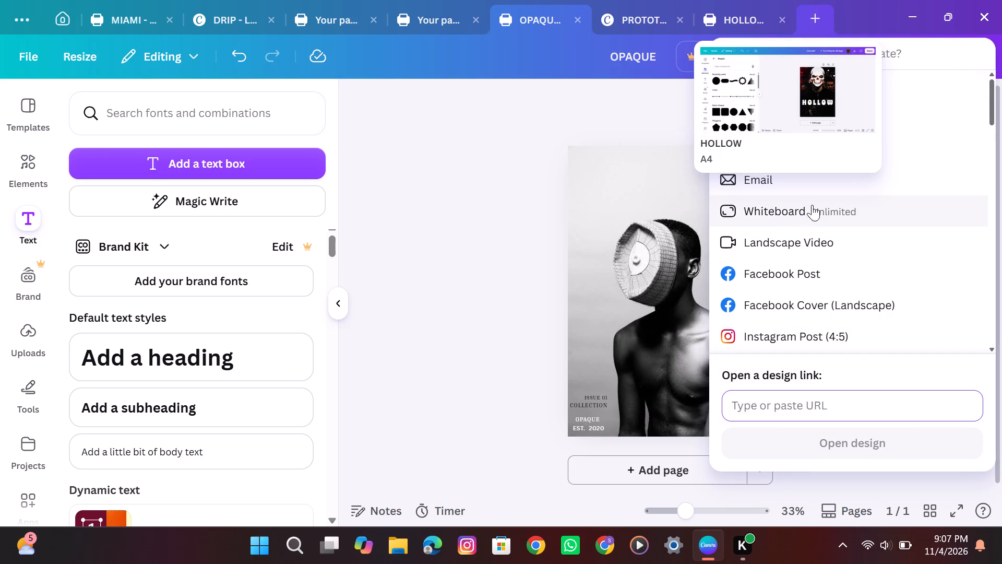
scroll(817, 237, "up", 2)
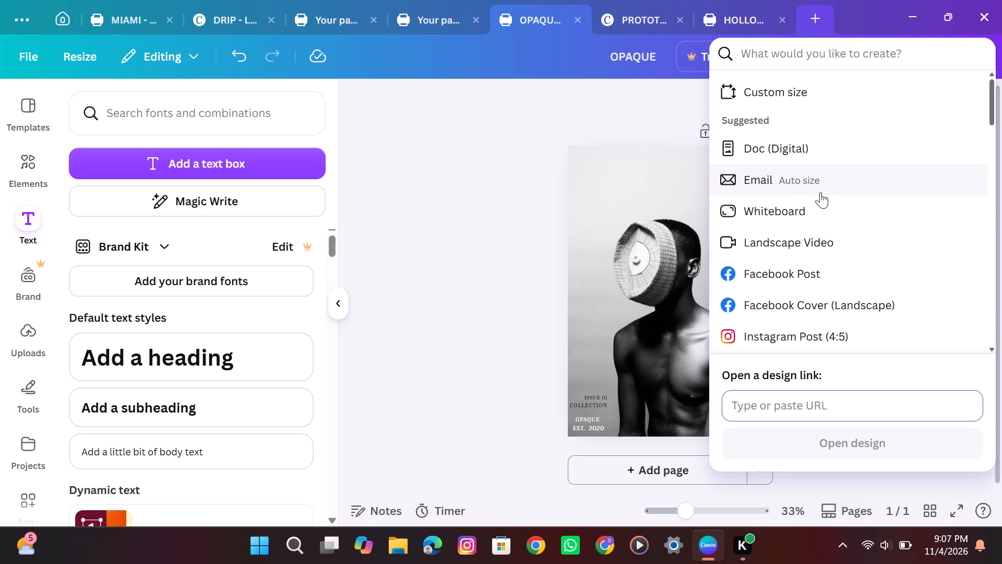
scroll(854, 202, "down", 1)
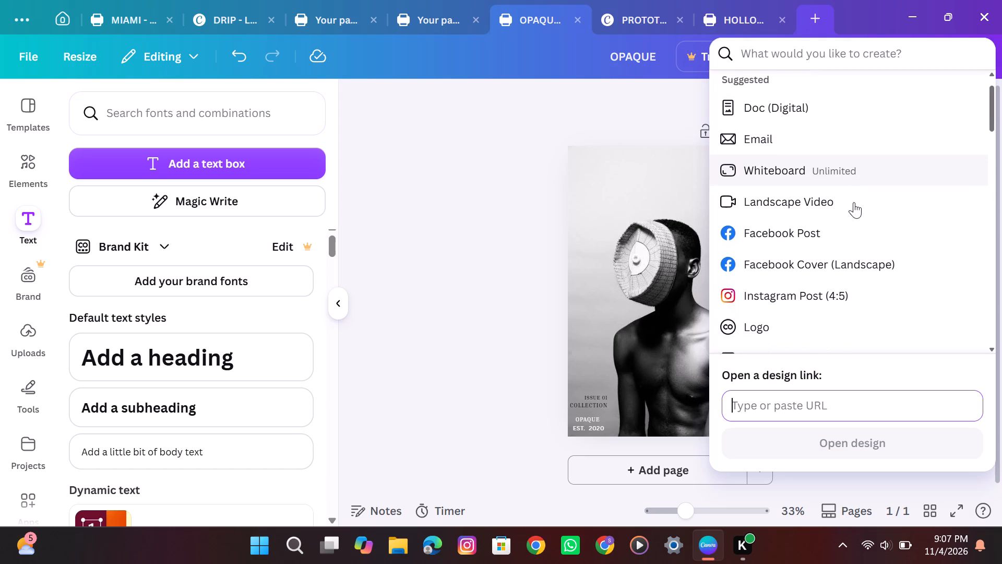
scroll(854, 202, "down", 2)
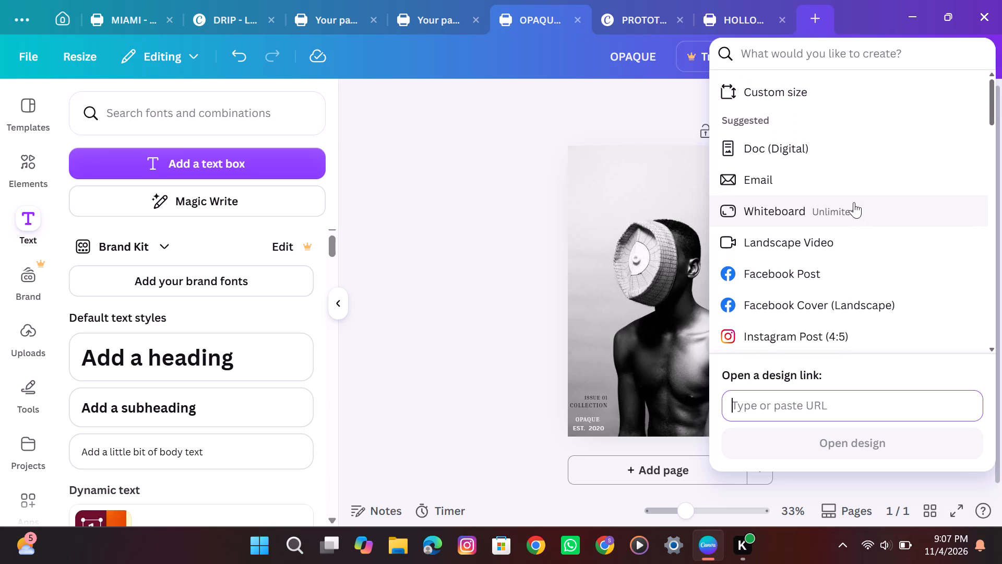
scroll(854, 202, "down", 4)
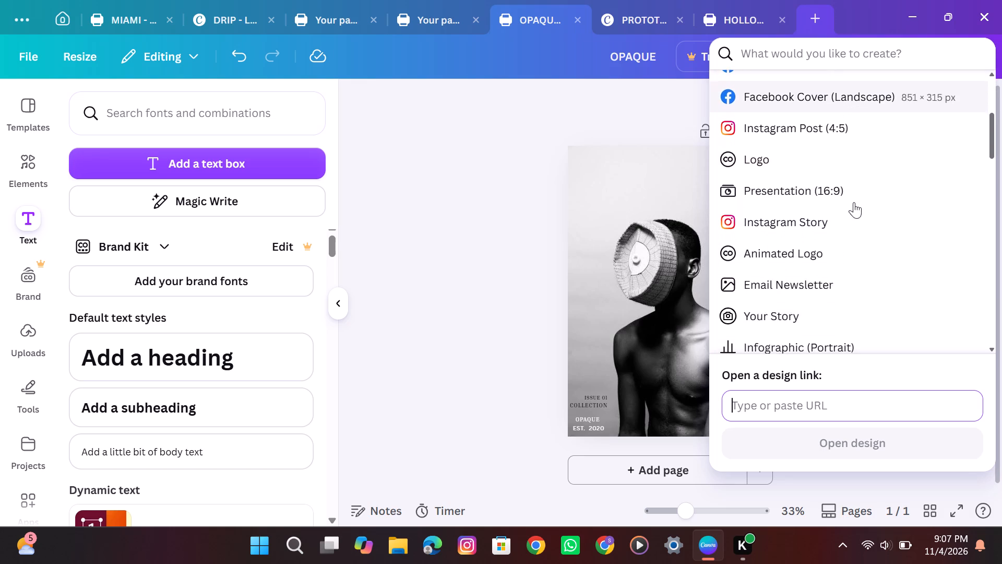
scroll(854, 202, "down", 4)
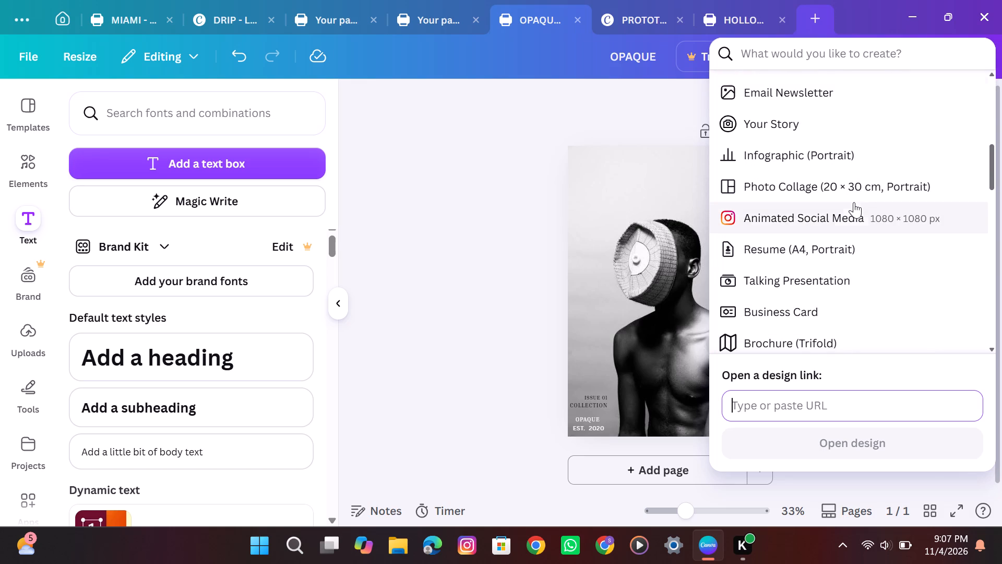
scroll(854, 202, "down", 2)
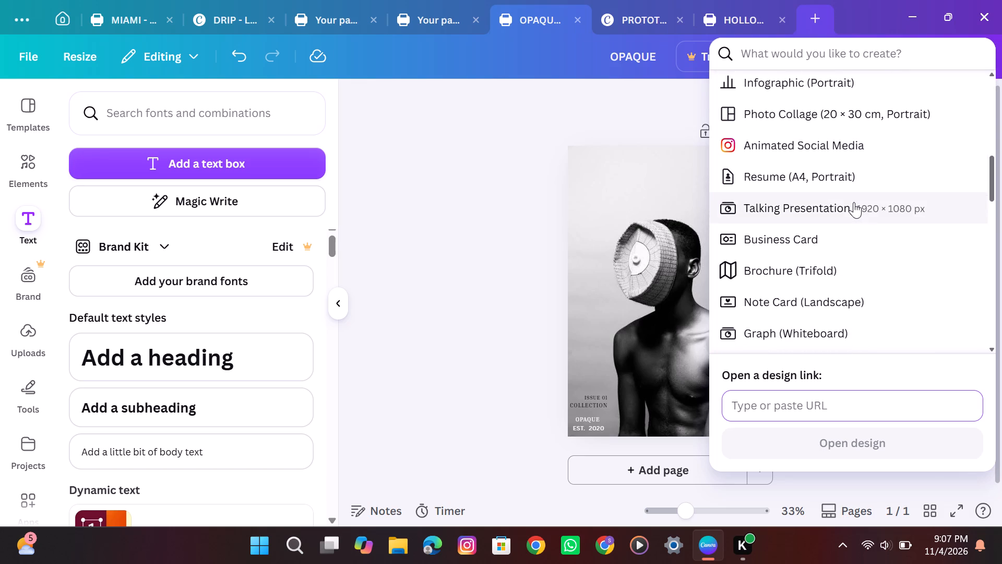
scroll(854, 202, "down", 3)
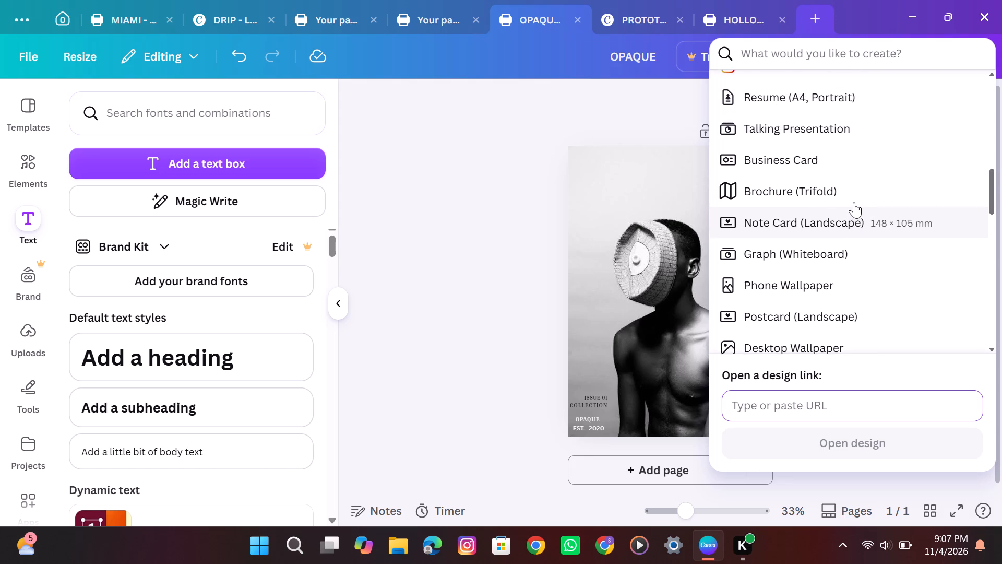
scroll(854, 202, "down", 1)
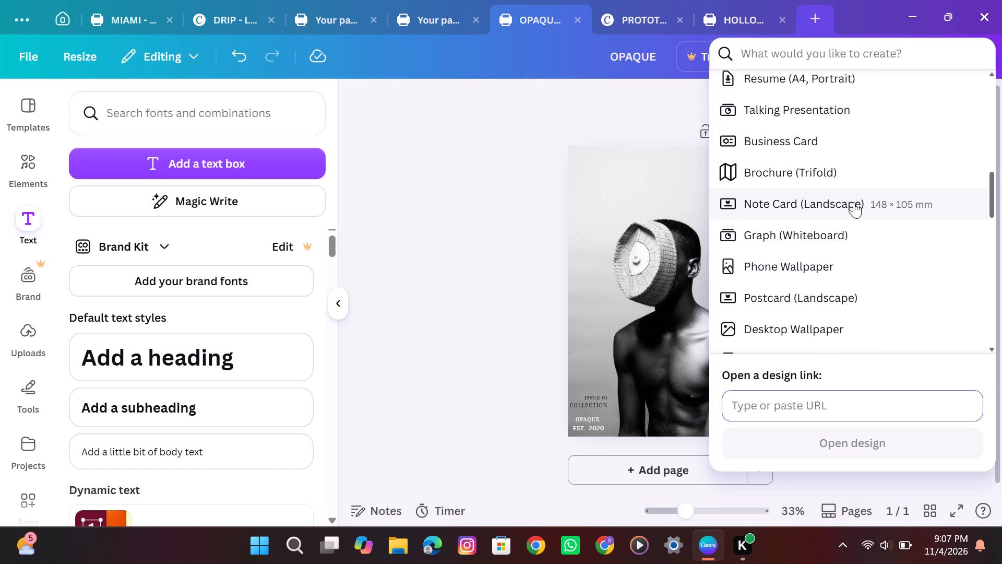
scroll(854, 202, "down", 4)
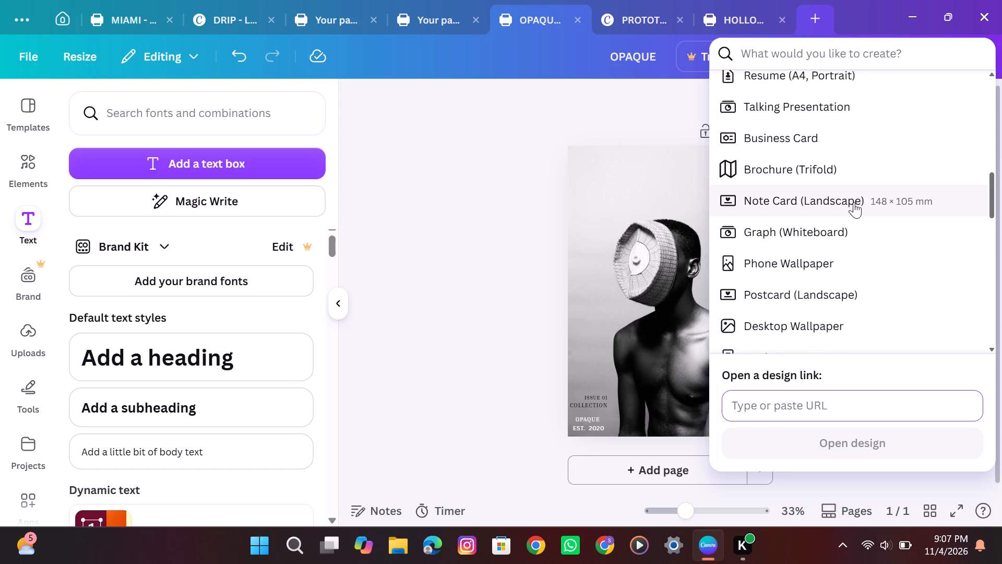
scroll(854, 202, "down", 3)
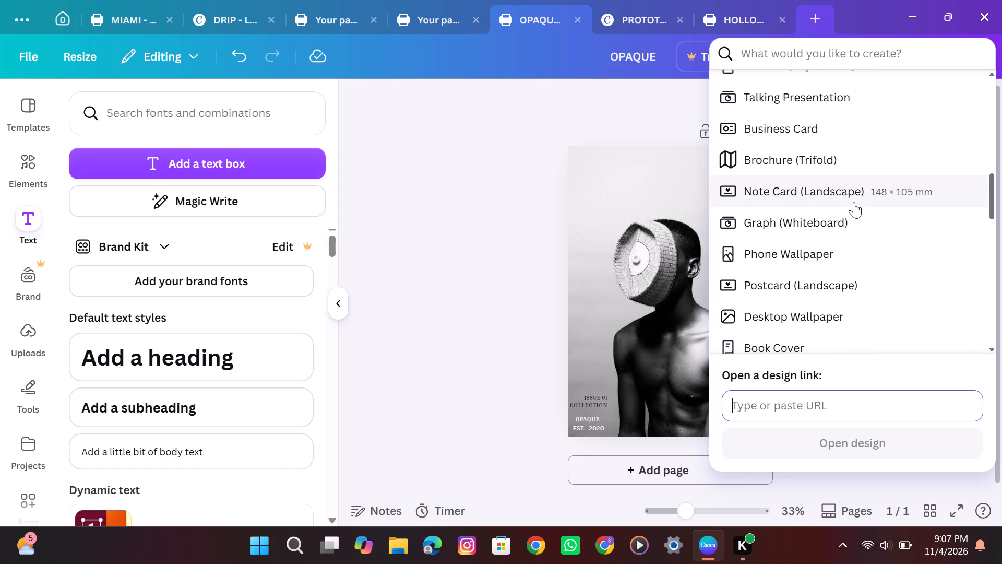
scroll(854, 202, "down", 2)
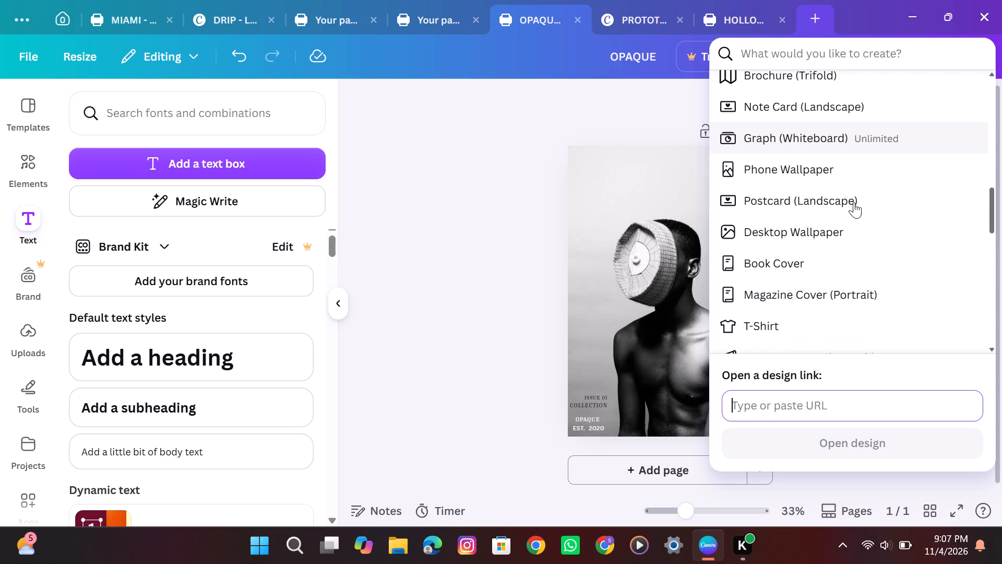
scroll(854, 202, "down", 3)
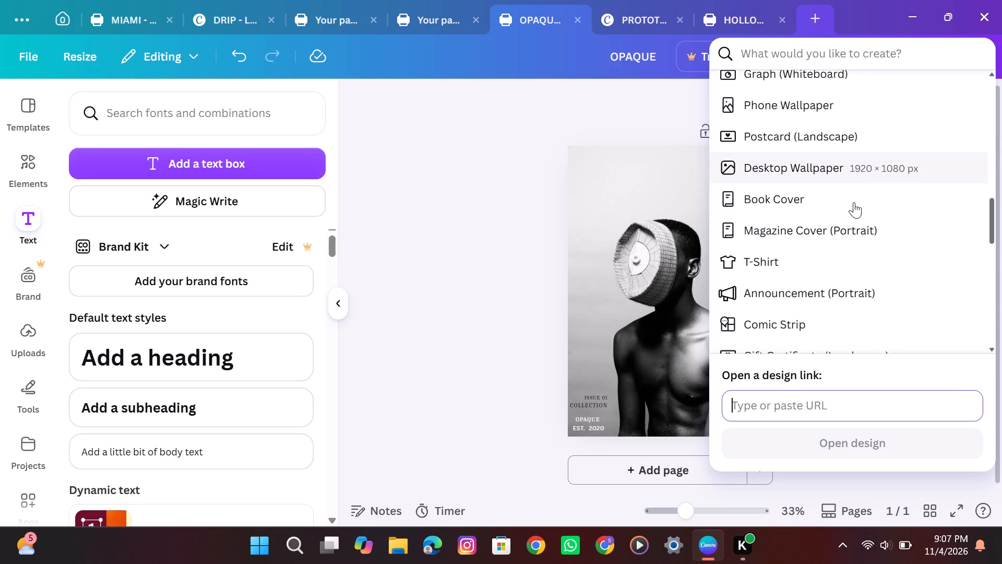
scroll(854, 202, "down", 2)
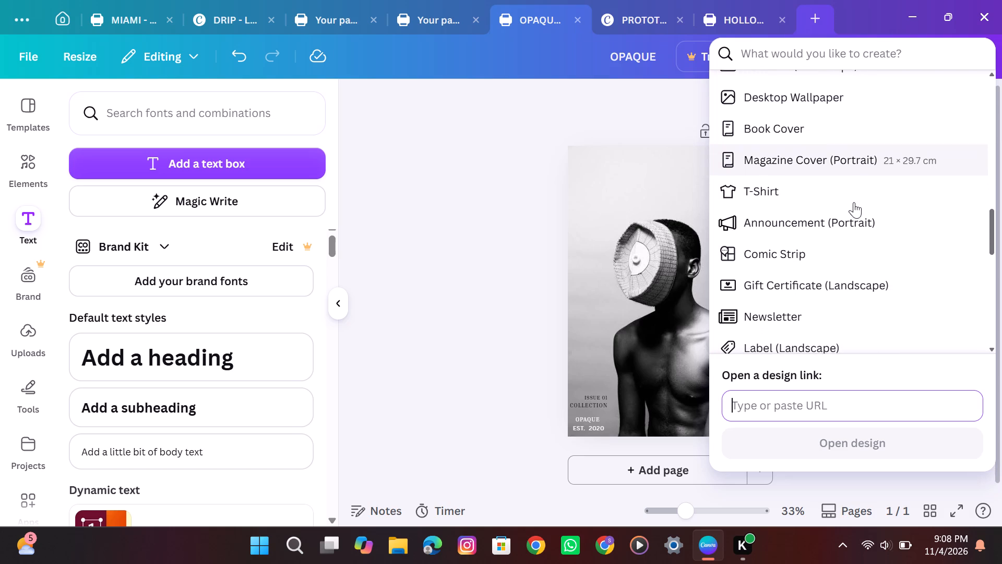
scroll(854, 202, "down", 1)
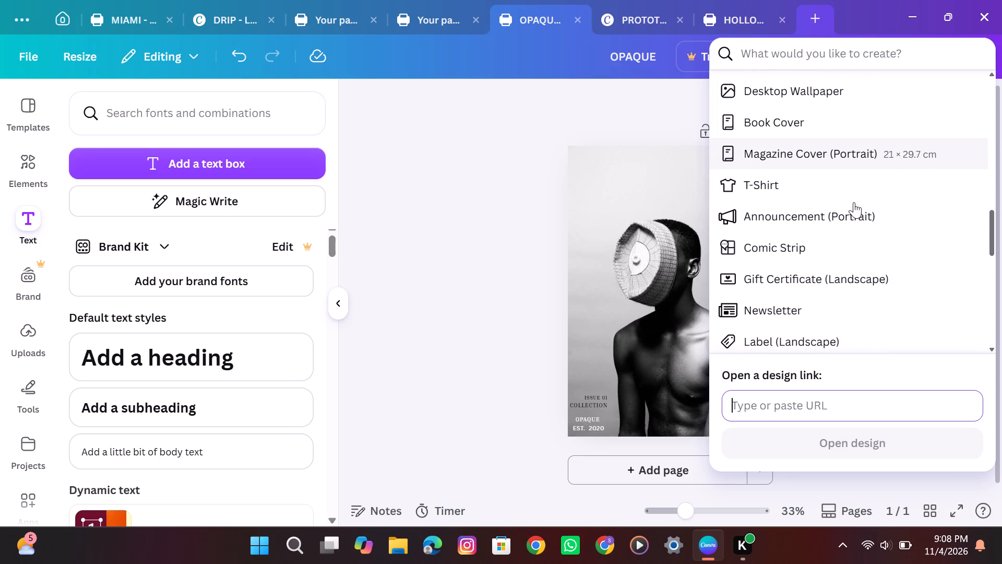
scroll(854, 202, "down", 8)
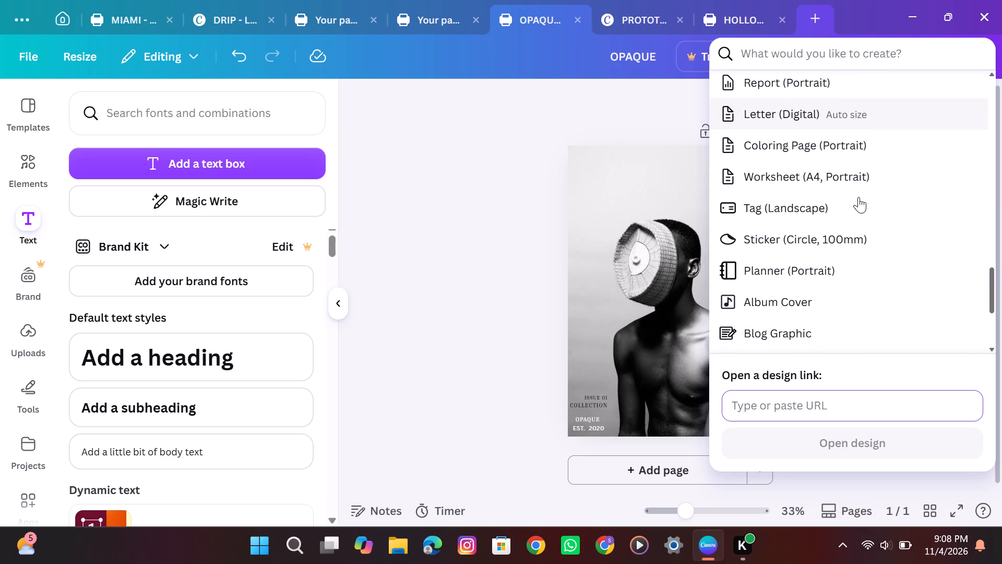
scroll(858, 197, "down", 3)
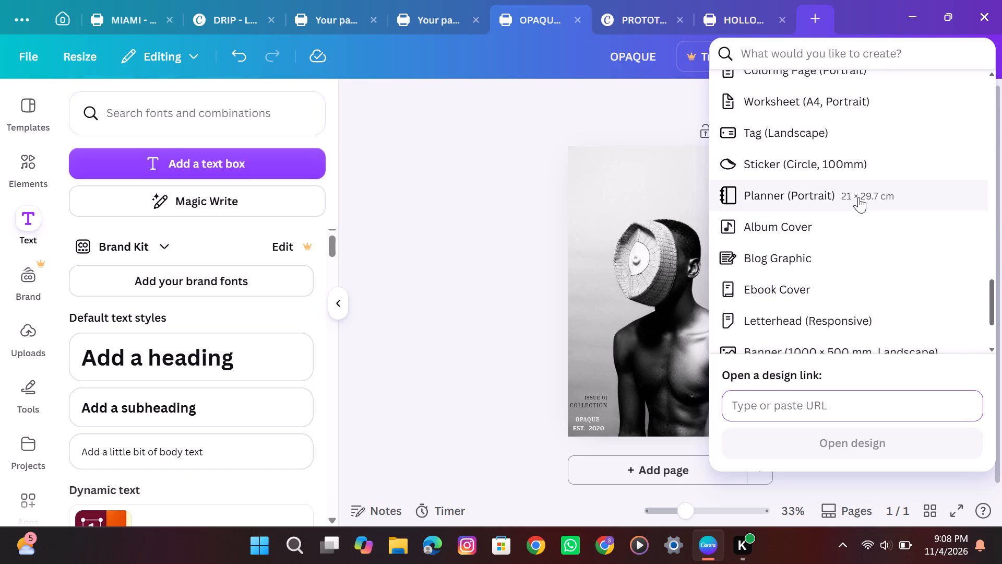
scroll(858, 197, "down", 4)
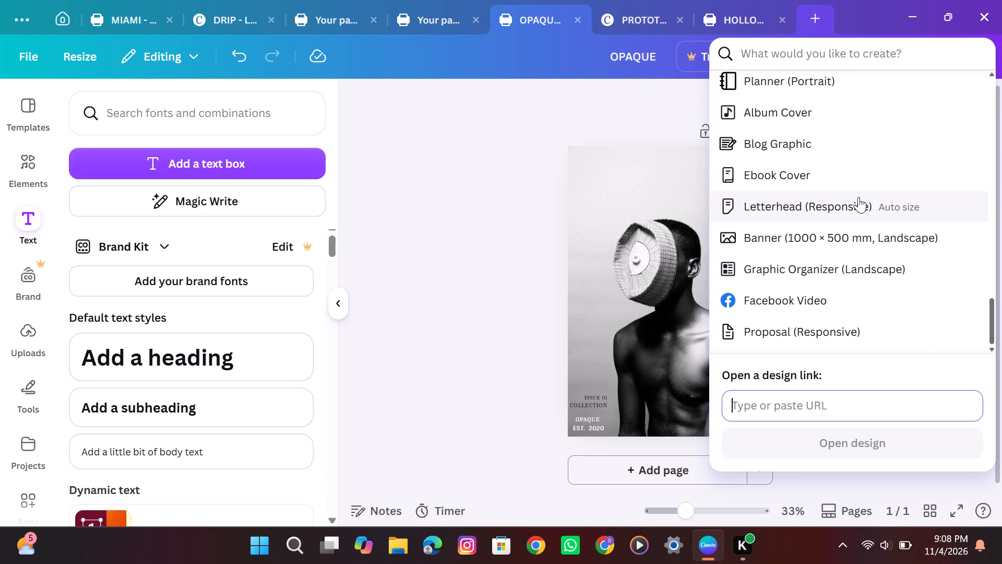
scroll(858, 197, "down", 1)
scroll(858, 197, "up", 3)
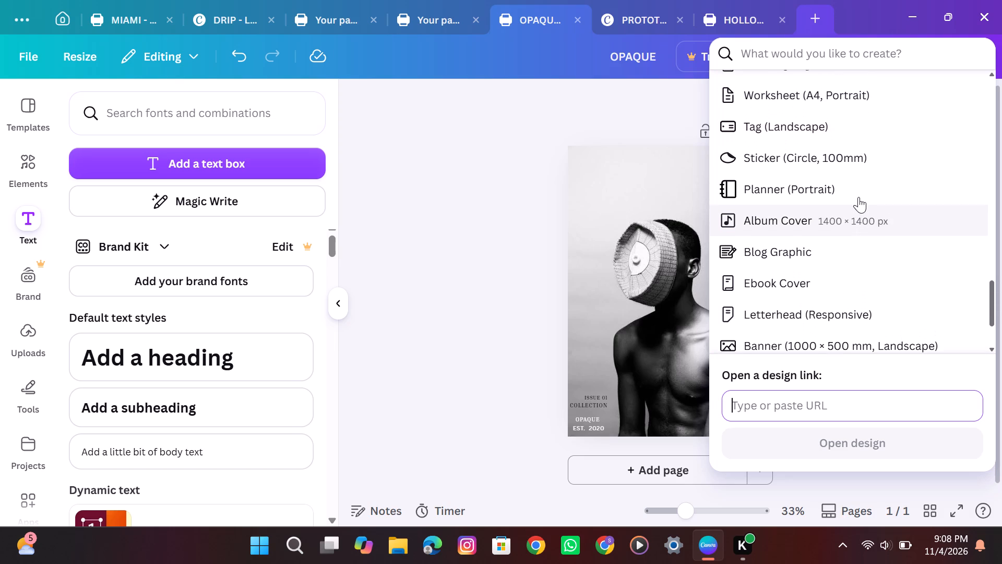
Create a new blank design in the Worksheet (A4, Portrait) format.
scroll(858, 197, "up", 3)
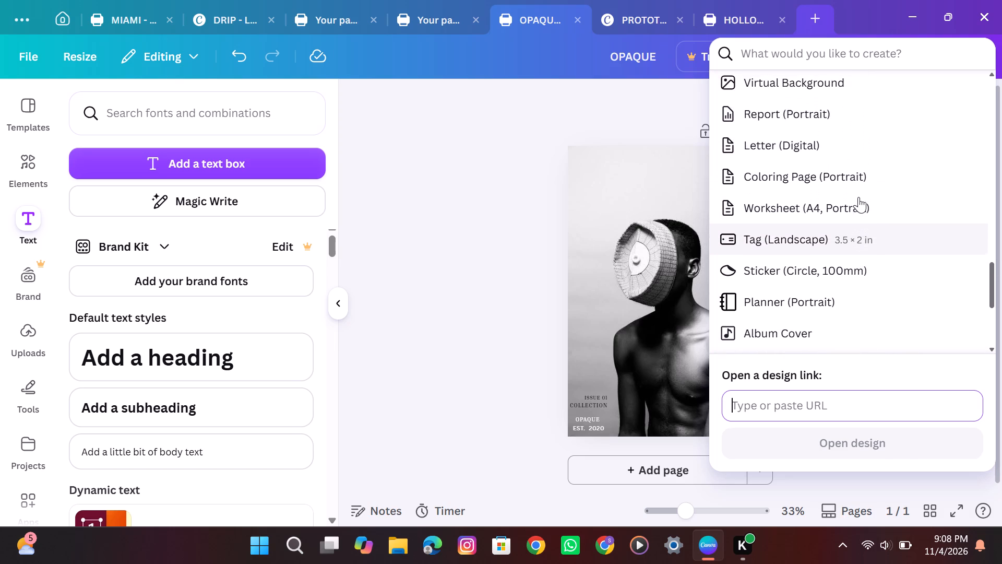
scroll(858, 197, "up", 2)
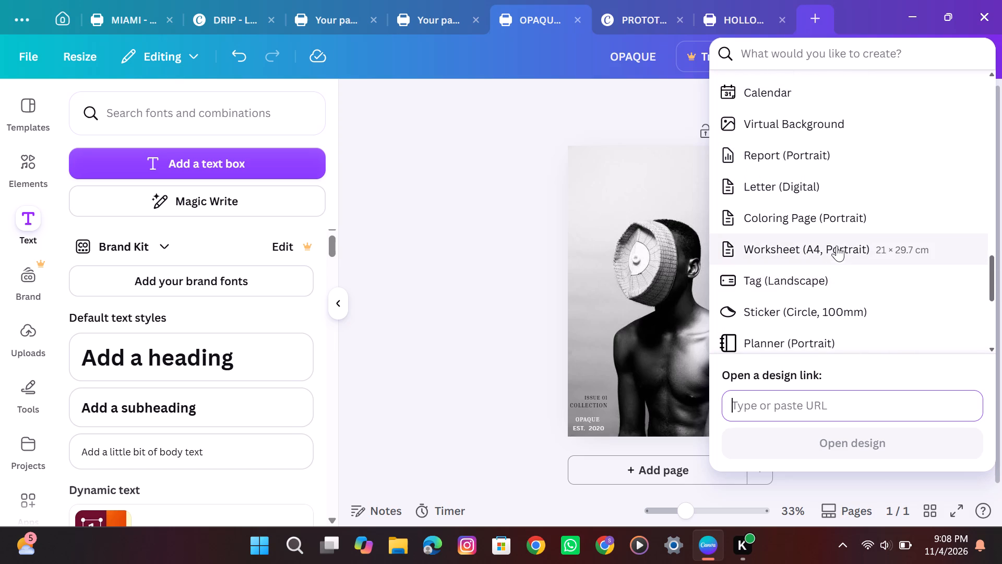
left_click(834, 249)
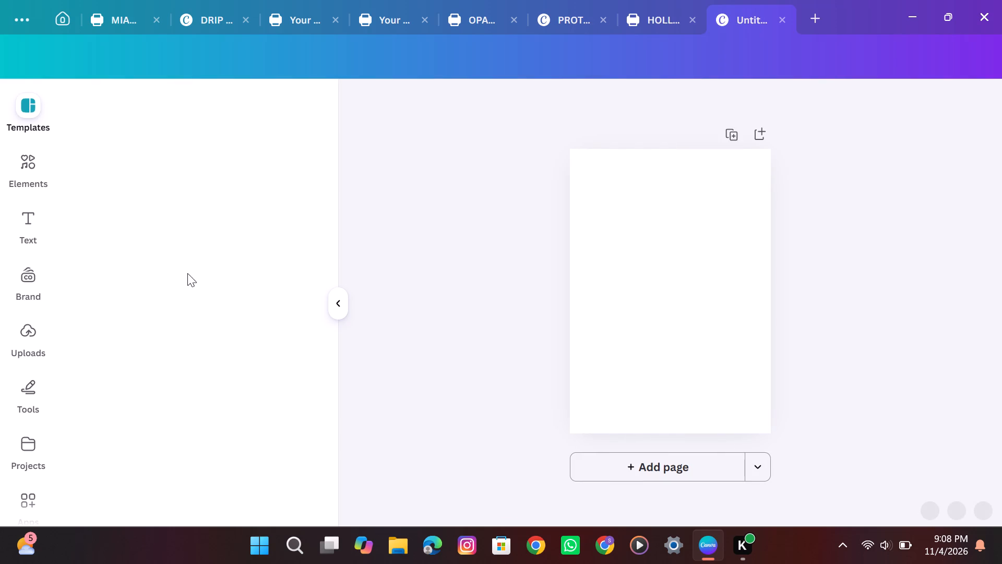
Show the saved projects library in the new blank A4 design.
scroll(38, 377, "down", 1)
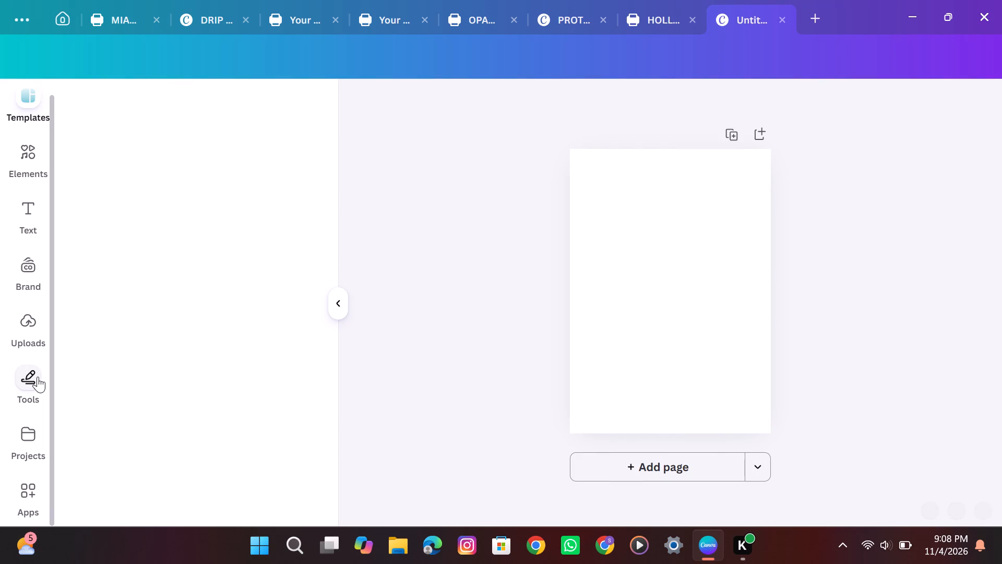
scroll(38, 377, "down", 1)
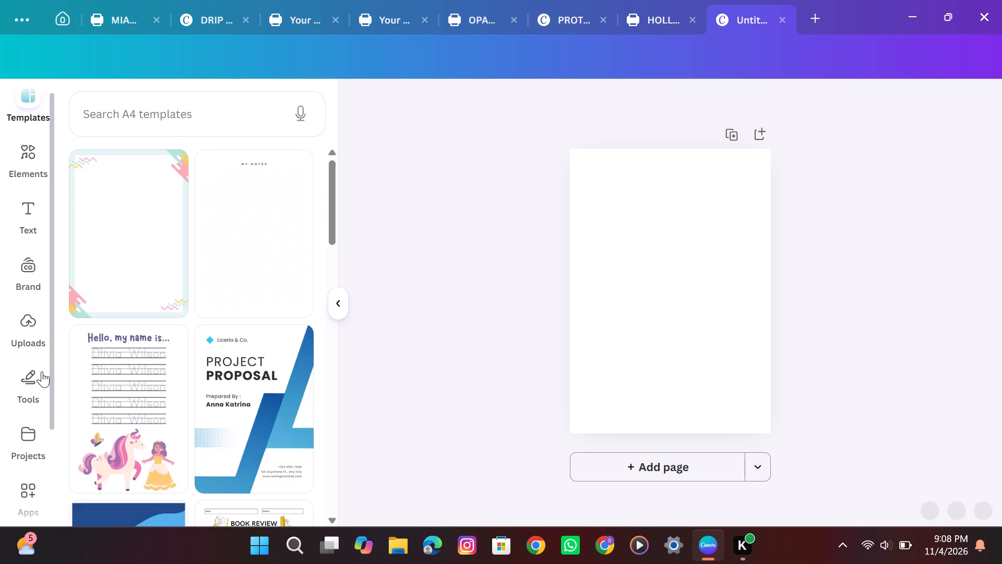
scroll(25, 383, "down", 1)
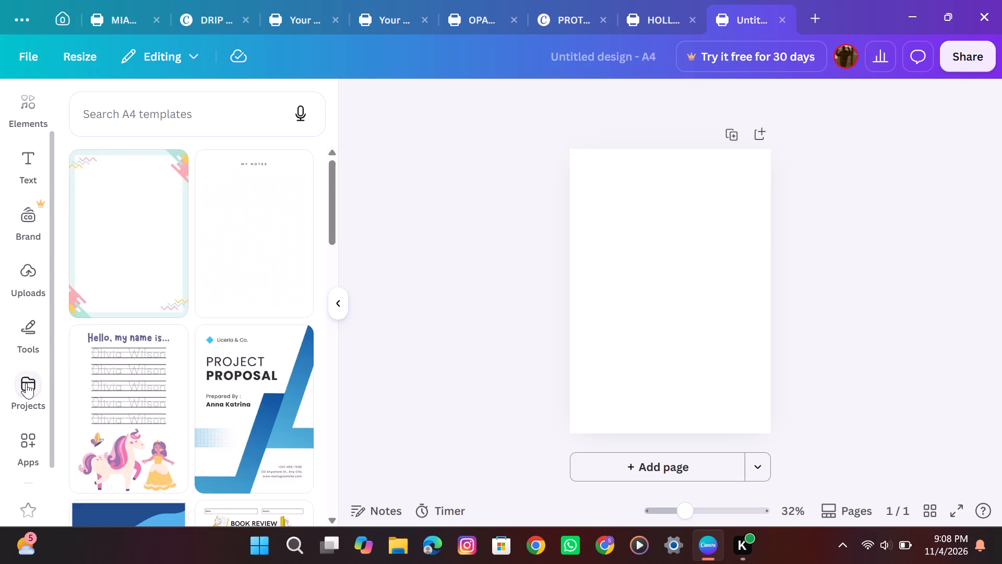
left_click(26, 383)
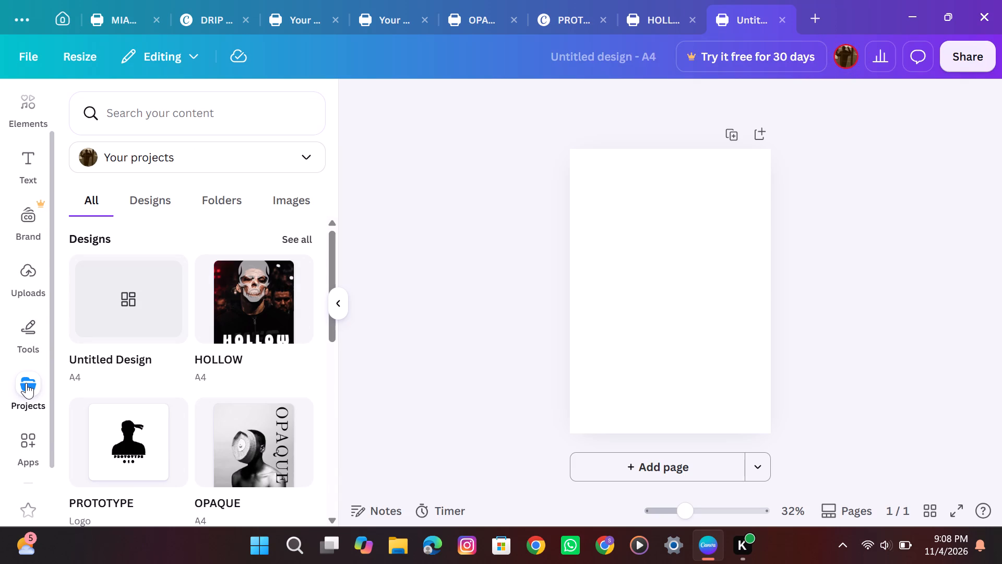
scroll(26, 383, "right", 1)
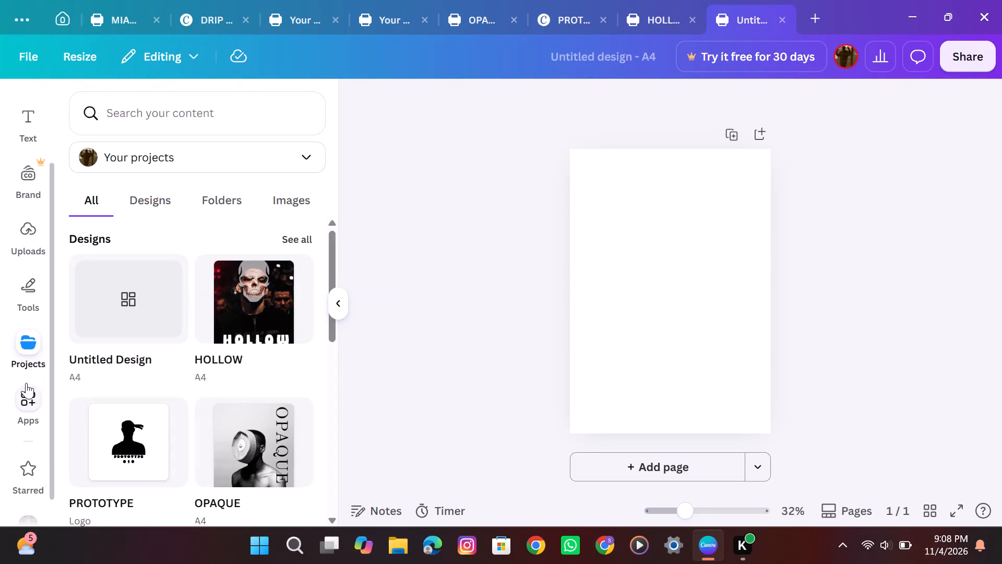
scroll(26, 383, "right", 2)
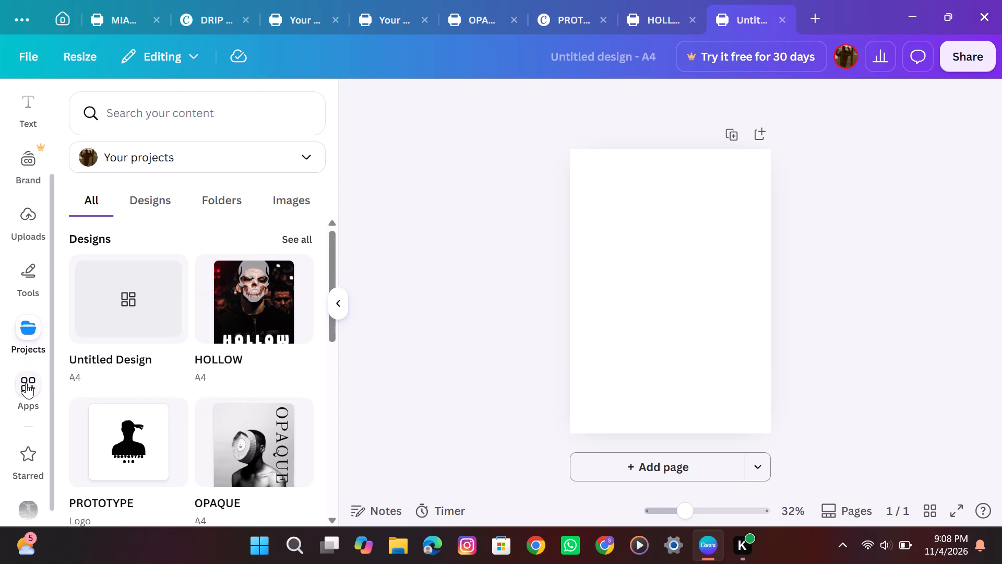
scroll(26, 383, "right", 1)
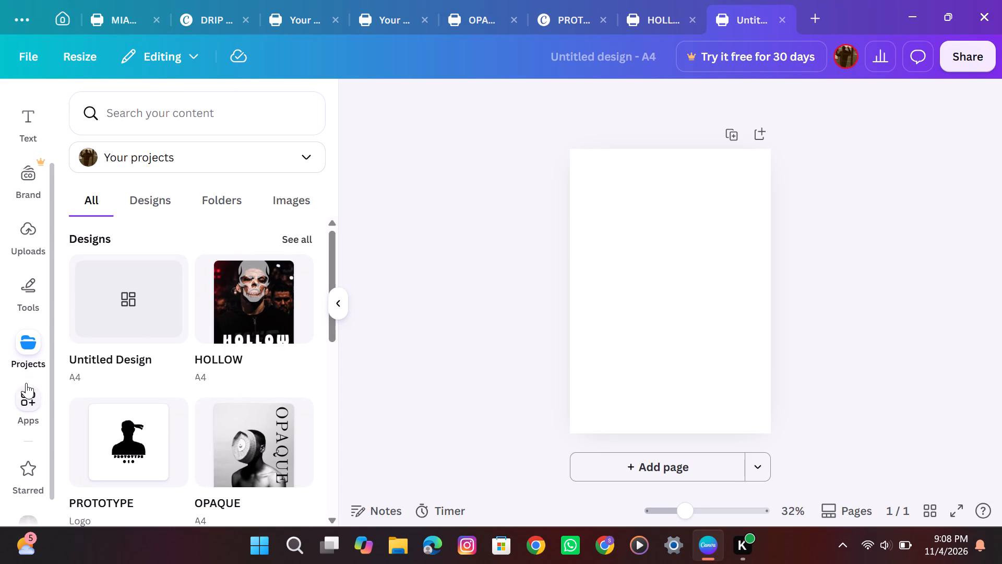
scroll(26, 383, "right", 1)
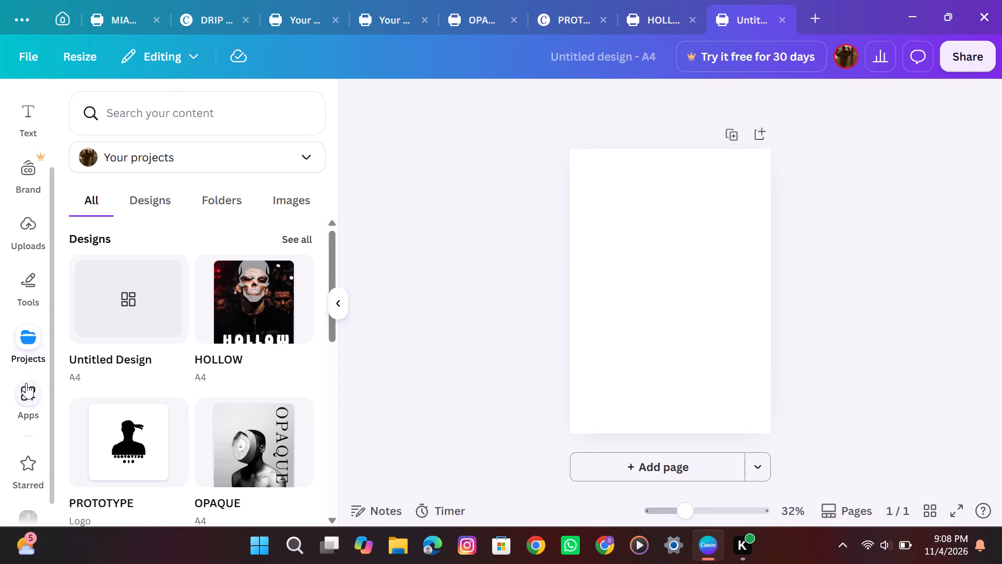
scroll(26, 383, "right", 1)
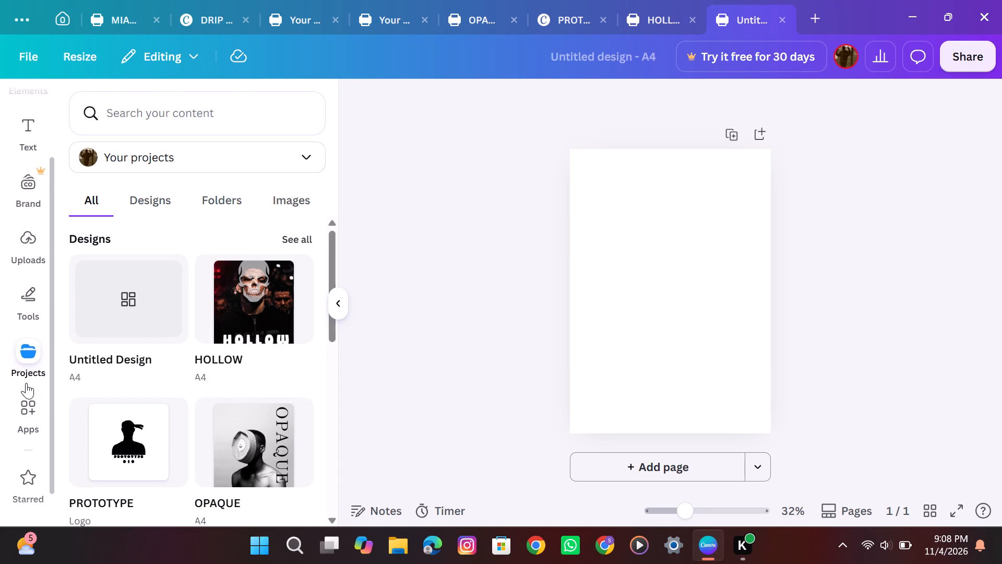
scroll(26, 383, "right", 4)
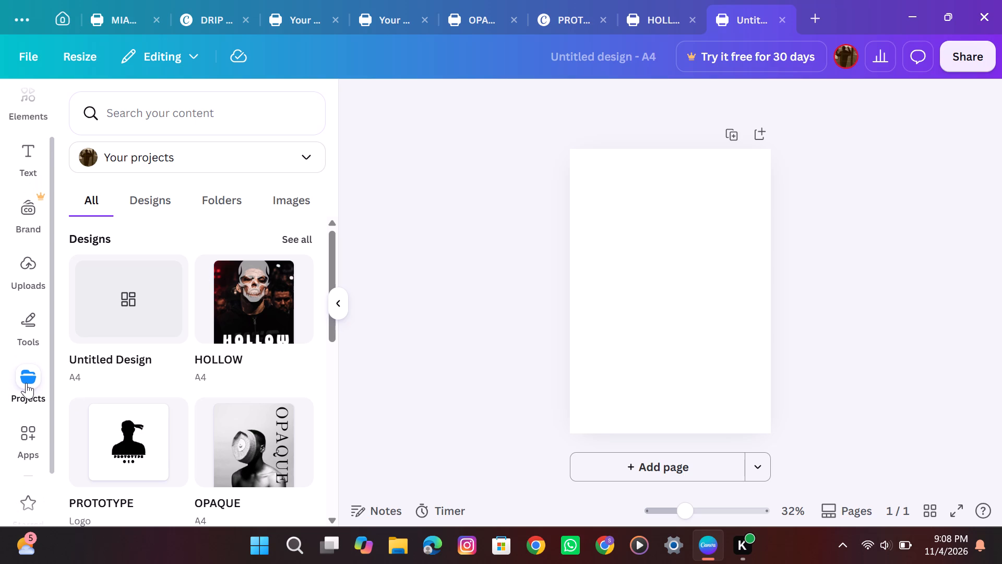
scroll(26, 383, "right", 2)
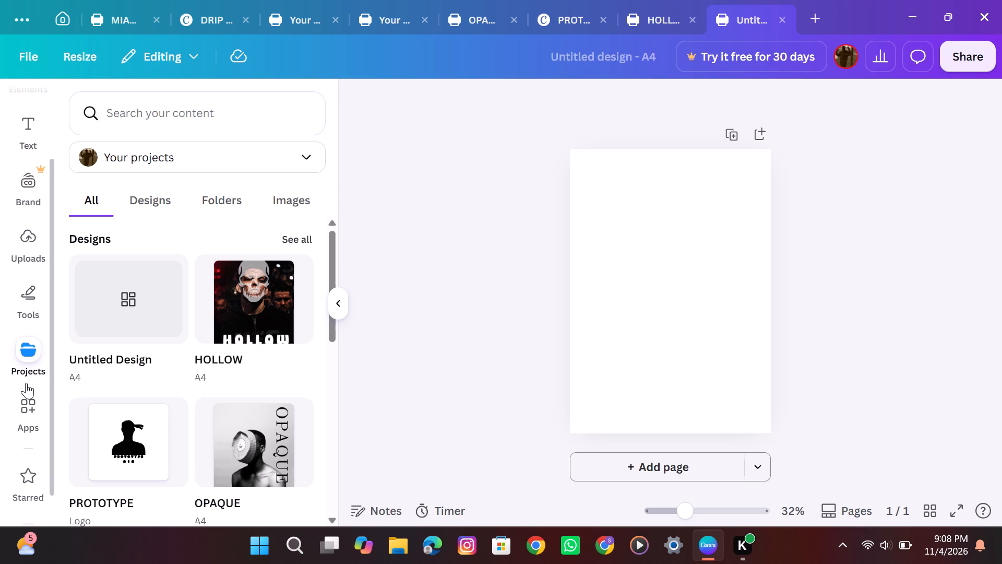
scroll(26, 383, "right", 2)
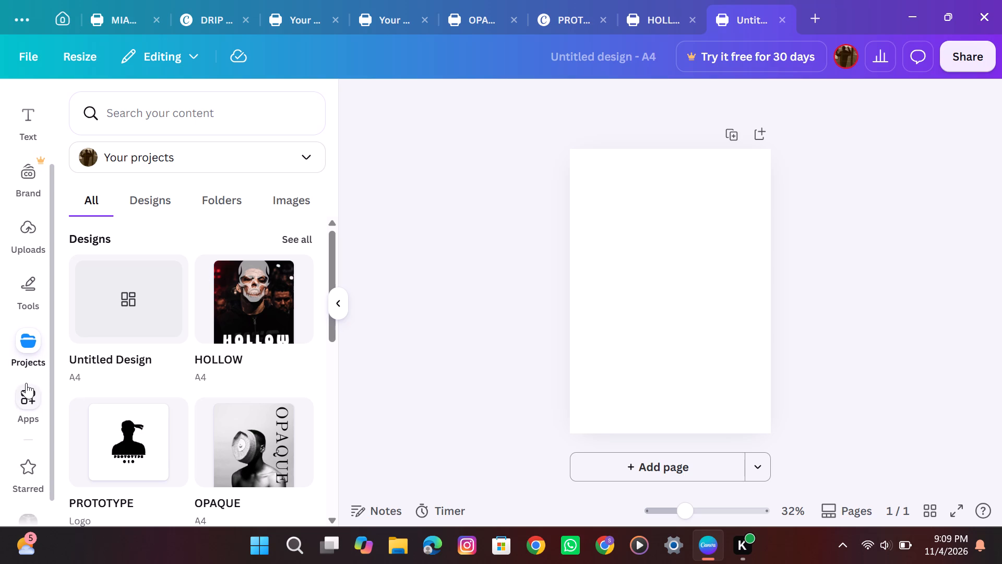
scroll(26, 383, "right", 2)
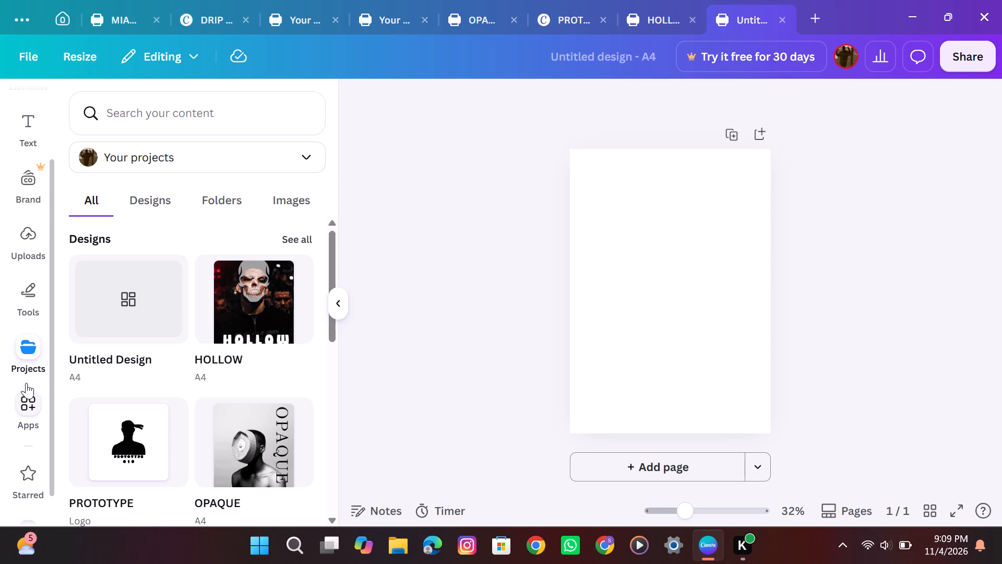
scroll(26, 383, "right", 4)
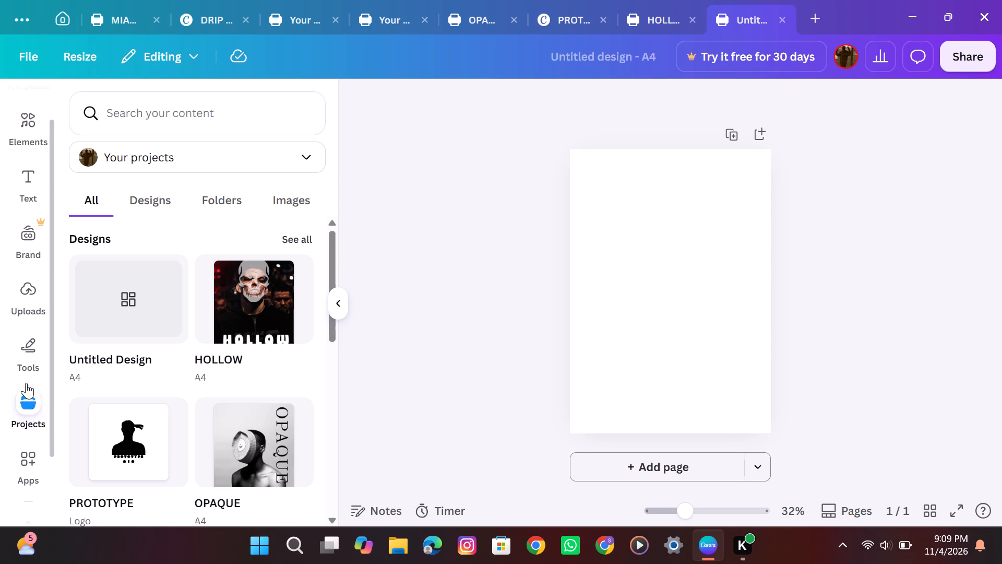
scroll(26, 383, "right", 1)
Open the EditImages folder from the saved projects.
scroll(129, 423, "down", 4)
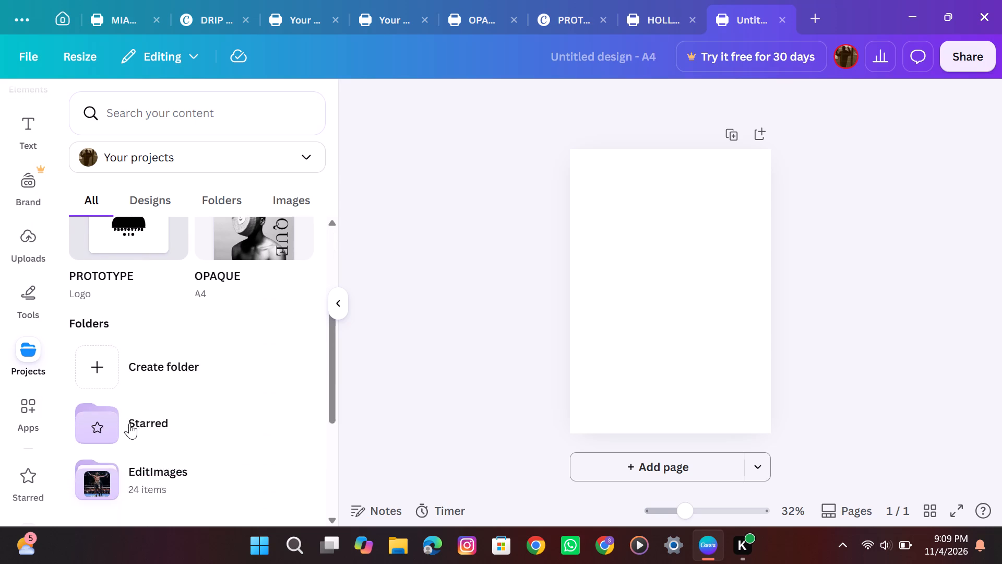
scroll(129, 423, "down", 2)
left_click(157, 334)
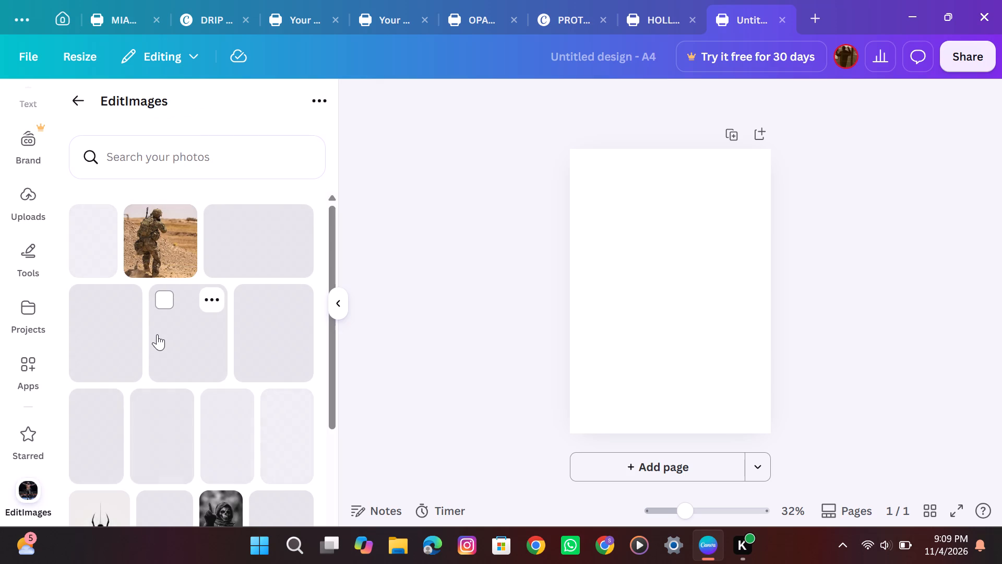
Look through the photos in the EditImages folder for one that suits the new A4 portrait design.
scroll(157, 334, "up", 1)
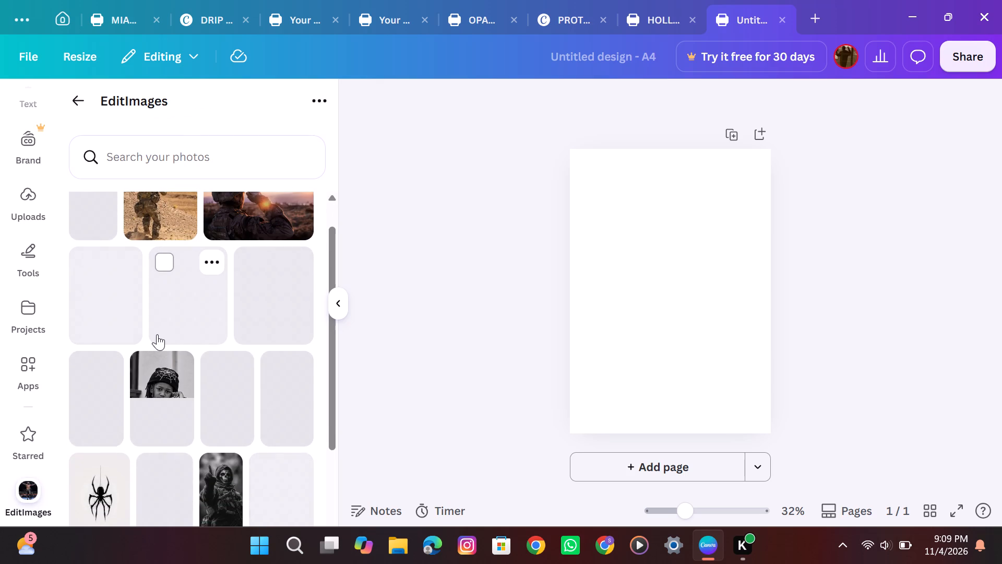
scroll(157, 334, "up", 1)
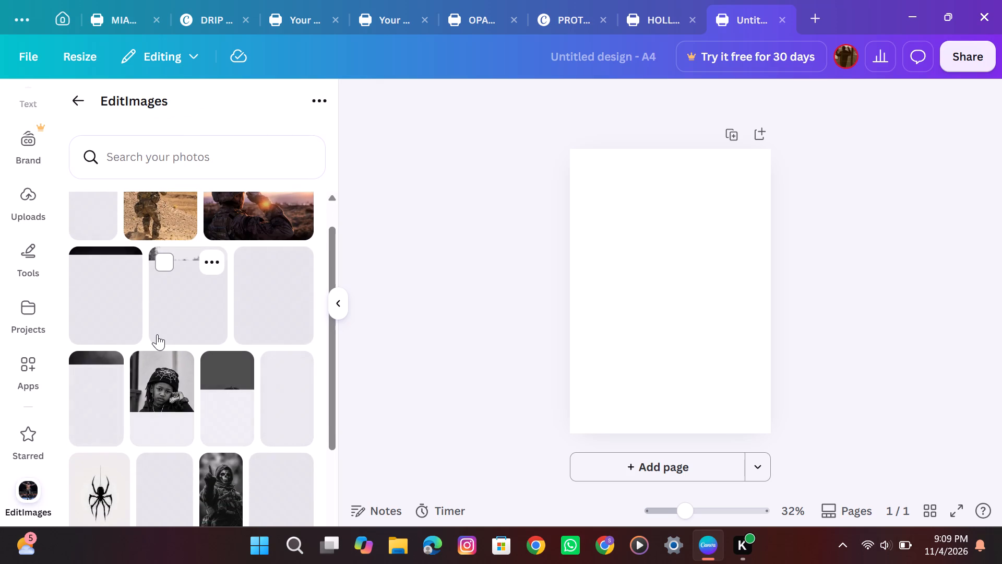
scroll(157, 334, "up", 1)
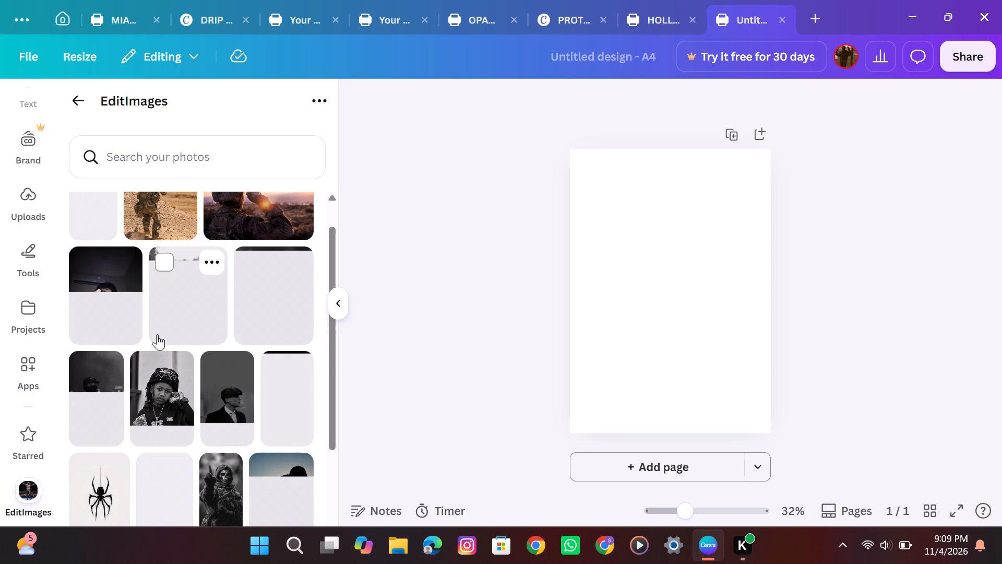
scroll(157, 334, "up", 3)
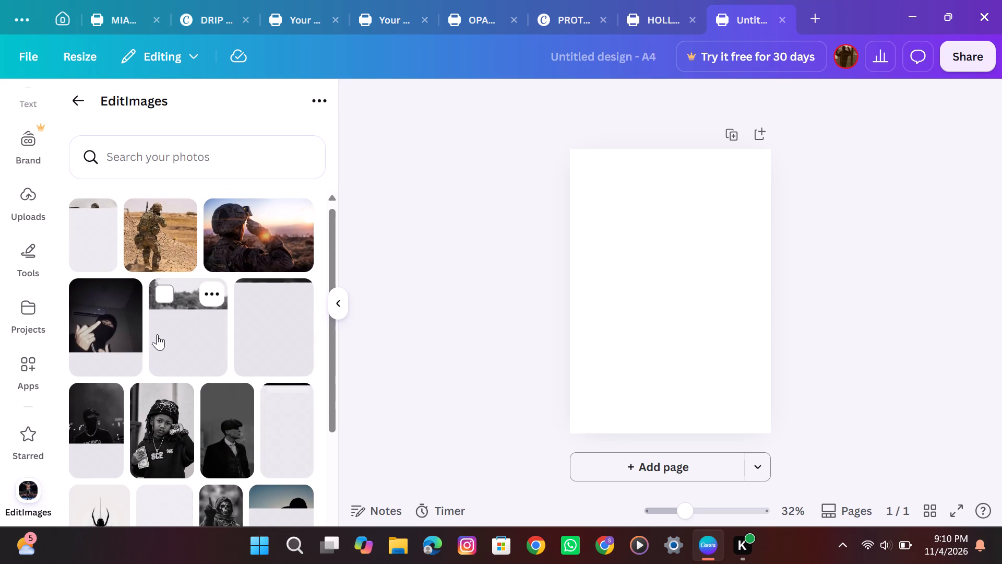
scroll(157, 334, "up", 2)
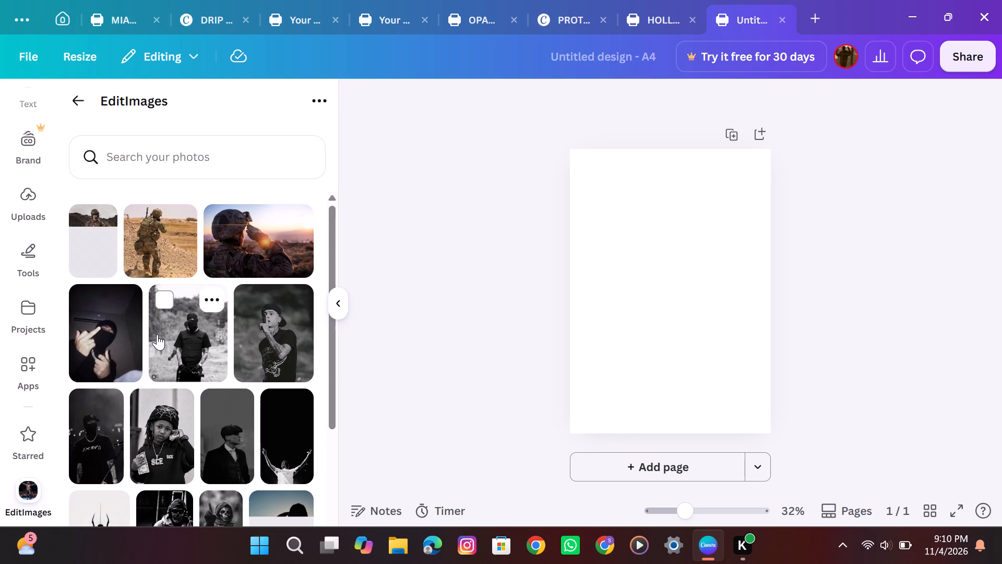
scroll(157, 334, "up", 1)
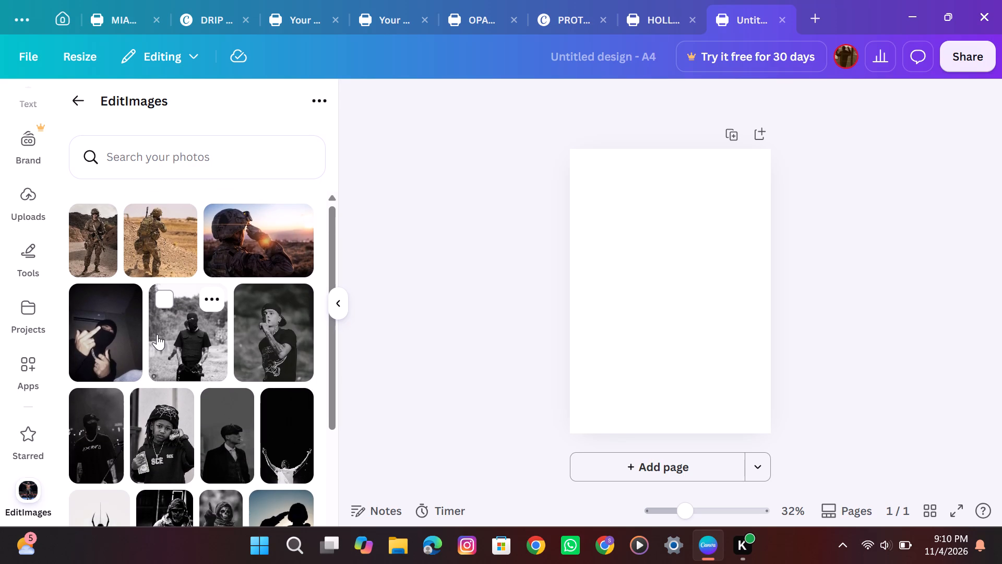
scroll(157, 334, "up", 3)
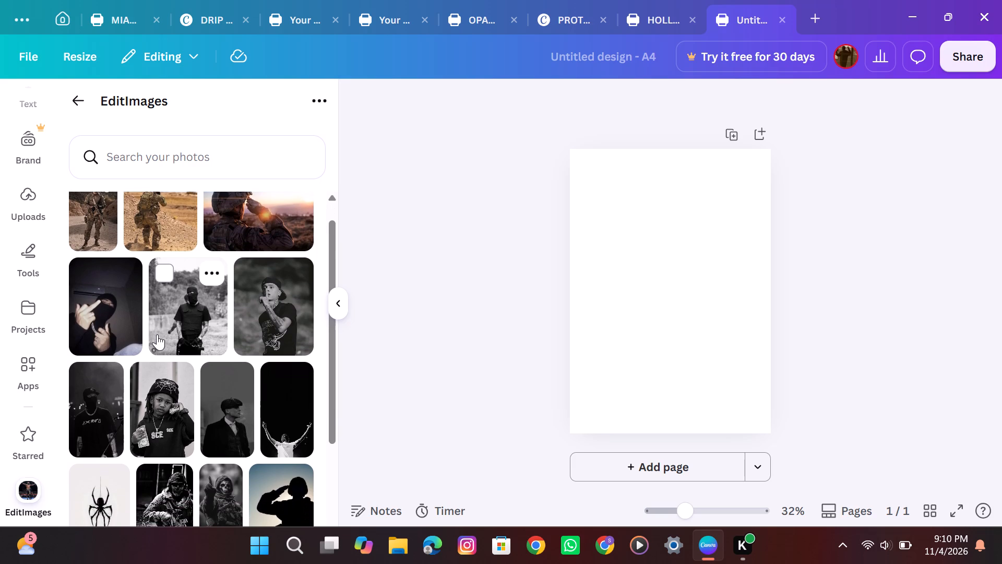
scroll(157, 334, "up", 3)
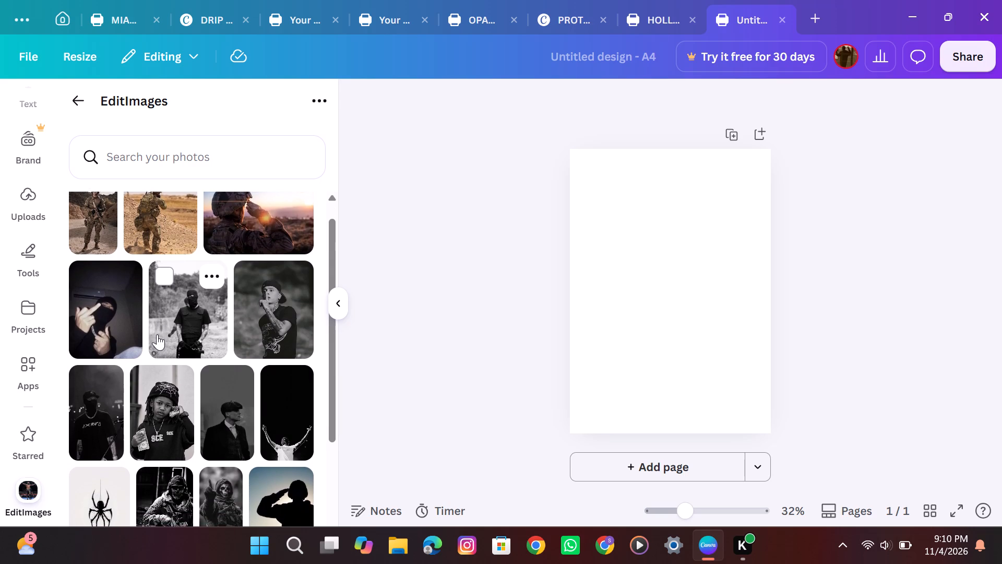
scroll(157, 334, "up", 1)
scroll(157, 334, "down", 4)
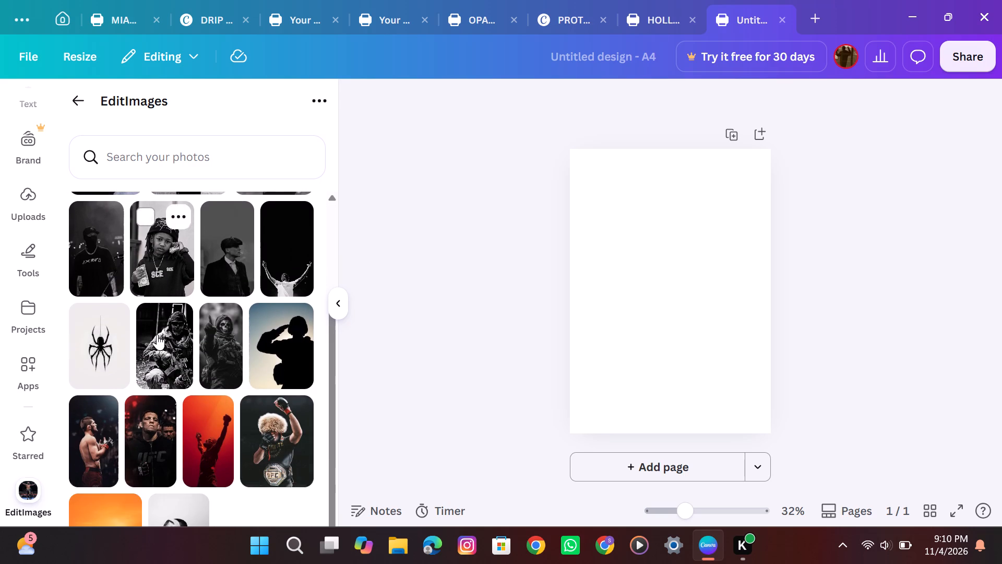
scroll(157, 334, "down", 8)
scroll(157, 334, "up", 1)
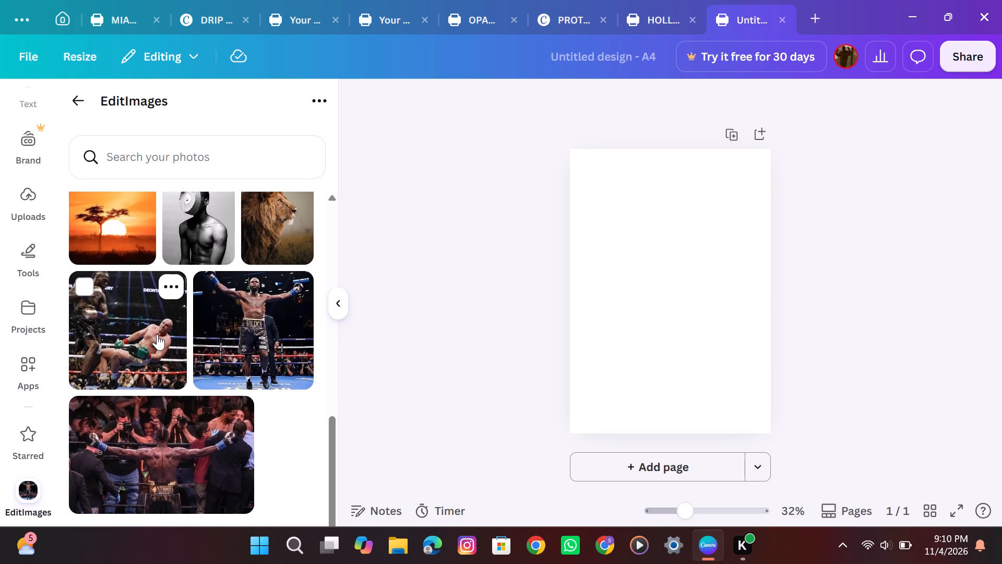
scroll(157, 334, "up", 2)
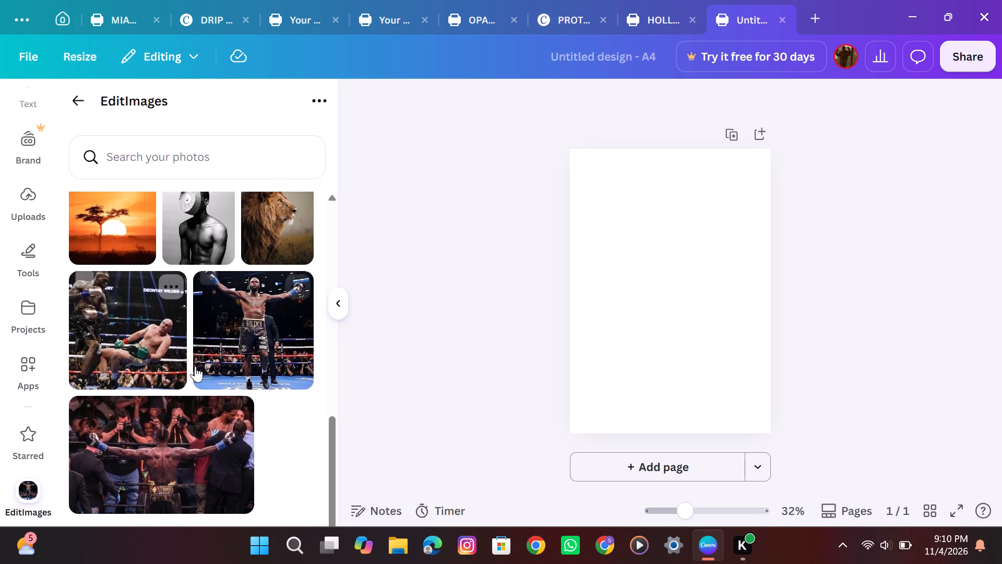
scroll(195, 366, "up", 8)
scroll(195, 366, "down", 3)
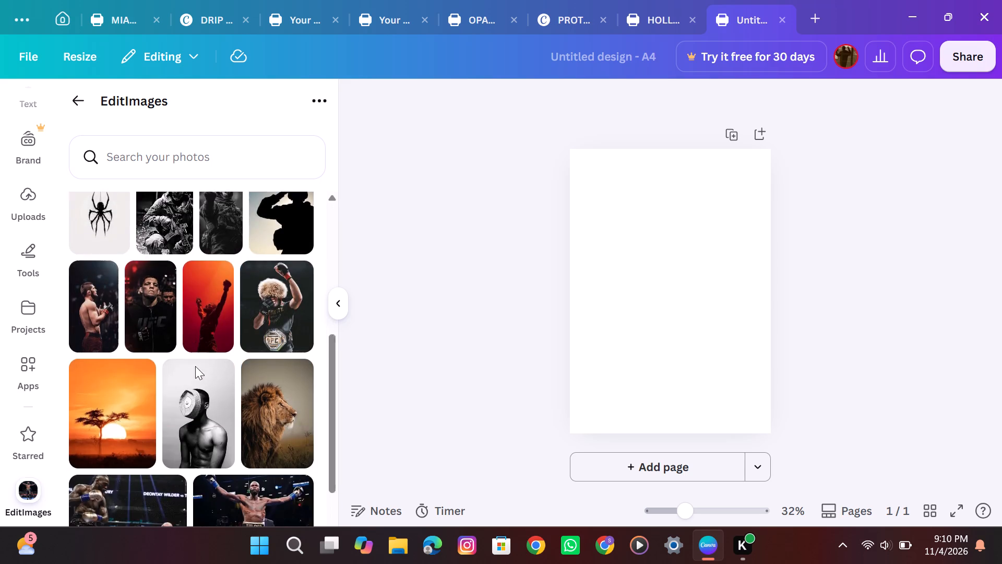
scroll(195, 366, "down", 5)
scroll(195, 366, "up", 4)
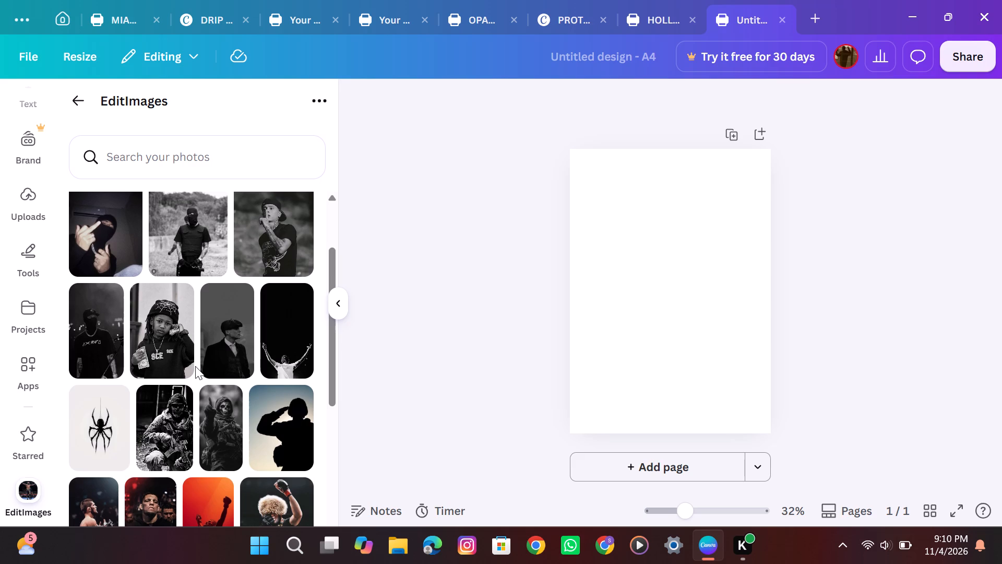
scroll(195, 366, "up", 2)
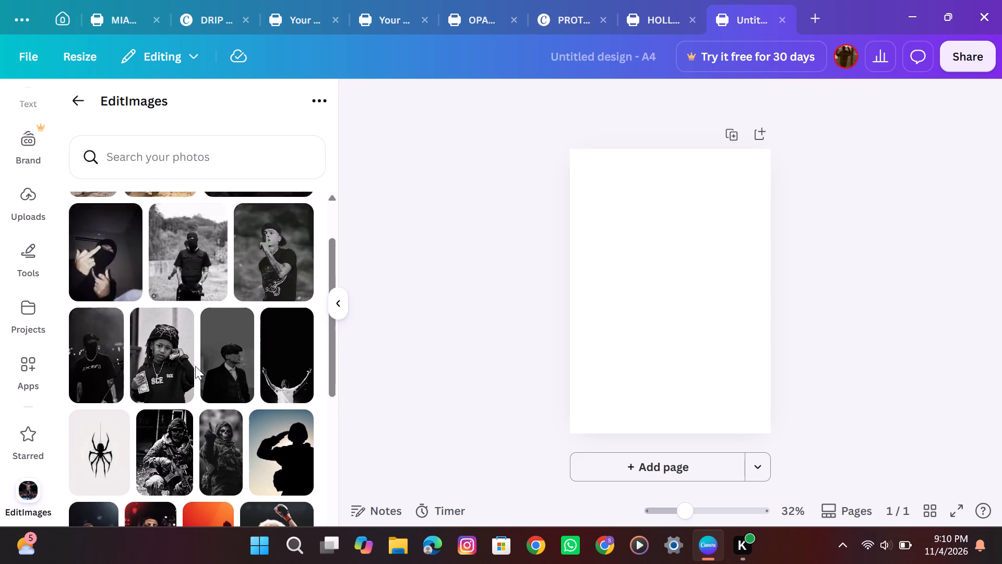
scroll(195, 366, "up", 2)
scroll(195, 366, "down", 4)
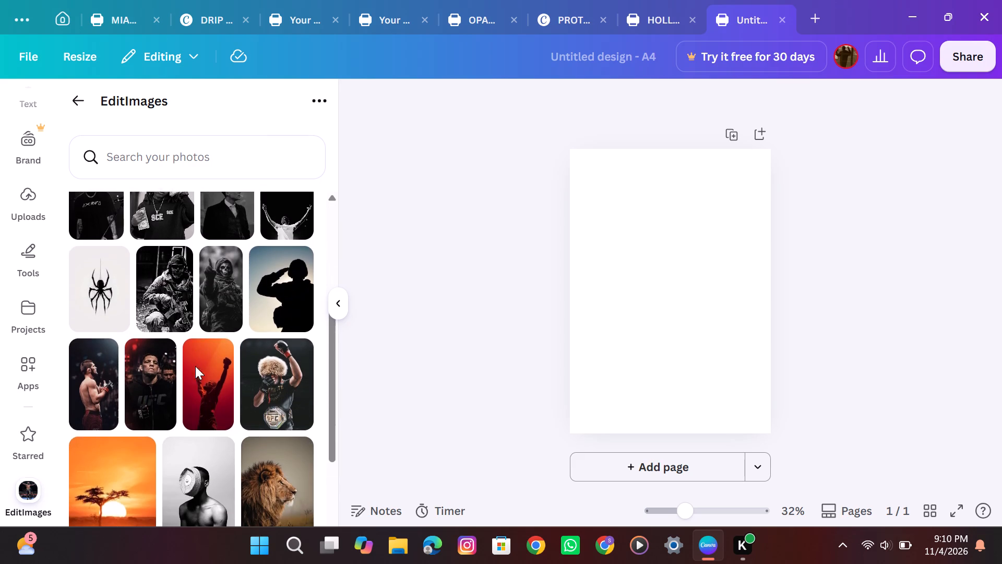
scroll(195, 366, "down", 5)
scroll(195, 366, "up", 1)
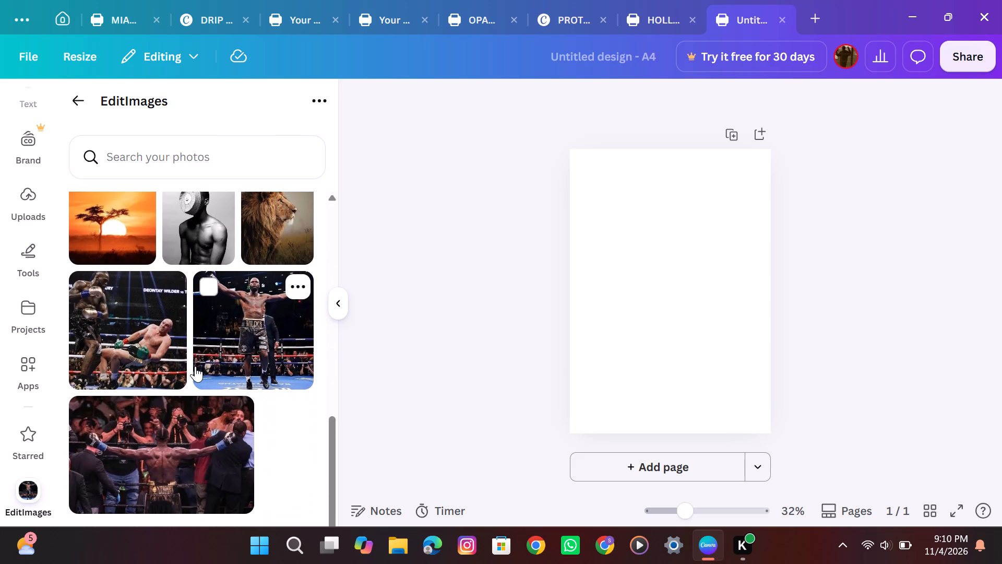
scroll(195, 366, "up", 4)
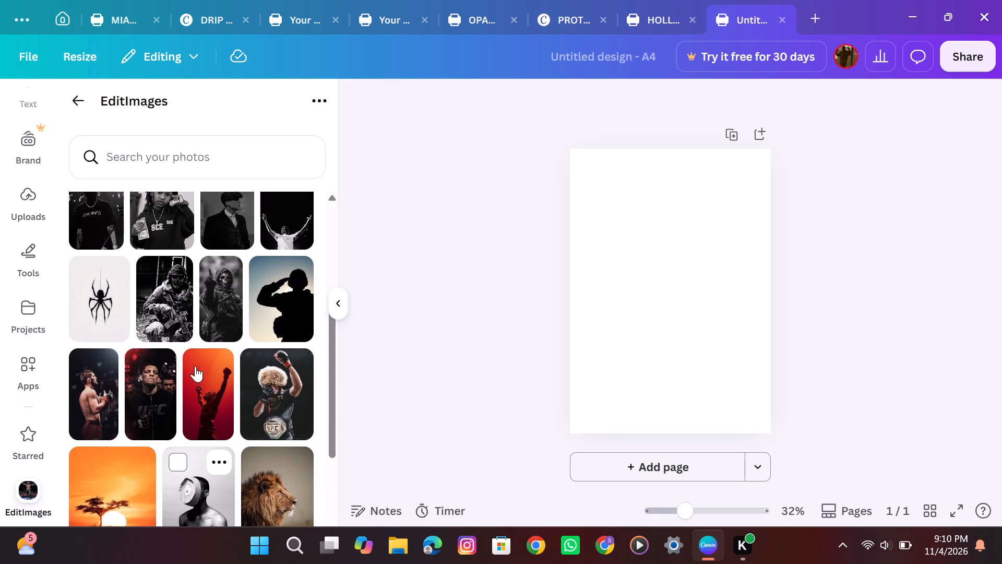
scroll(195, 366, "up", 6)
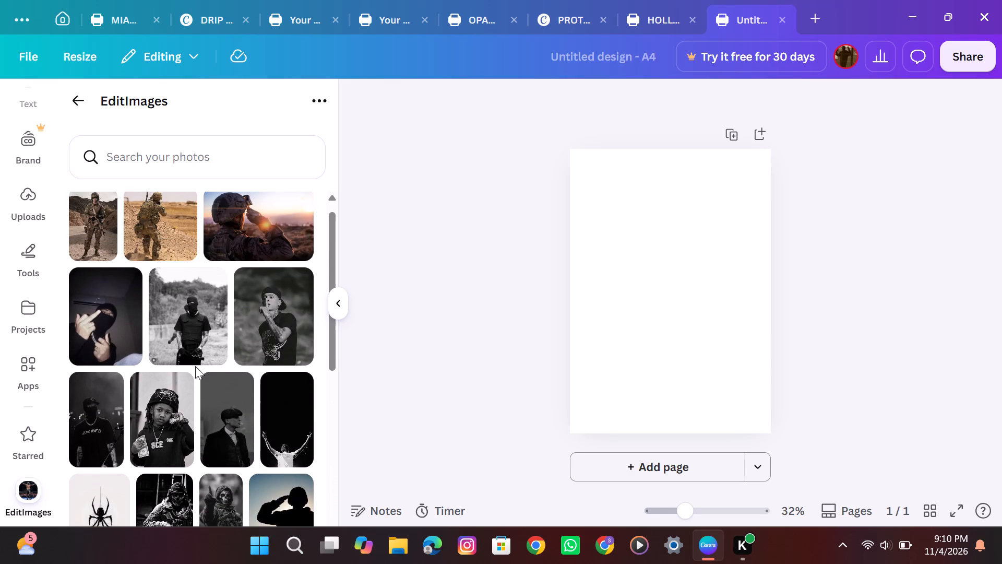
scroll(195, 366, "up", 3)
scroll(195, 366, "down", 2)
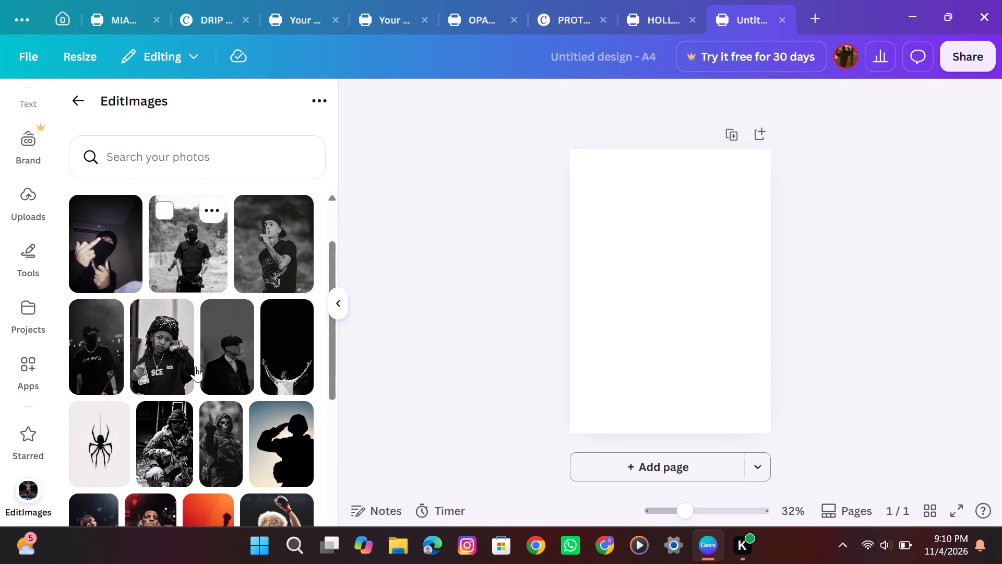
scroll(195, 366, "down", 7)
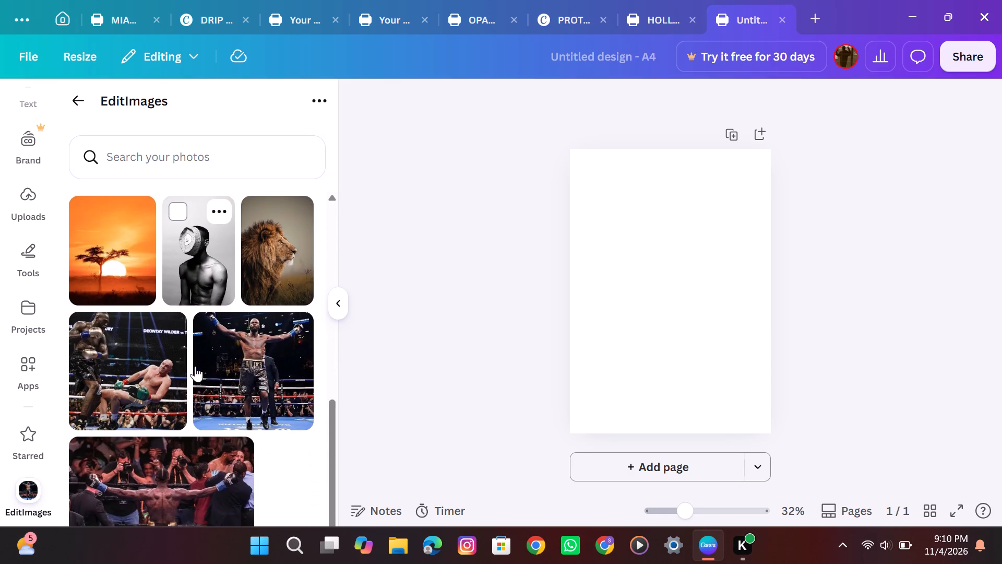
scroll(195, 366, "down", 2)
scroll(195, 366, "up", 1)
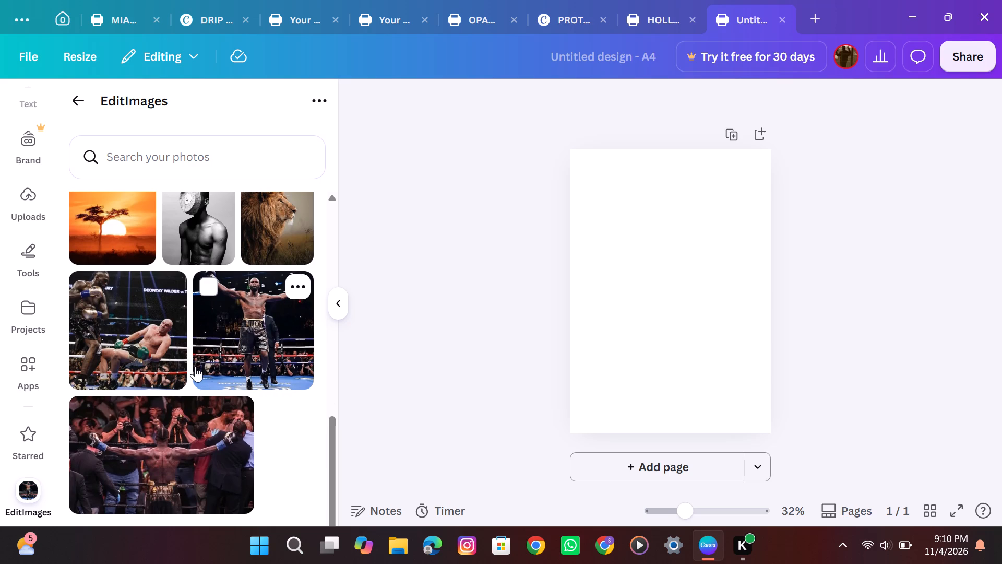
scroll(195, 366, "up", 9)
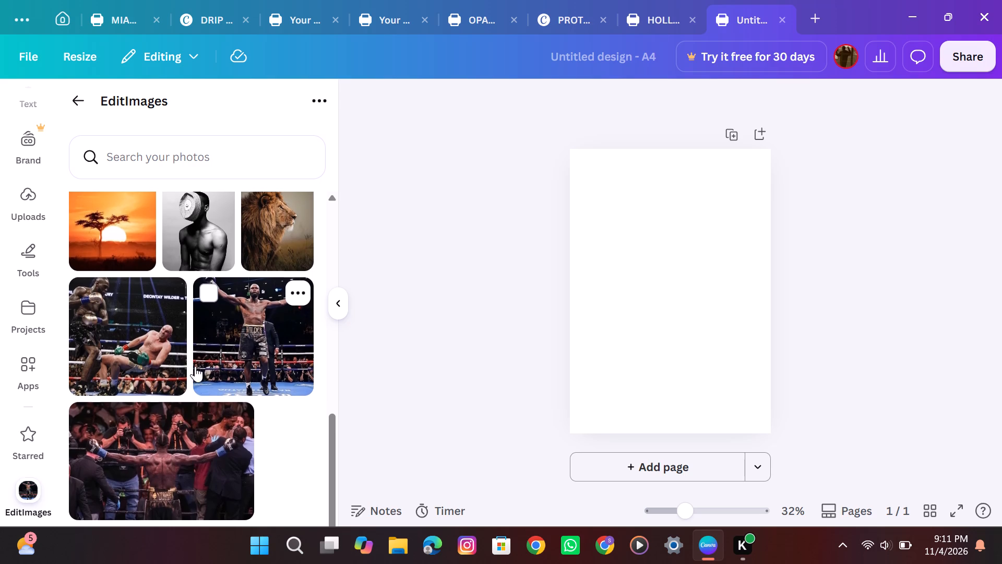
scroll(195, 366, "up", 3)
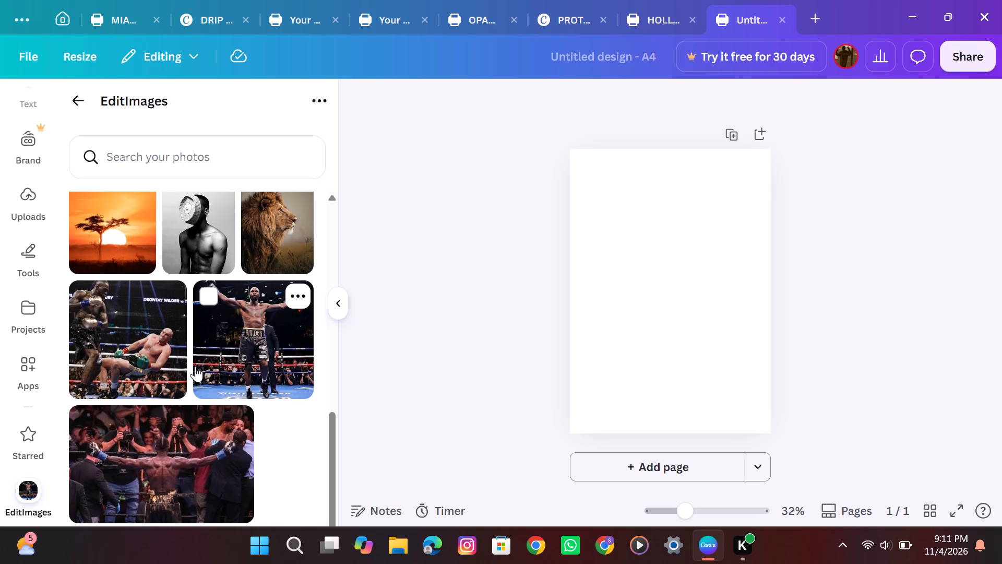
scroll(195, 366, "up", 1)
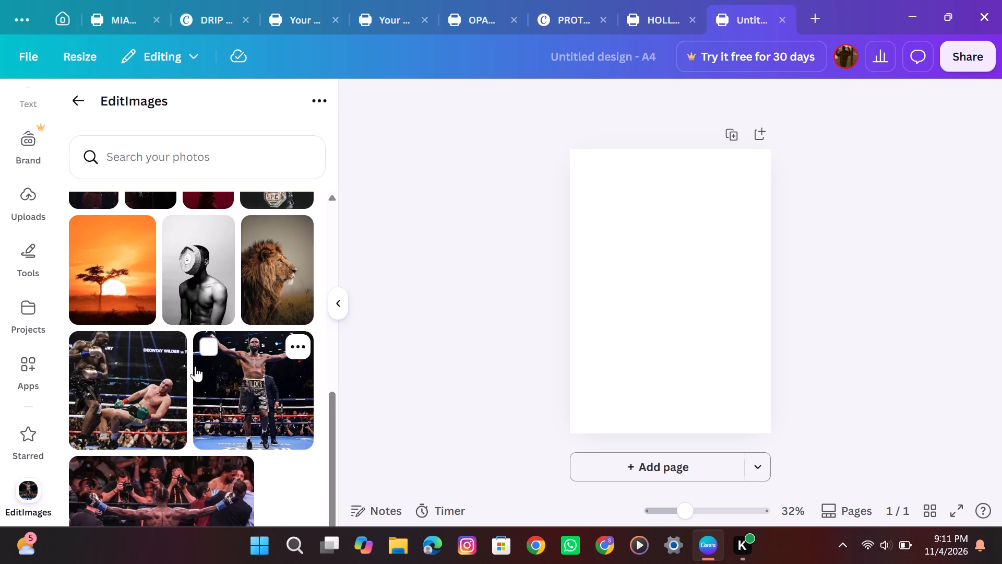
scroll(195, 366, "up", 1)
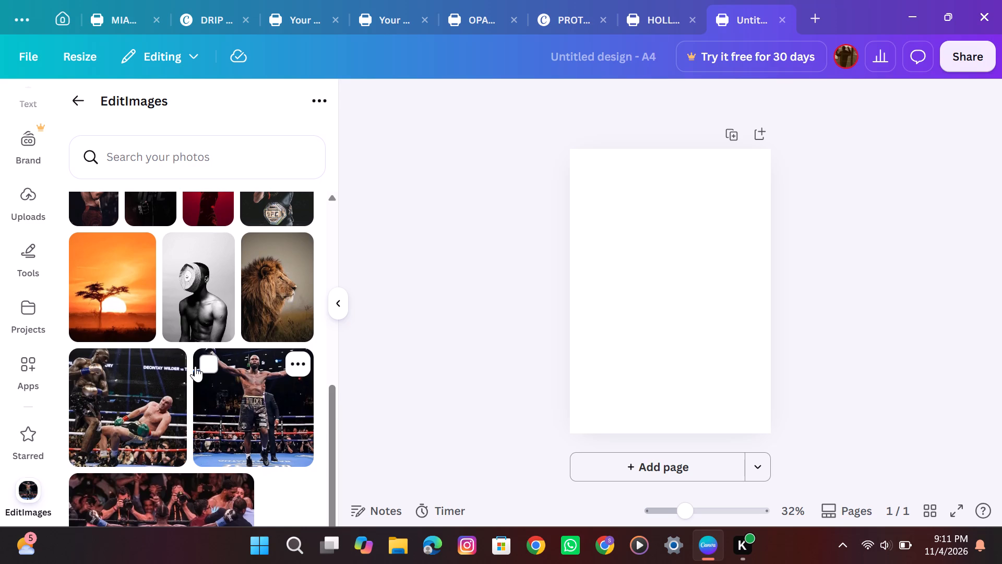
scroll(195, 366, "up", 1)
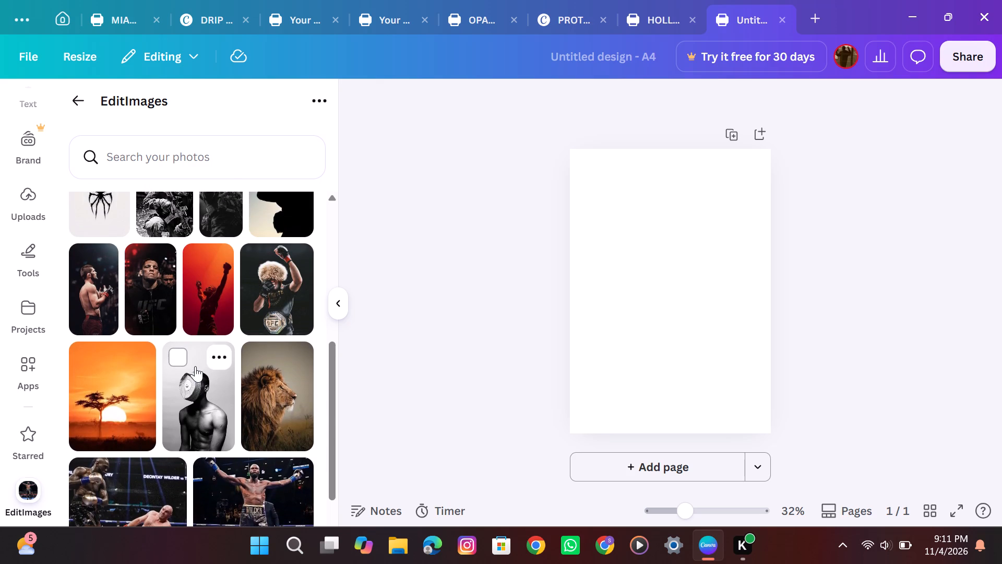
scroll(195, 366, "up", 3)
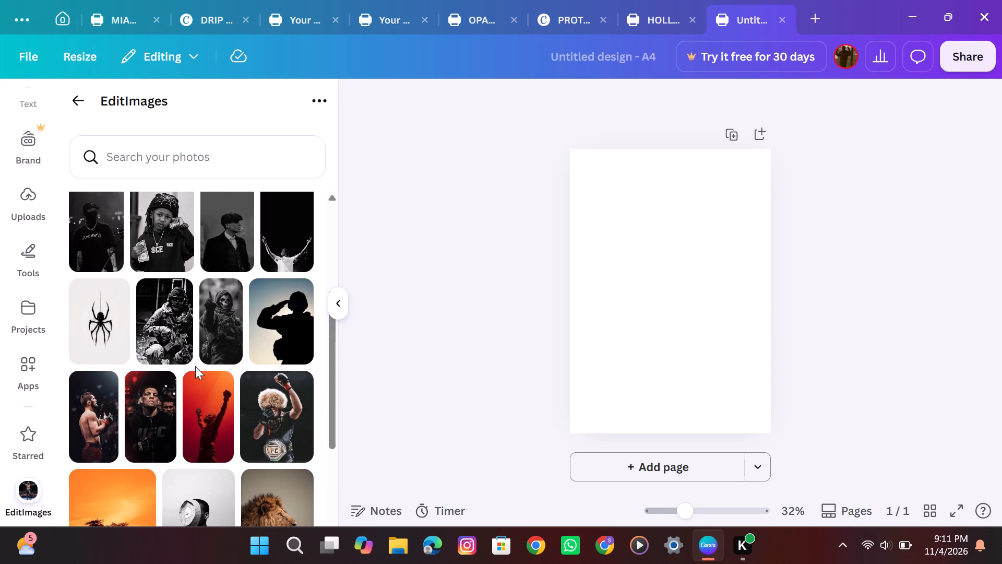
scroll(195, 366, "right", 1)
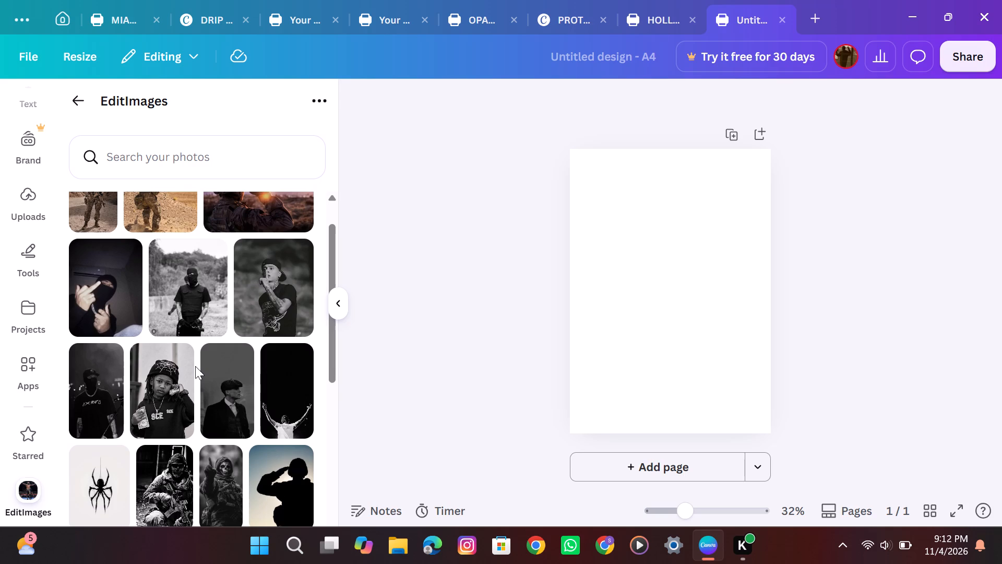
scroll(195, 366, "down", 4)
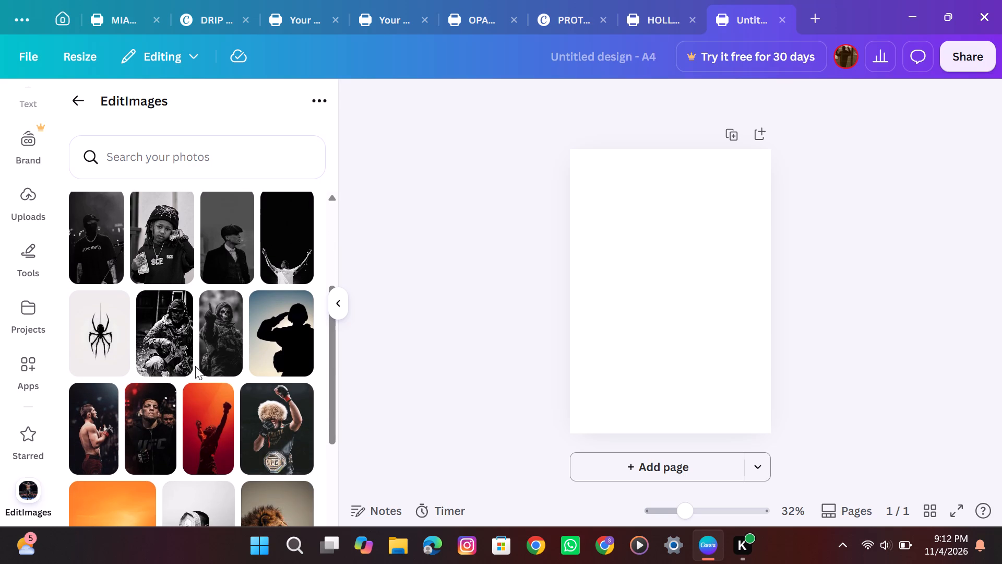
Browse the EditImages folder's photos again, from the soldier shots to the fighters and the lion, for one to use.
scroll(195, 366, "up", 2)
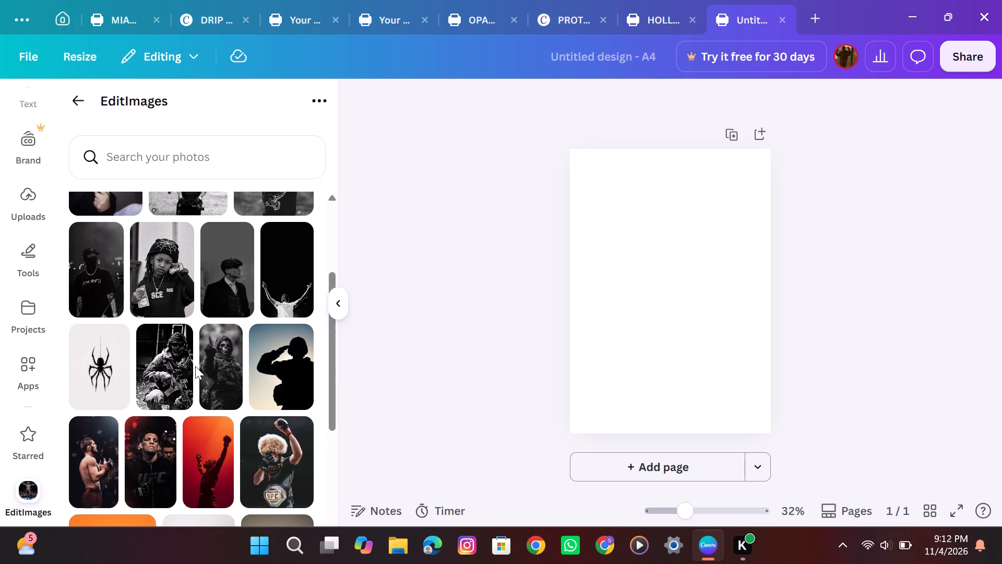
scroll(195, 366, "up", 8)
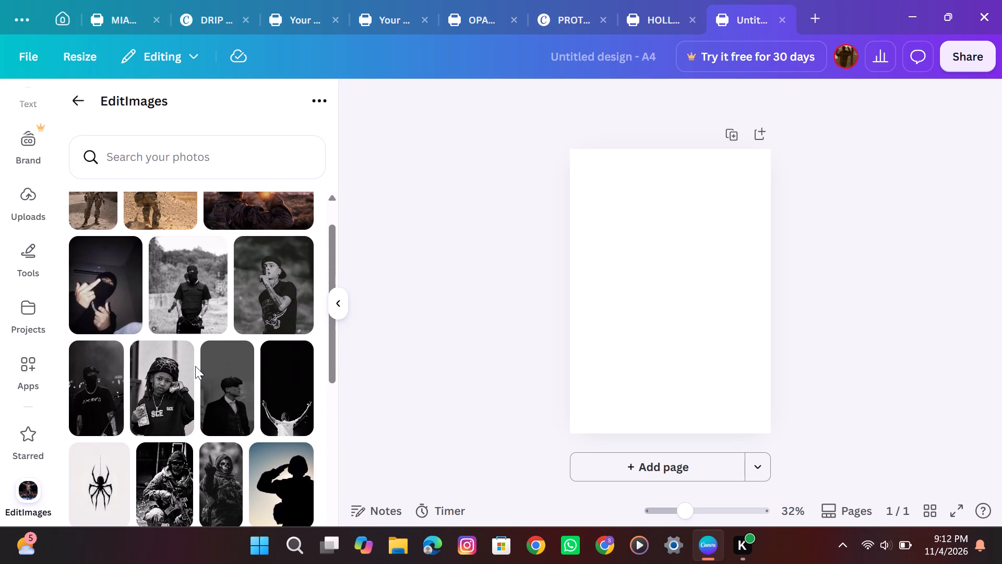
scroll(195, 366, "up", 5)
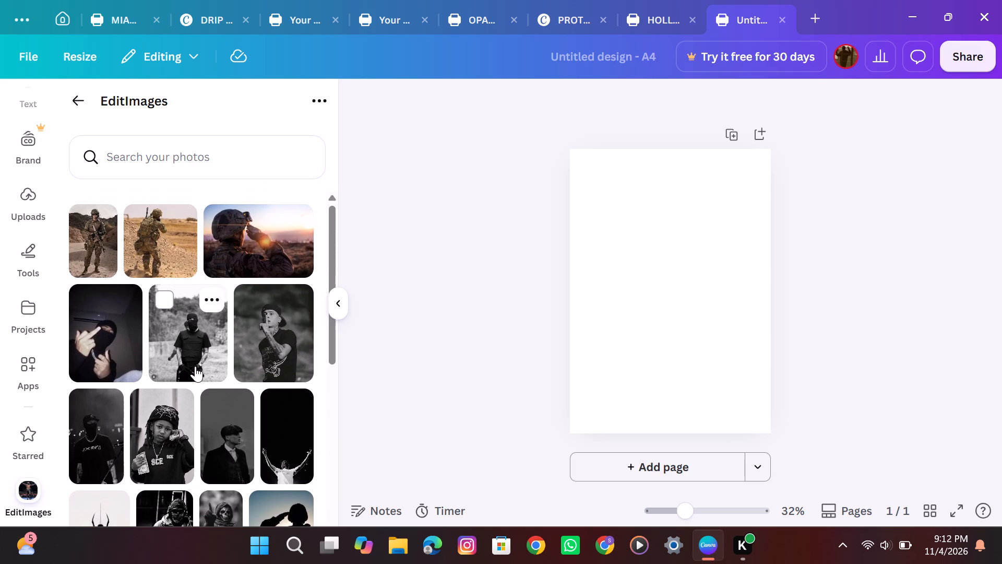
scroll(195, 366, "down", 1)
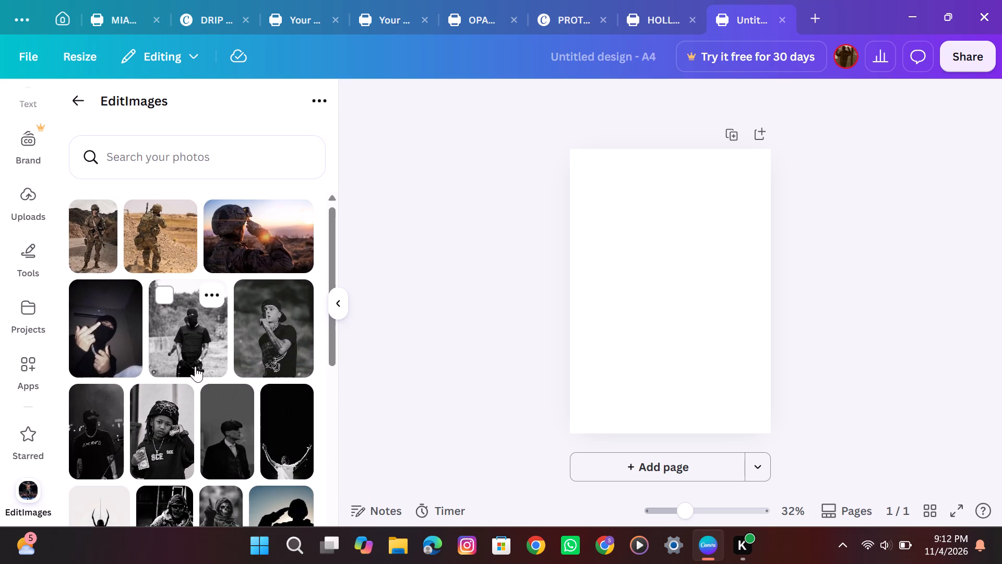
scroll(195, 366, "down", 2)
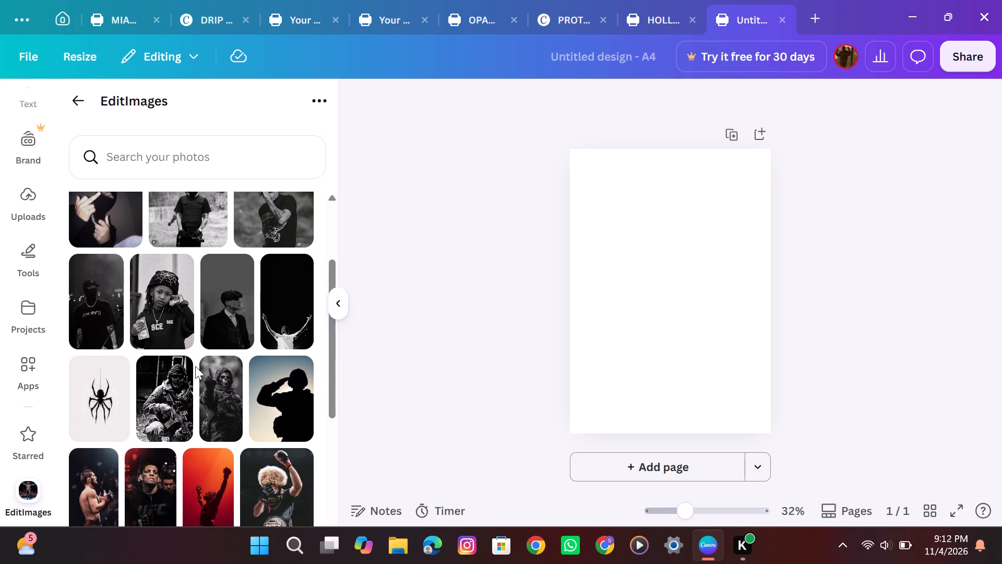
scroll(195, 366, "down", 2)
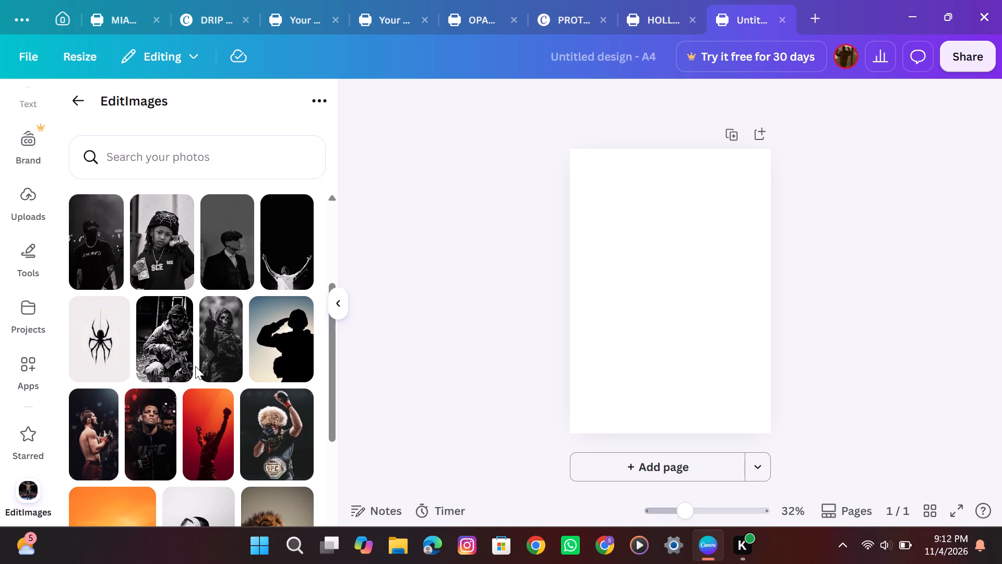
scroll(195, 366, "down", 2)
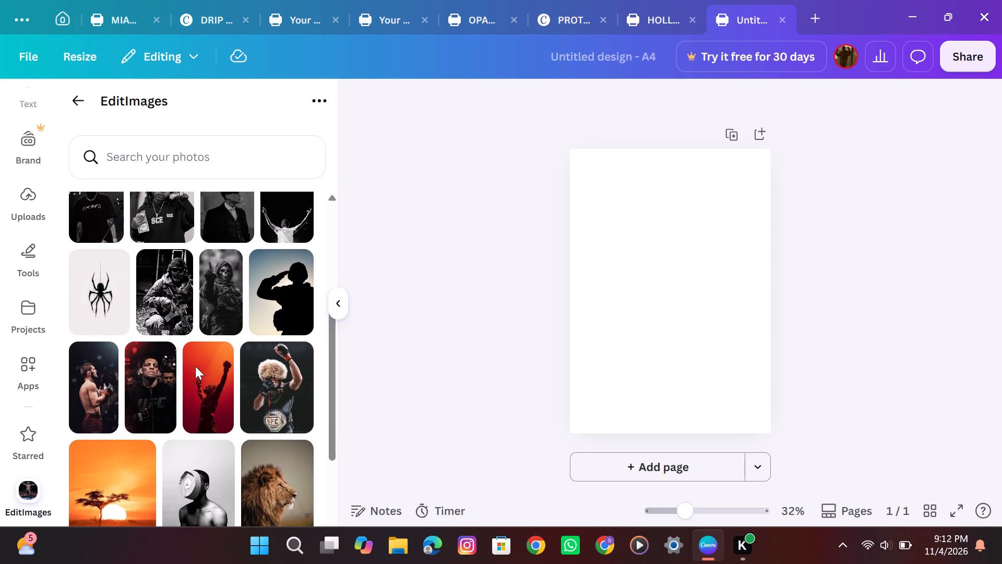
scroll(195, 366, "down", 2)
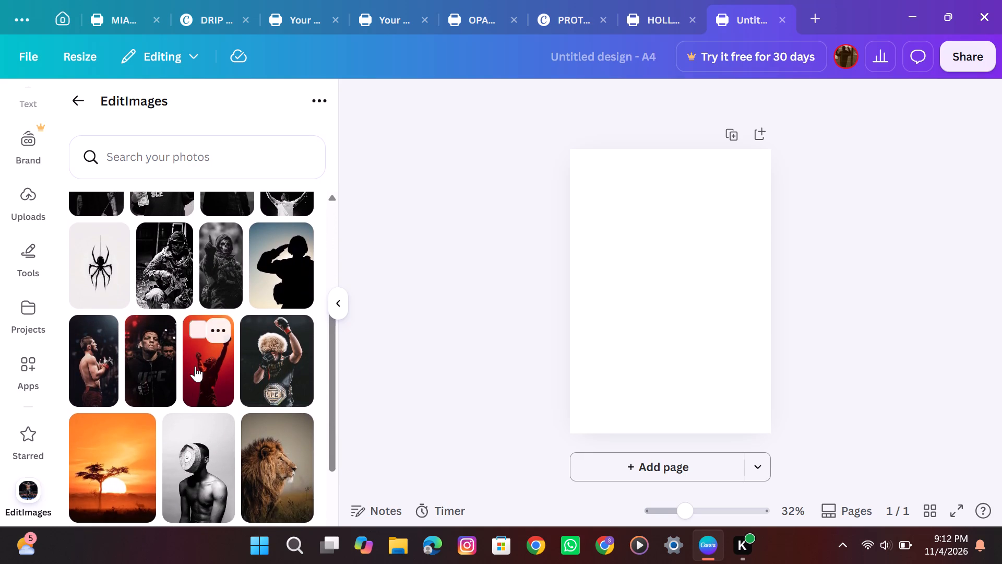
Place the photo of the shirtless fighter in side profile with gloves so that it fills the whole A4 page.
left_click(98, 380)
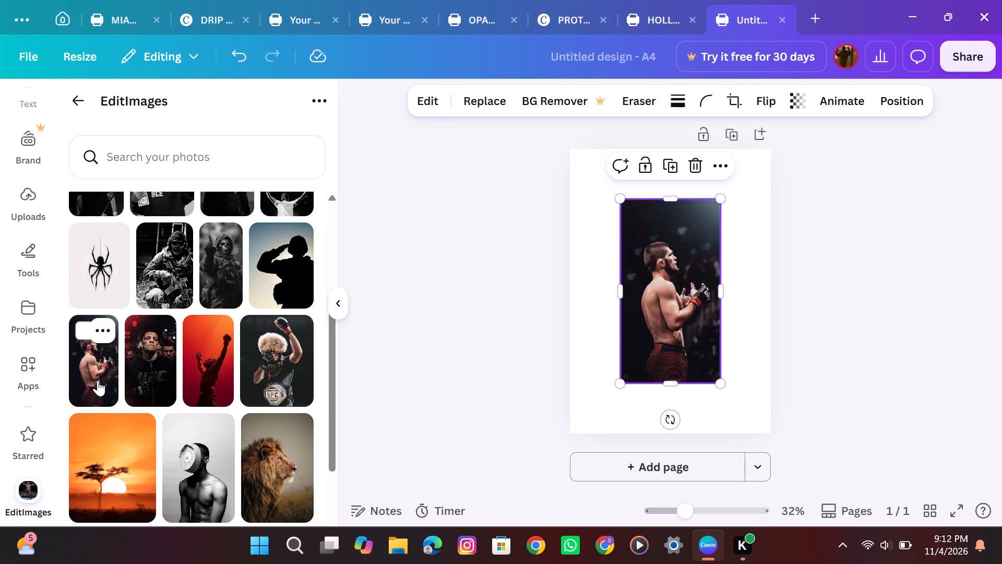
left_click(695, 166)
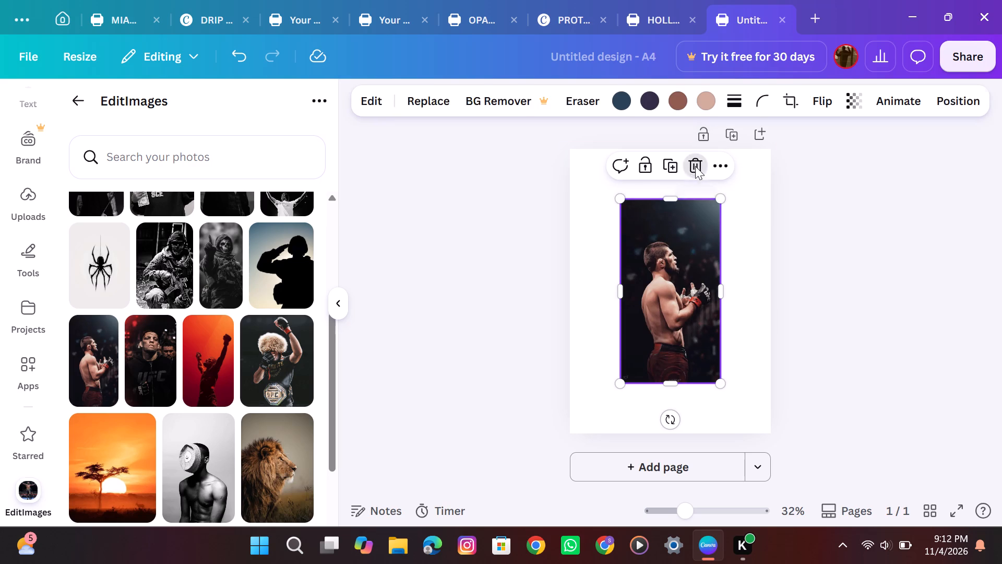
left_click_drag(95, 363, 383, 257)
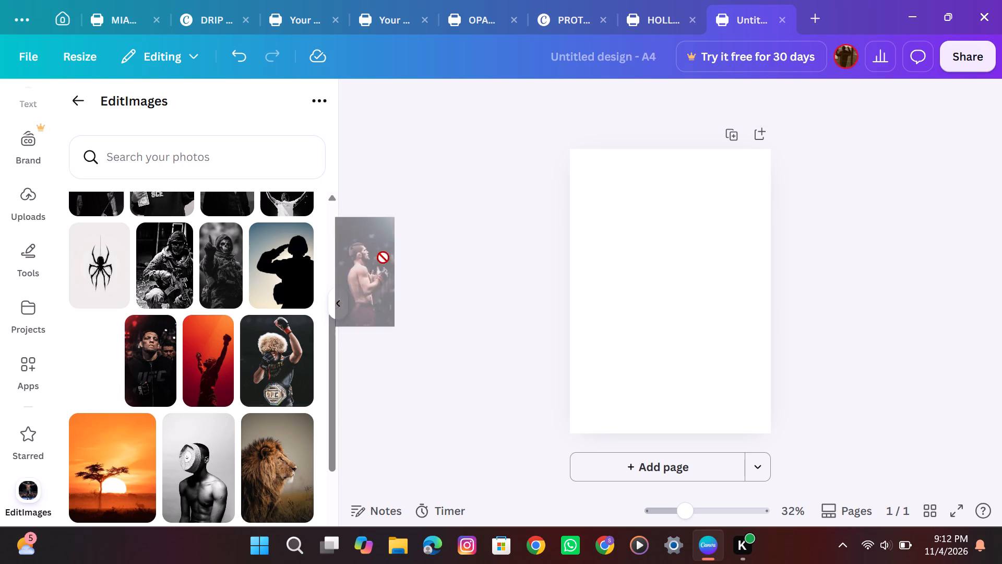
left_click_drag(383, 257, 578, 208)
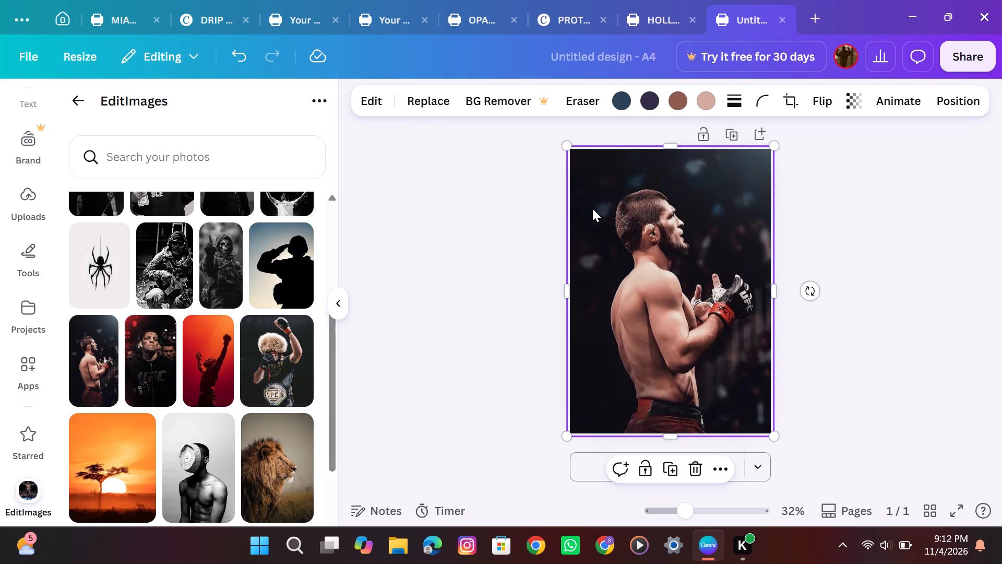
left_click(477, 239)
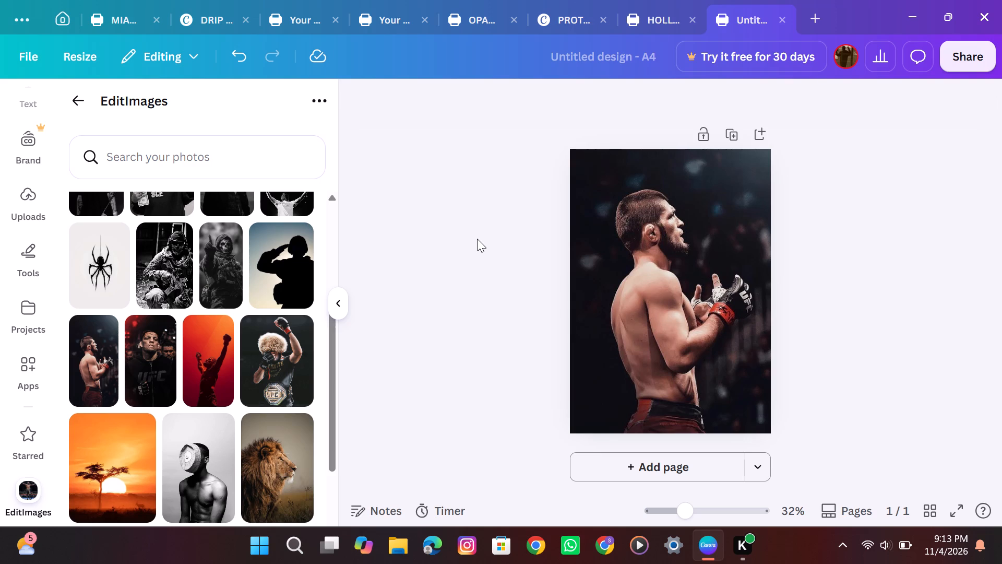
left_click(426, 214)
Round the corners of the full-page fighter photo to about half the maximum, comparing rounding values between 13 and 100.
left_click(393, 155)
left_click(393, 155)
left_click_drag(393, 155, 646, 236)
left_click(646, 236)
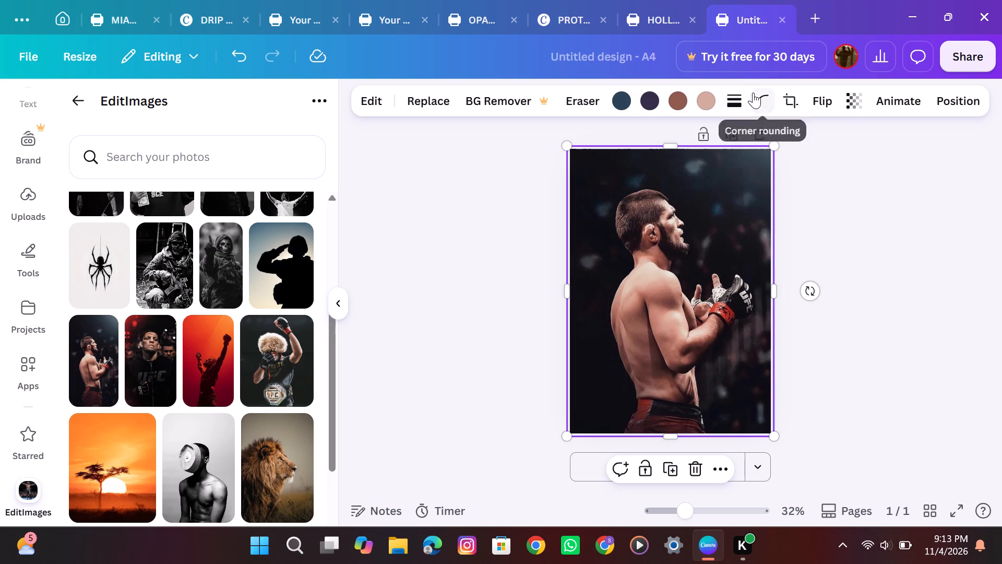
left_click(753, 92)
left_click_drag(683, 167, 696, 167)
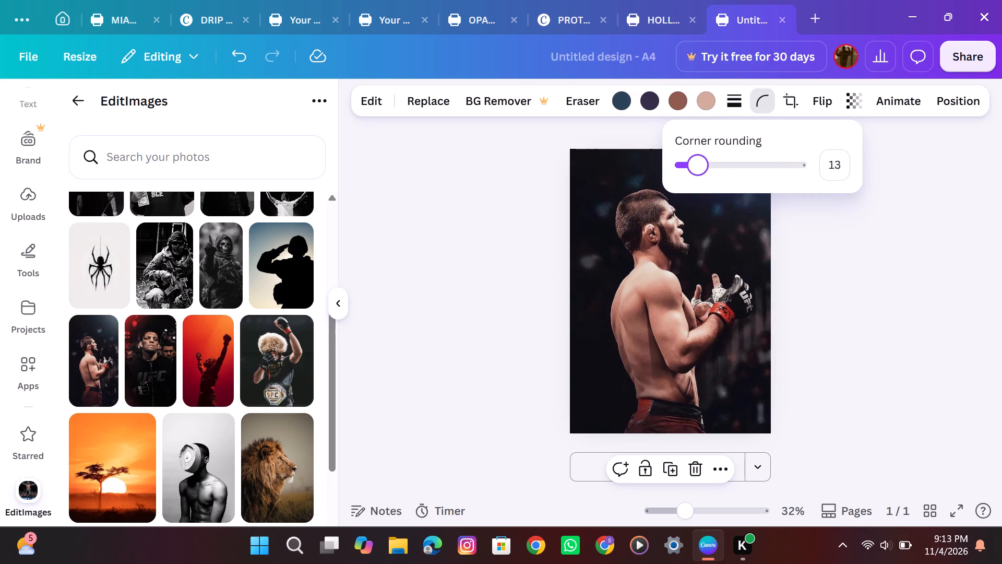
left_click_drag(696, 167, 719, 172)
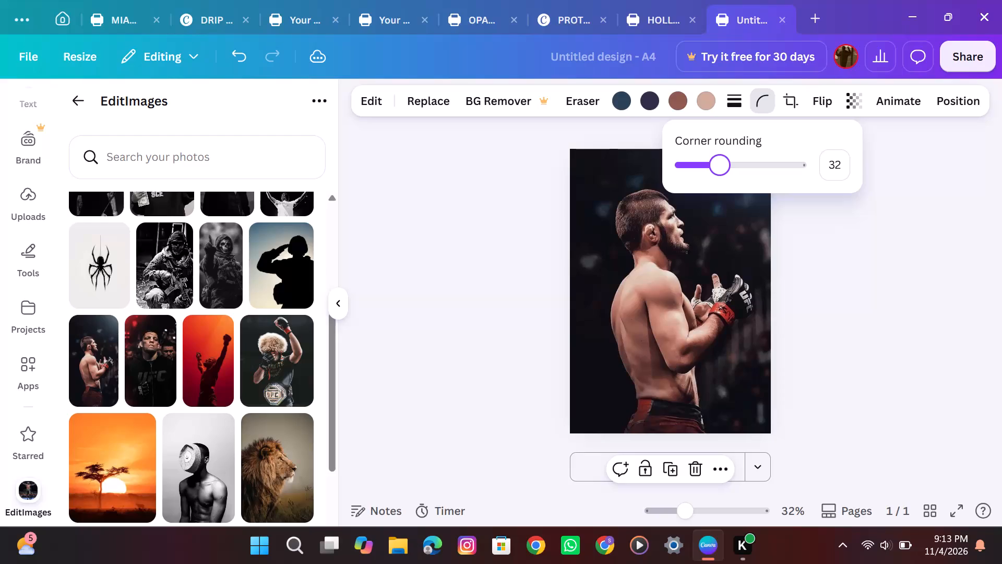
left_click_drag(719, 172, 734, 172)
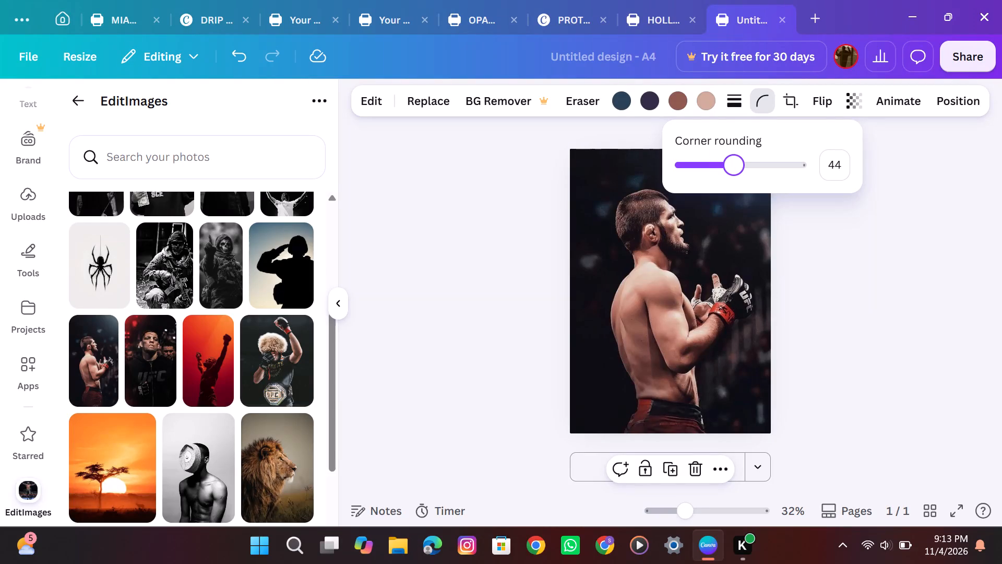
left_click_drag(734, 172, 729, 167)
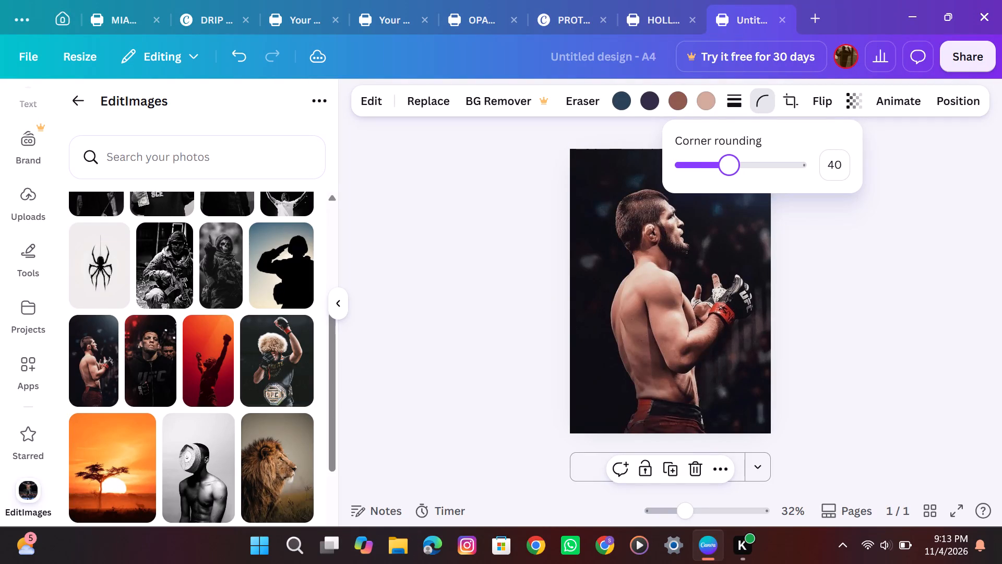
left_click_drag(729, 167, 732, 167)
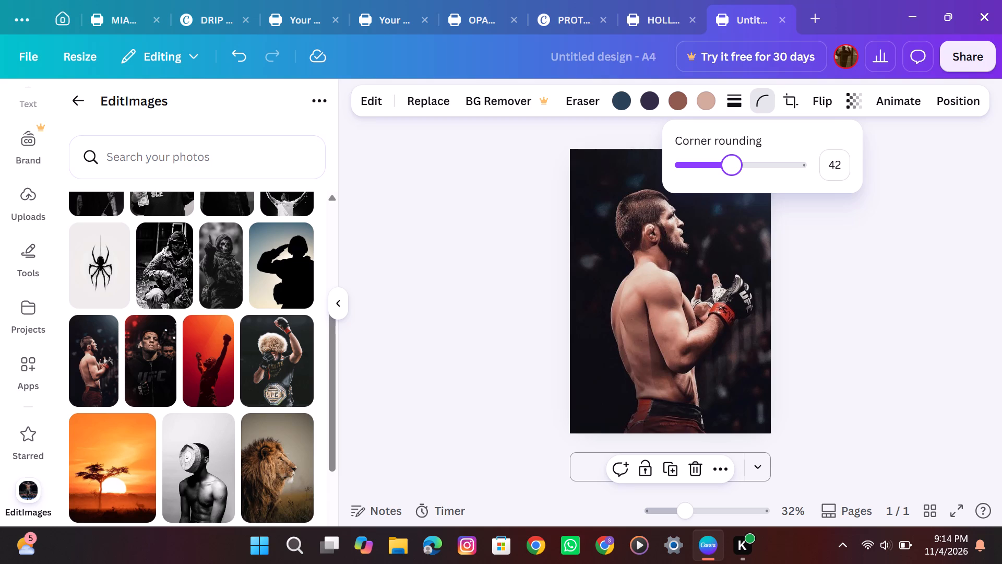
left_click_drag(732, 167, 726, 199)
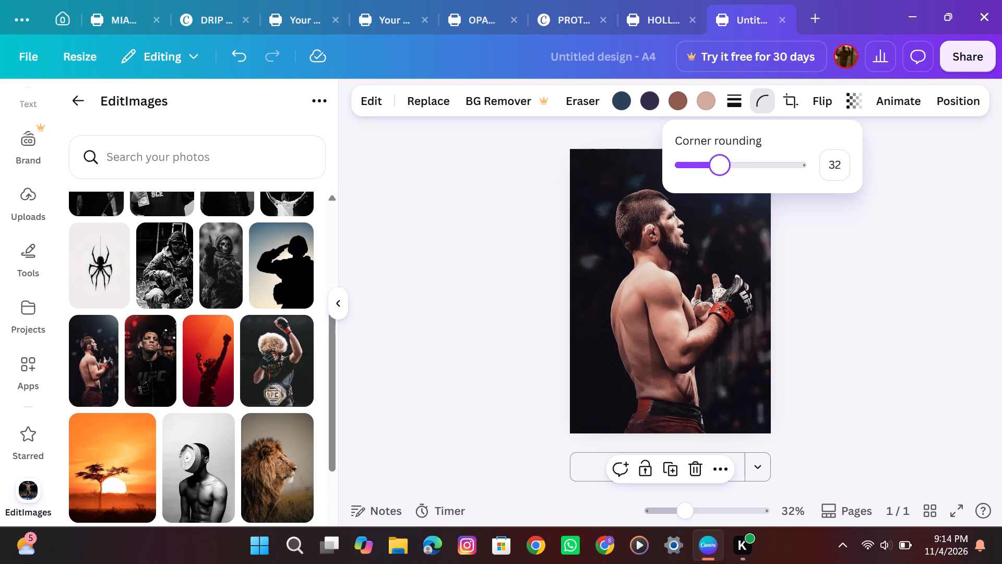
left_click_drag(726, 199, 769, 180)
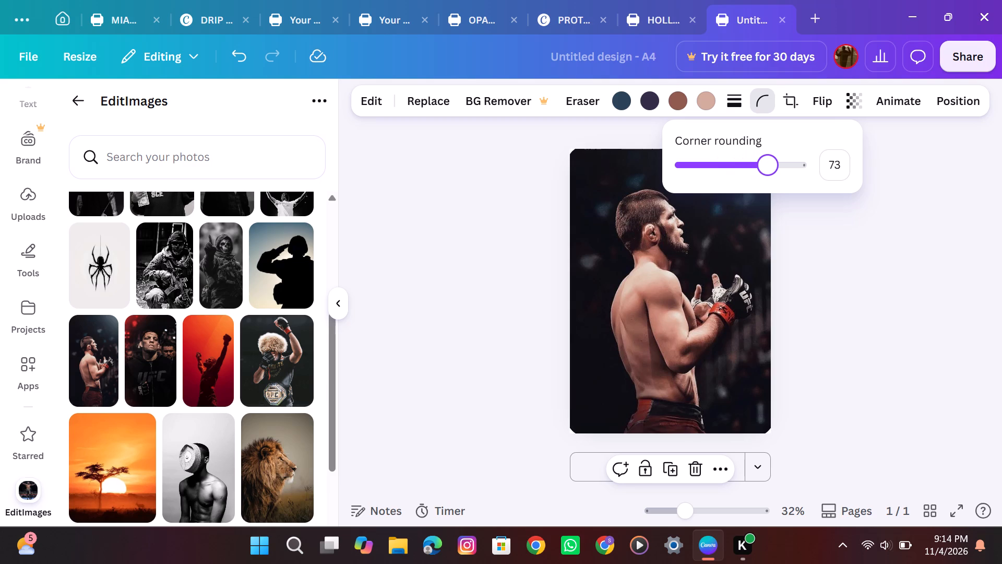
left_click_drag(769, 180, 773, 179)
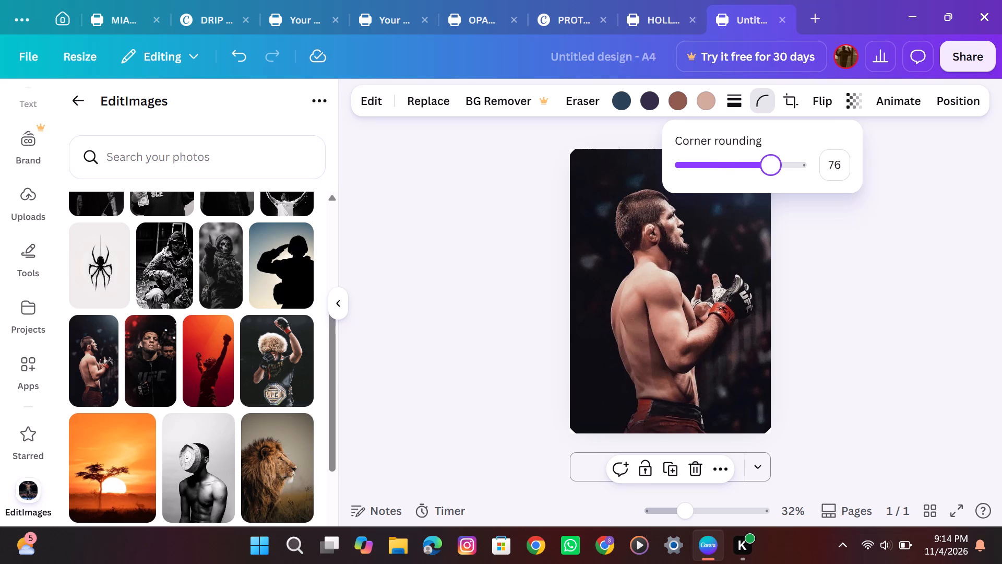
left_click_drag(773, 179, 788, 175)
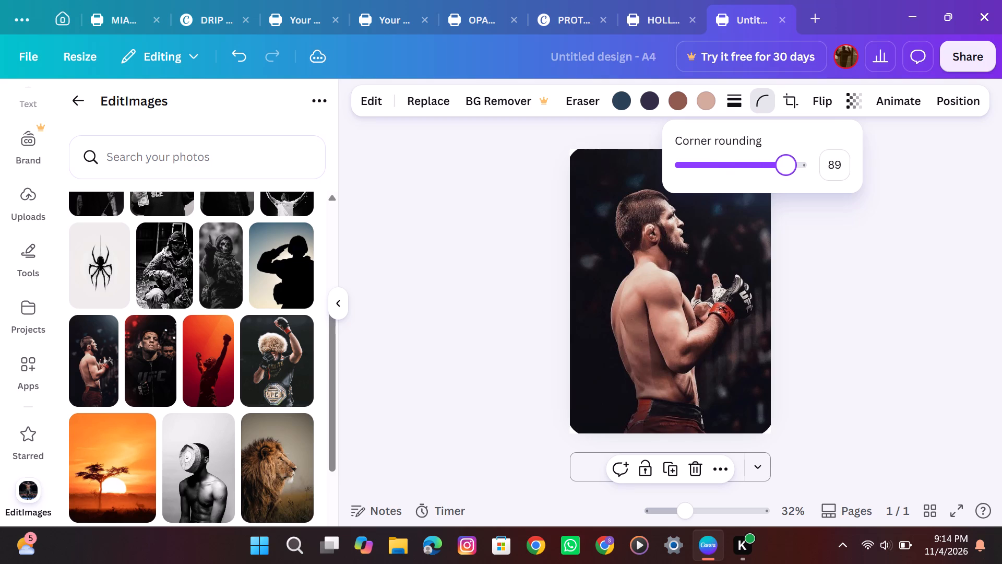
left_click_drag(788, 175, 787, 175)
left_click_drag(787, 175, 785, 174)
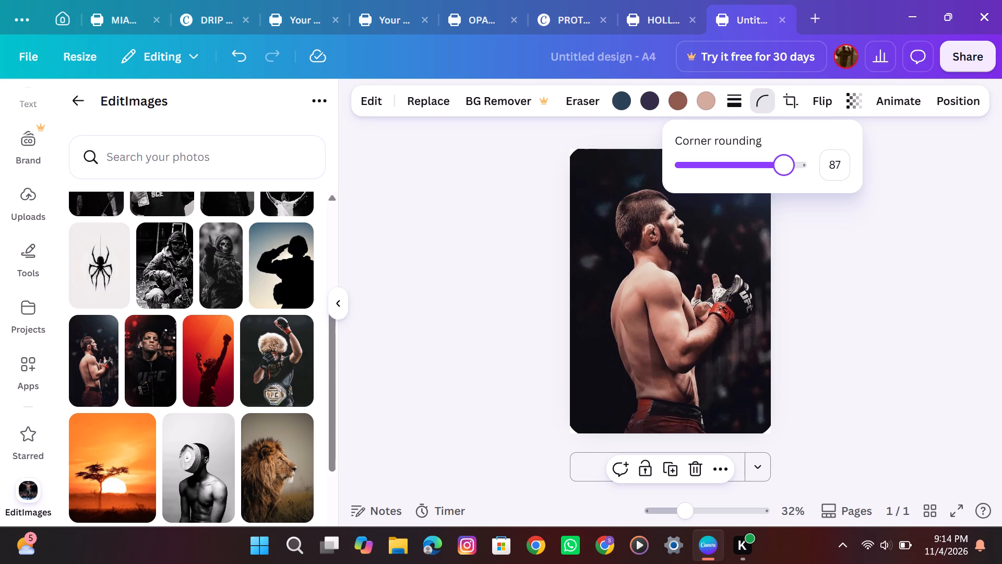
left_click_drag(785, 174, 785, 173)
left_click_drag(785, 173, 783, 174)
left_click_drag(783, 174, 775, 172)
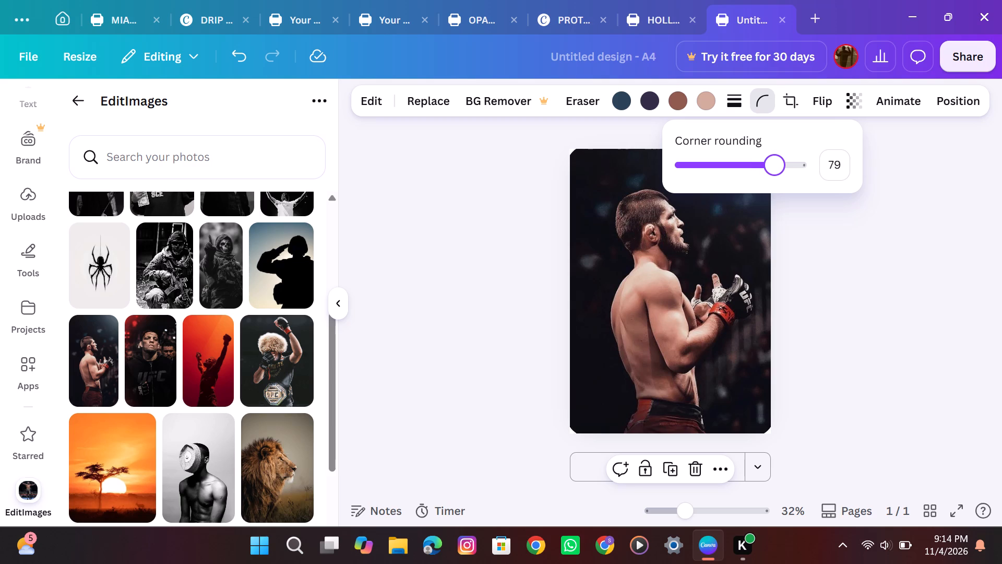
left_click_drag(775, 172, 838, 167)
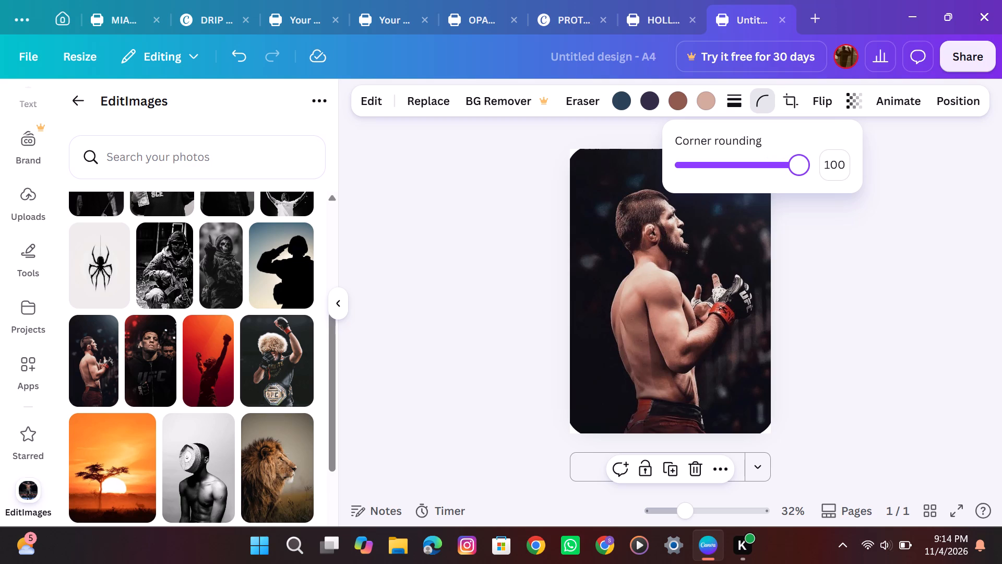
left_click_drag(838, 167, 734, 185)
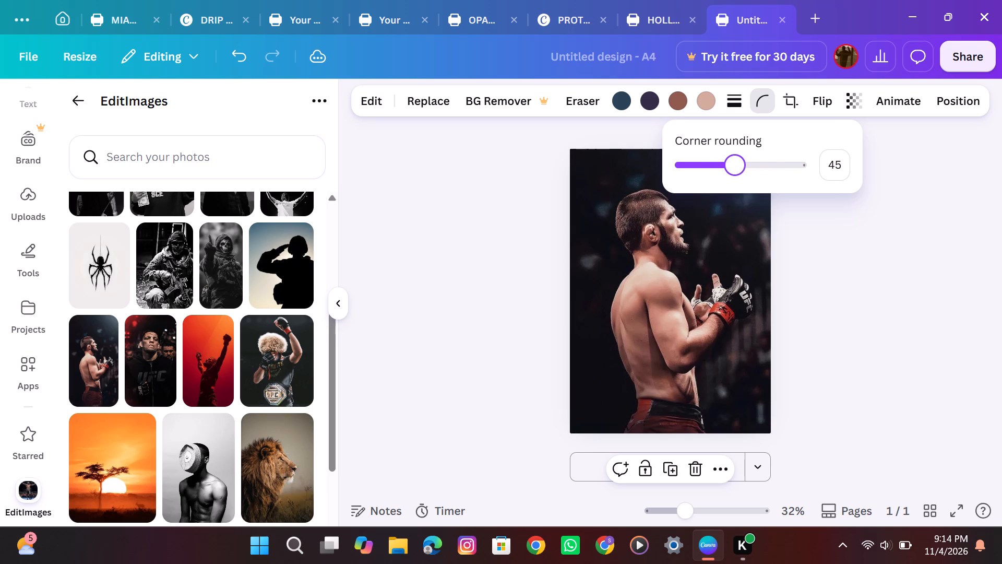
left_click_drag(734, 185, 757, 185)
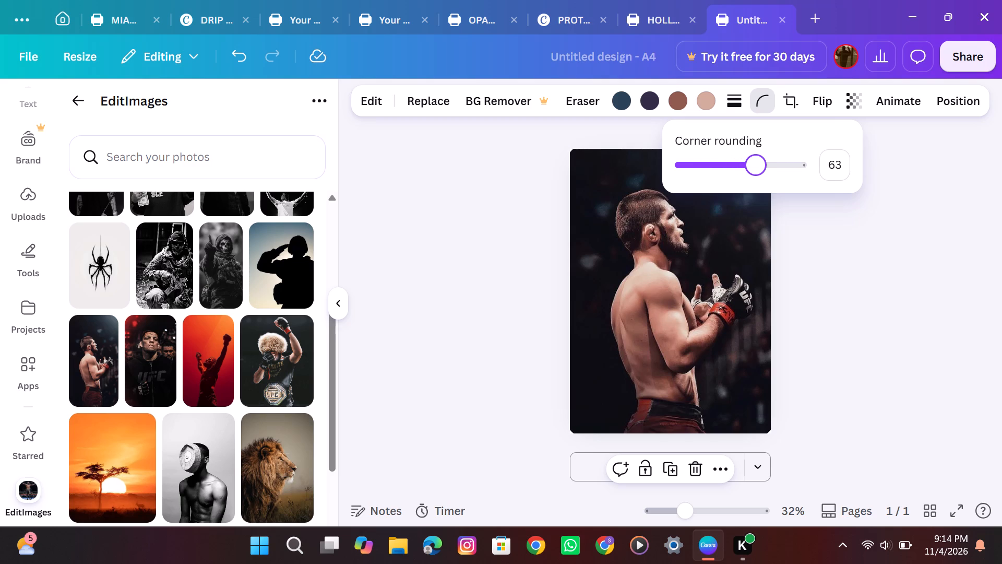
left_click_drag(757, 185, 777, 182)
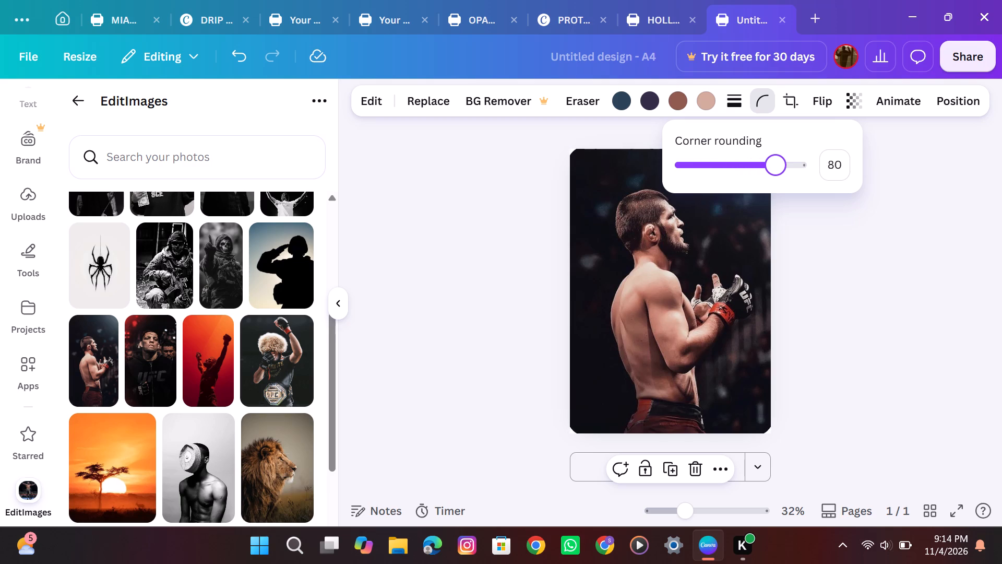
left_click_drag(777, 182, 744, 187)
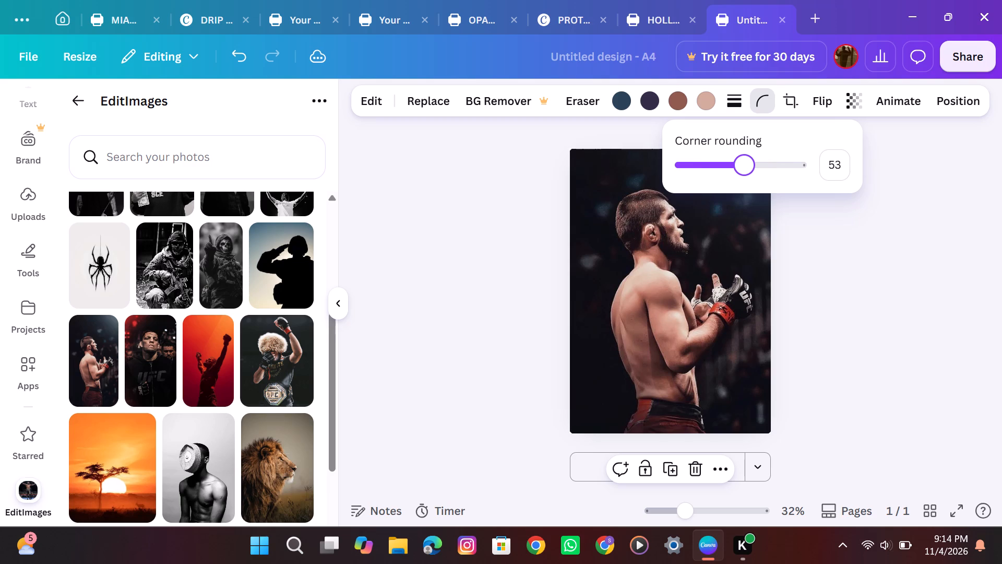
left_click_drag(744, 187, 739, 185)
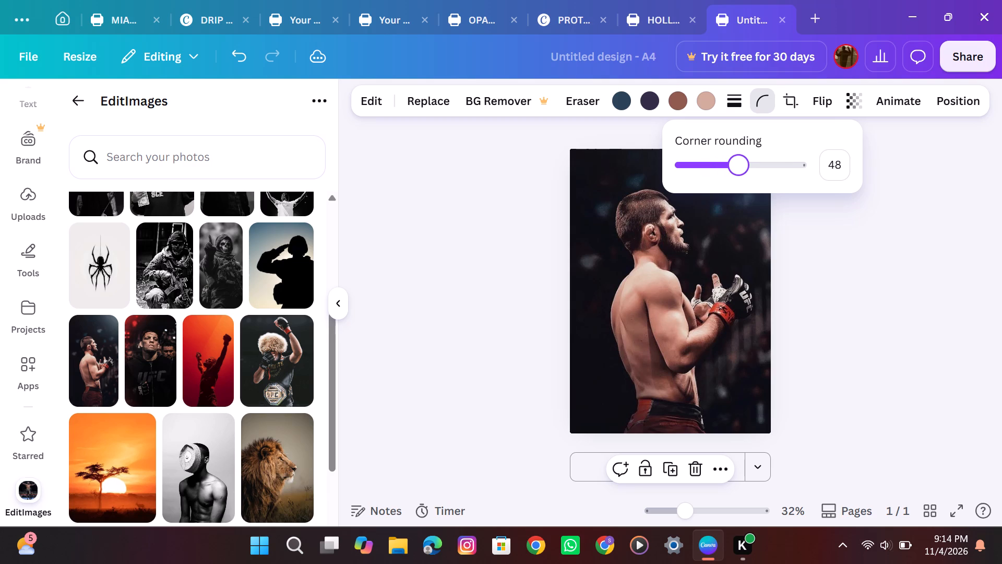
left_click_drag(739, 185, 720, 185)
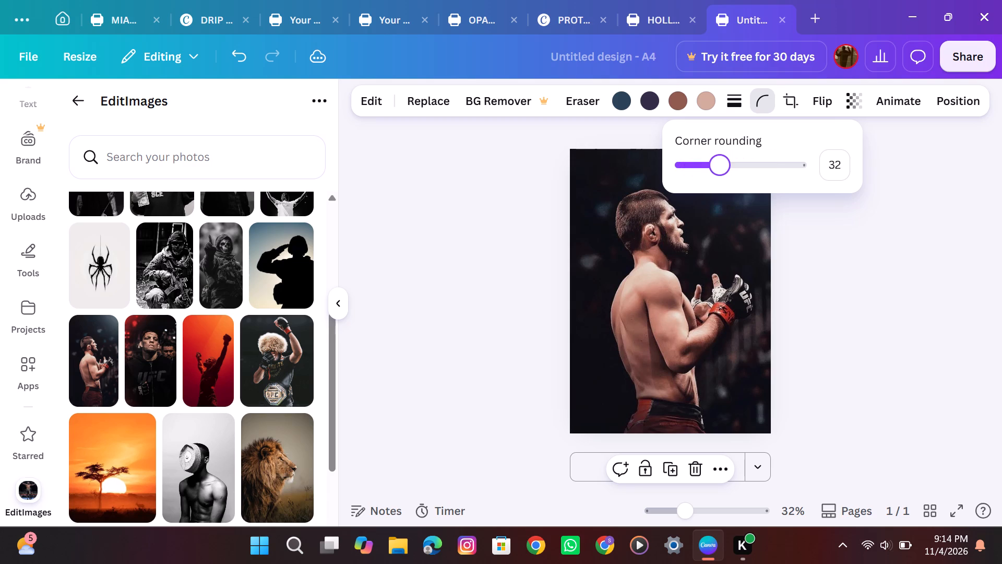
left_click_drag(720, 185, 740, 187)
left_click(493, 255)
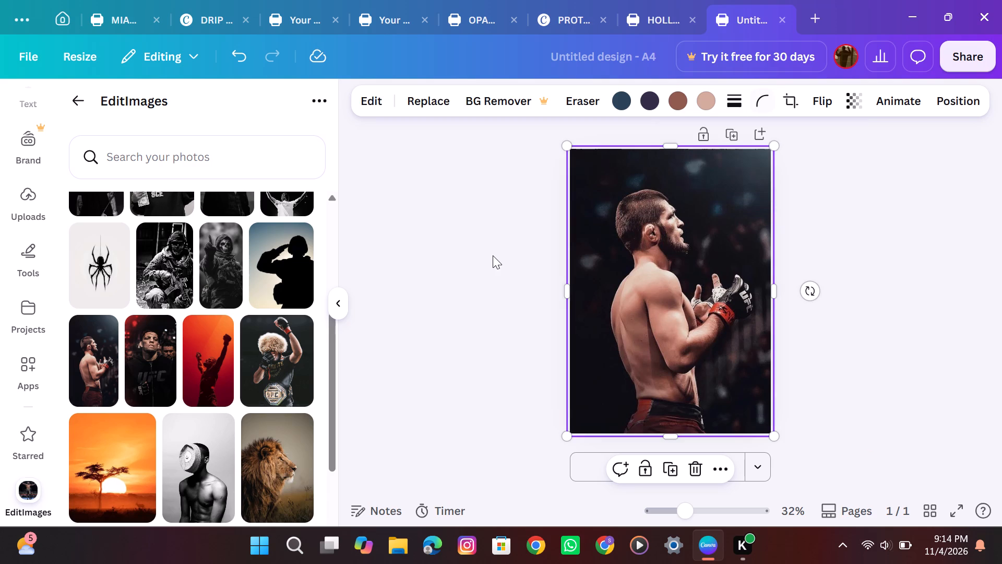
Shrink the fighter photo slightly and centre it on the page, leaving a narrow white border on all sides.
left_click_drag(563, 150, 571, 158)
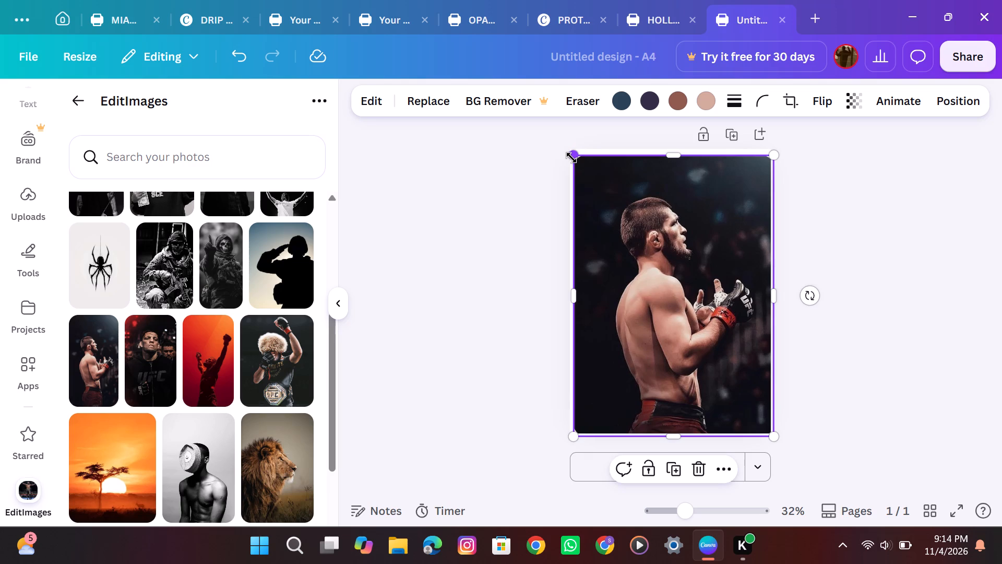
left_click(662, 242)
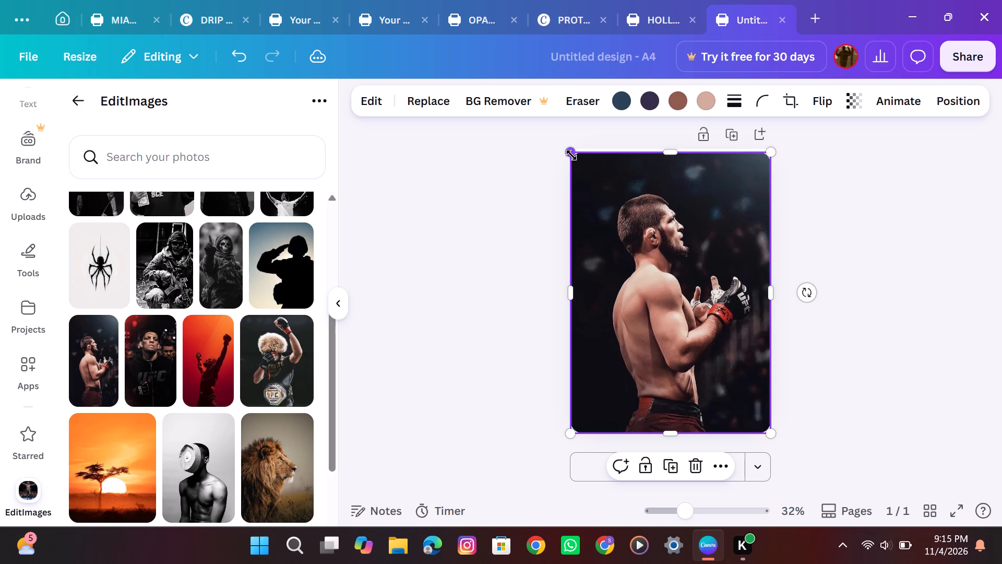
left_click_drag(571, 155, 579, 162)
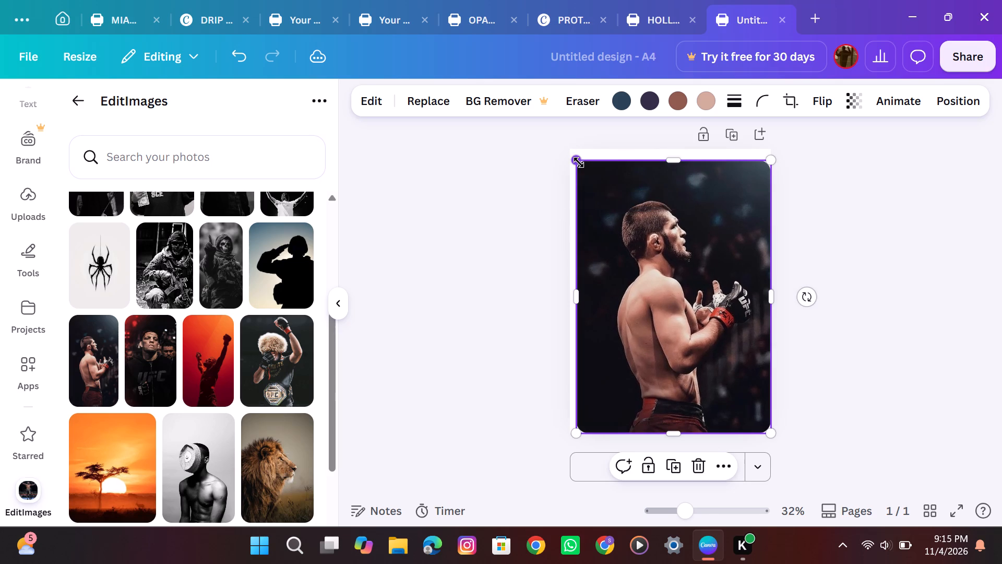
left_click_drag(647, 229, 645, 224)
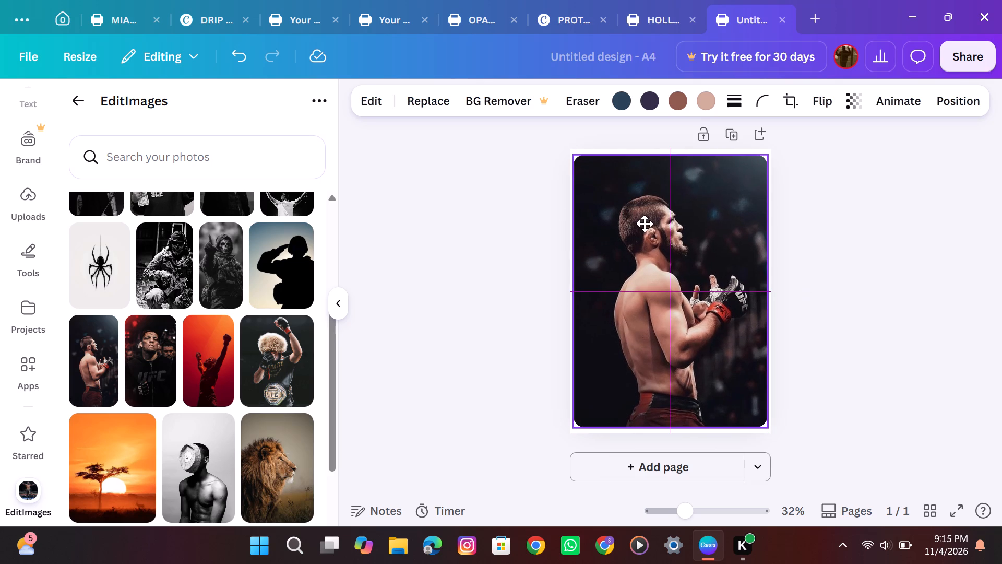
left_click_drag(645, 224, 645, 225)
left_click(516, 222)
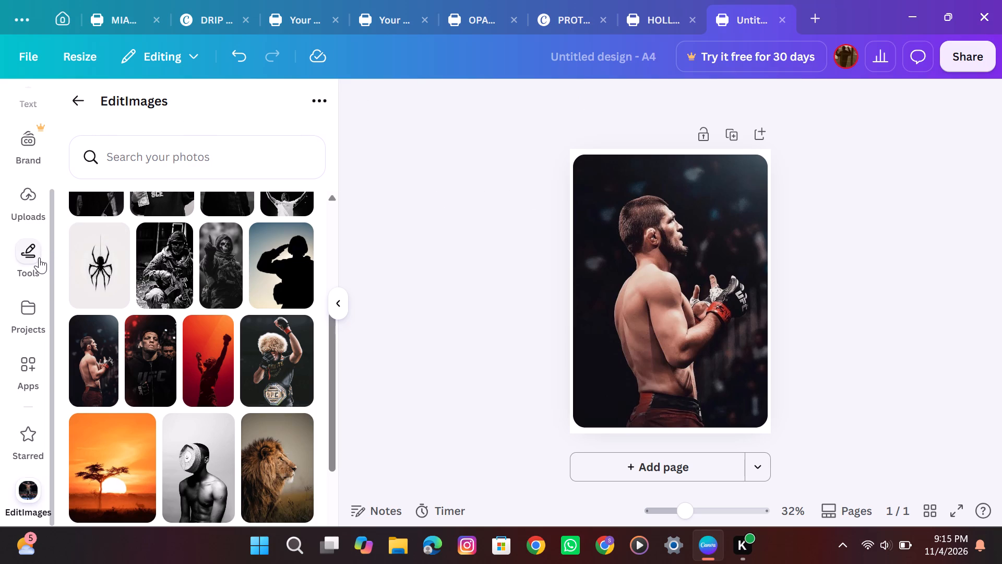
Add a text box to the poster that reads KHABIB.
scroll(22, 194, "up", 2)
left_click(28, 221)
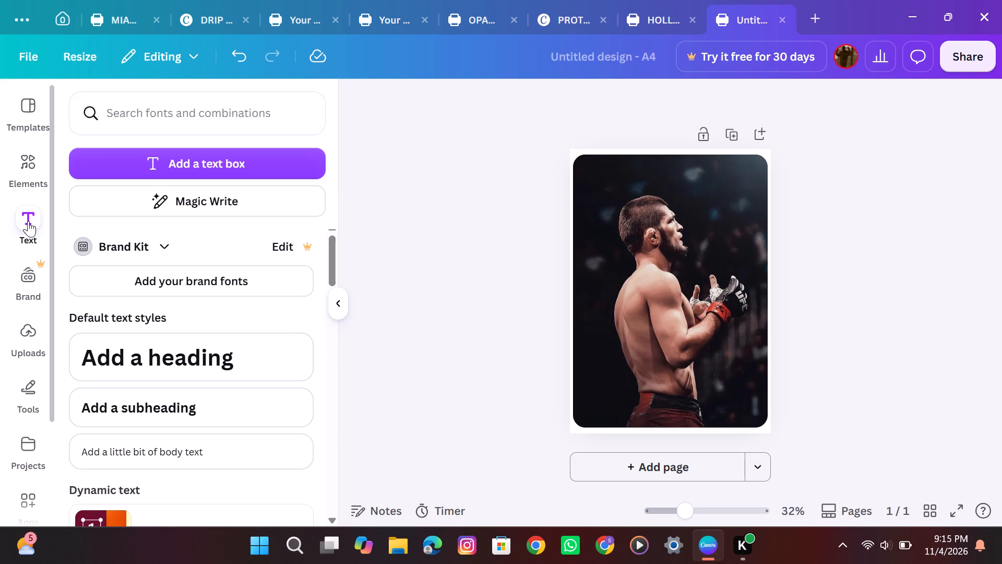
left_click(202, 156)
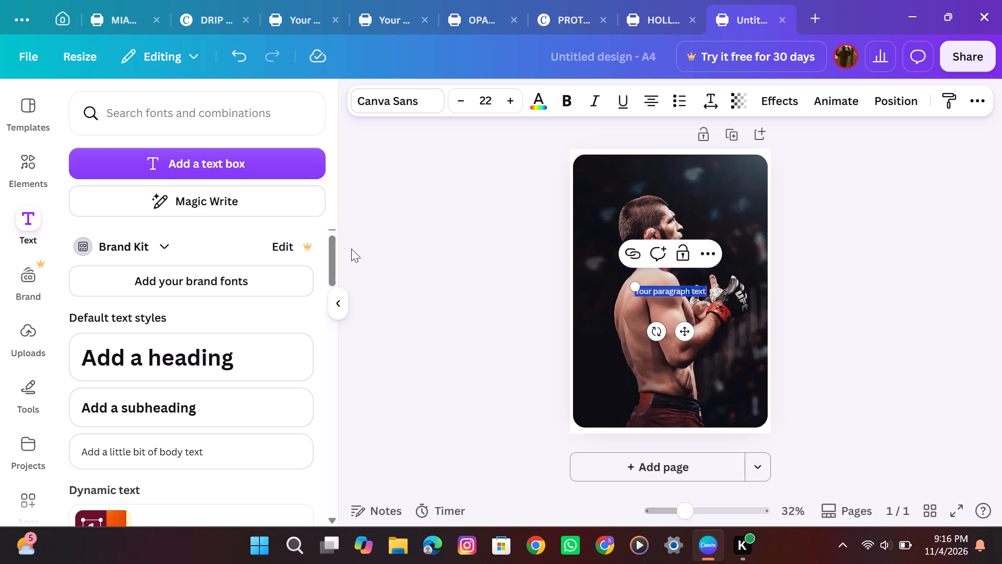
key("BackSpace")
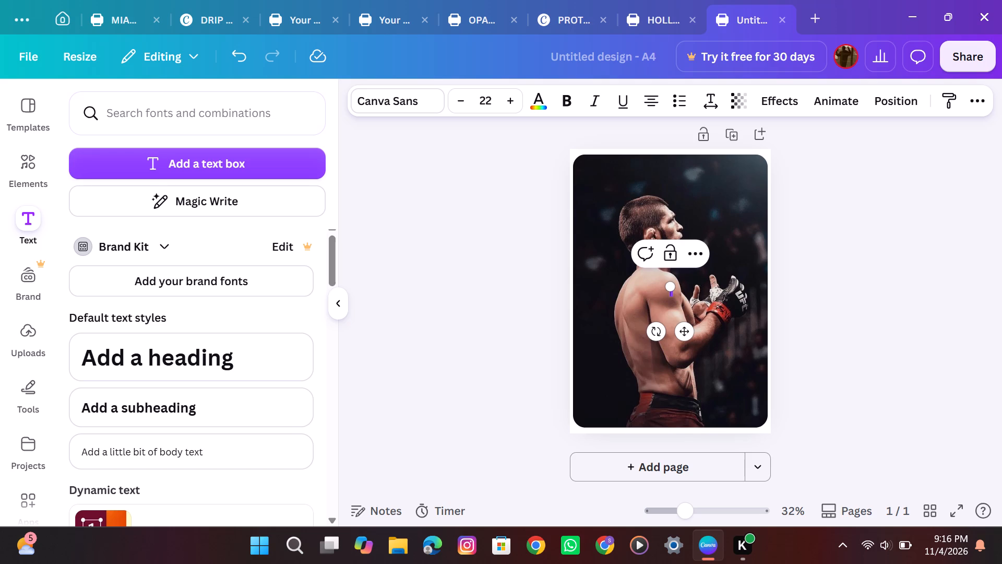
key("k")
type("HABIB")
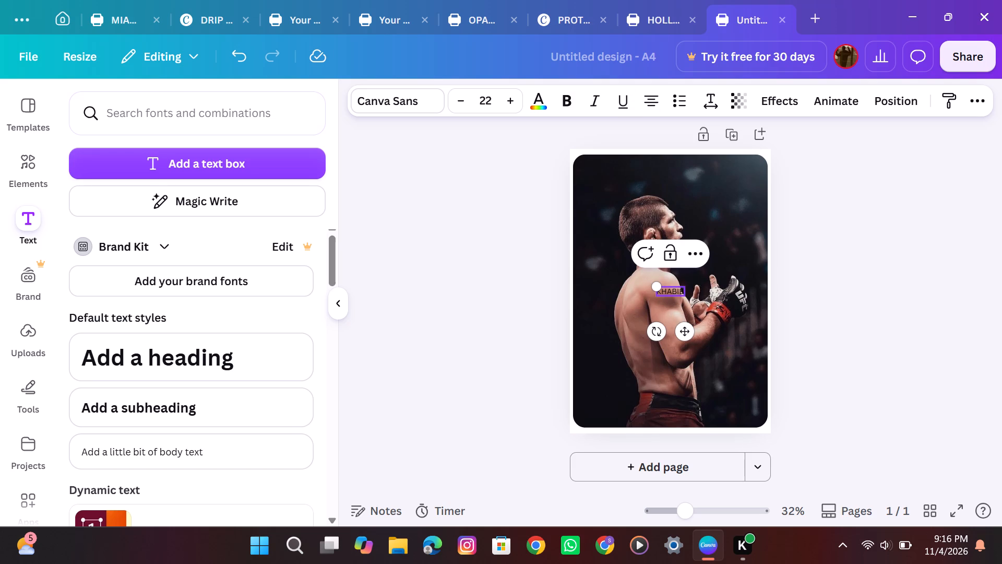
Enlarge the KHABIB text to about size 79 and move it down over the fighter's lower back.
left_click_drag(655, 289, 583, 267)
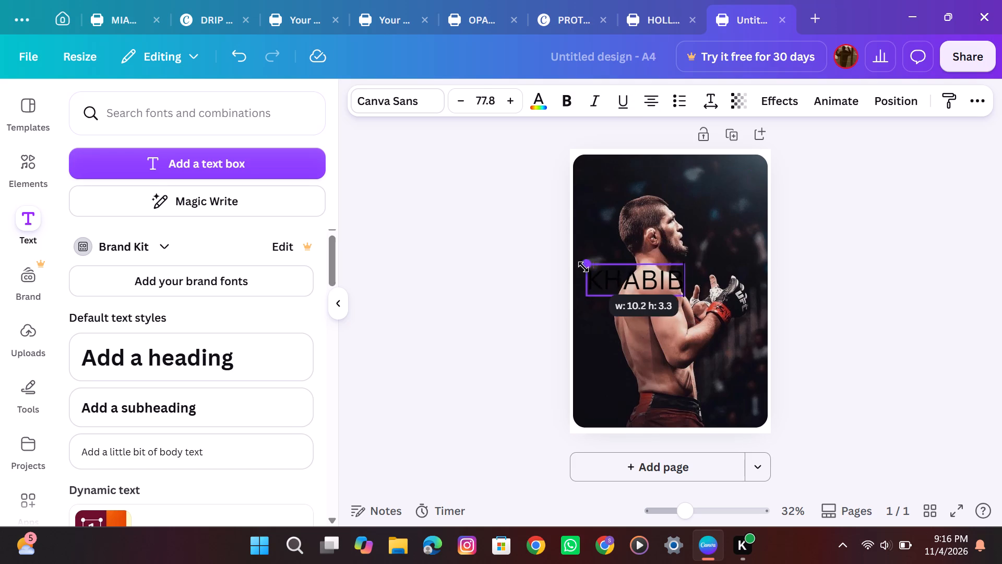
left_click_drag(583, 267, 582, 267)
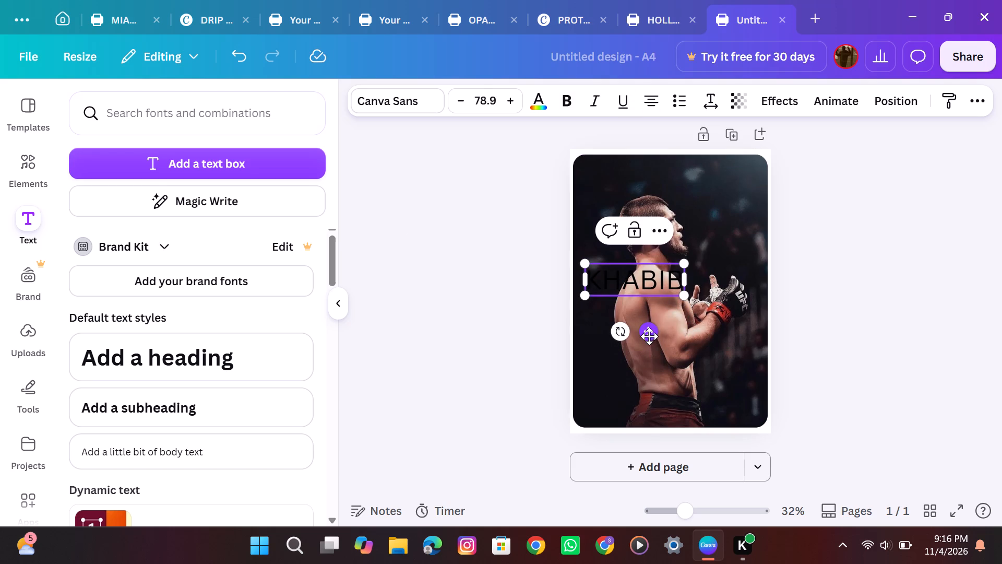
left_click_drag(649, 336, 678, 417)
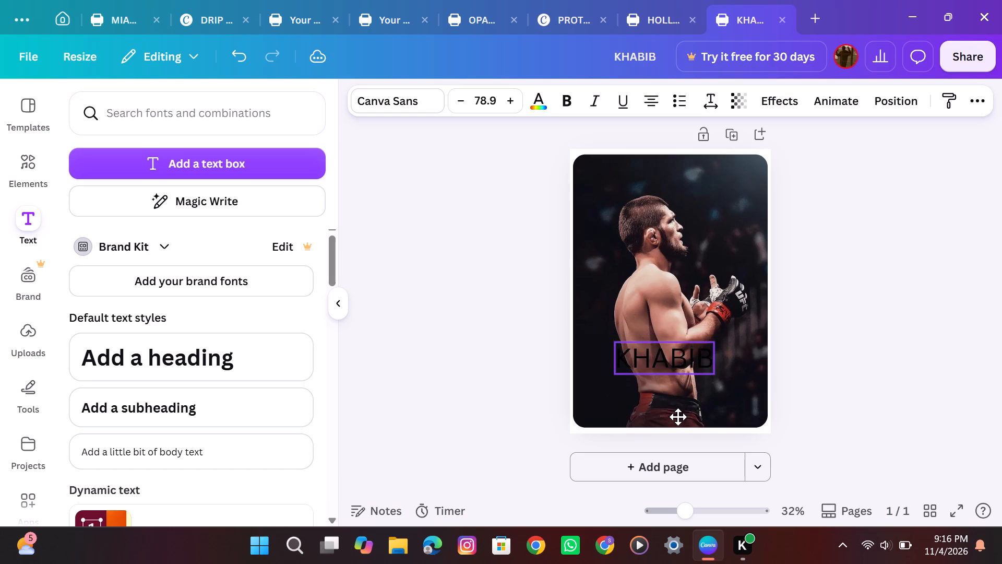
left_click_drag(678, 417, 676, 415)
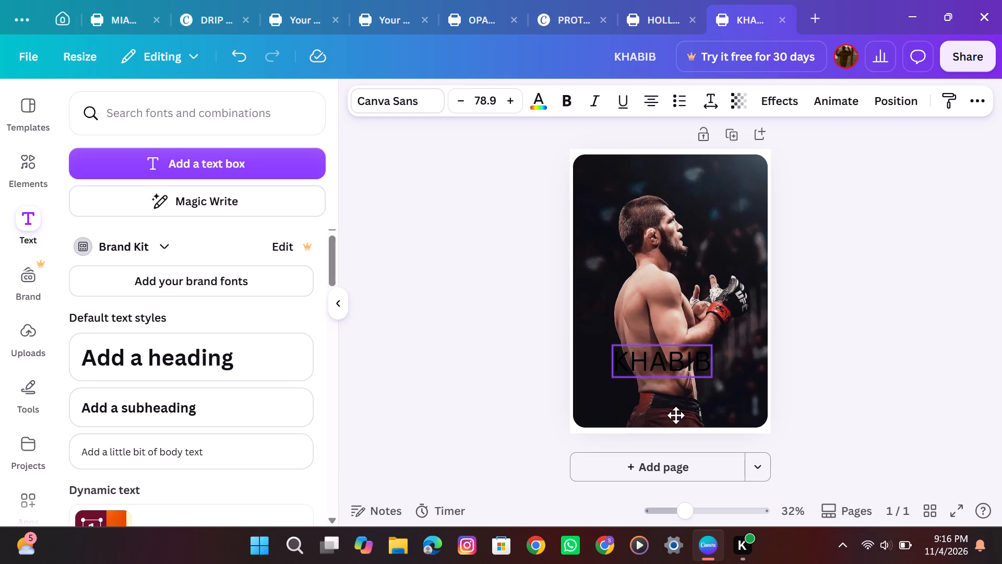
left_click_drag(676, 415, 676, 410)
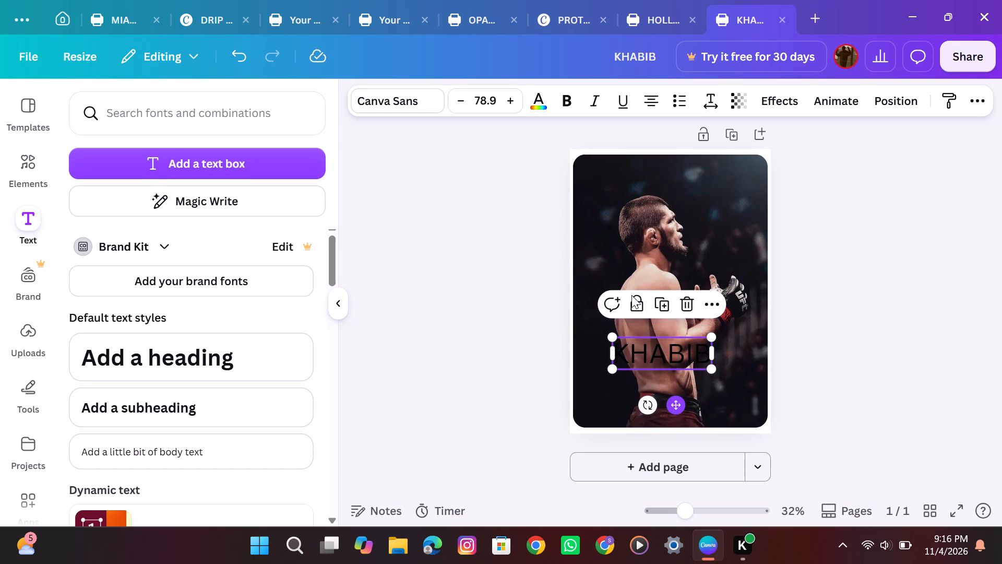
Make the KHABIB text bold and white.
left_click(569, 100)
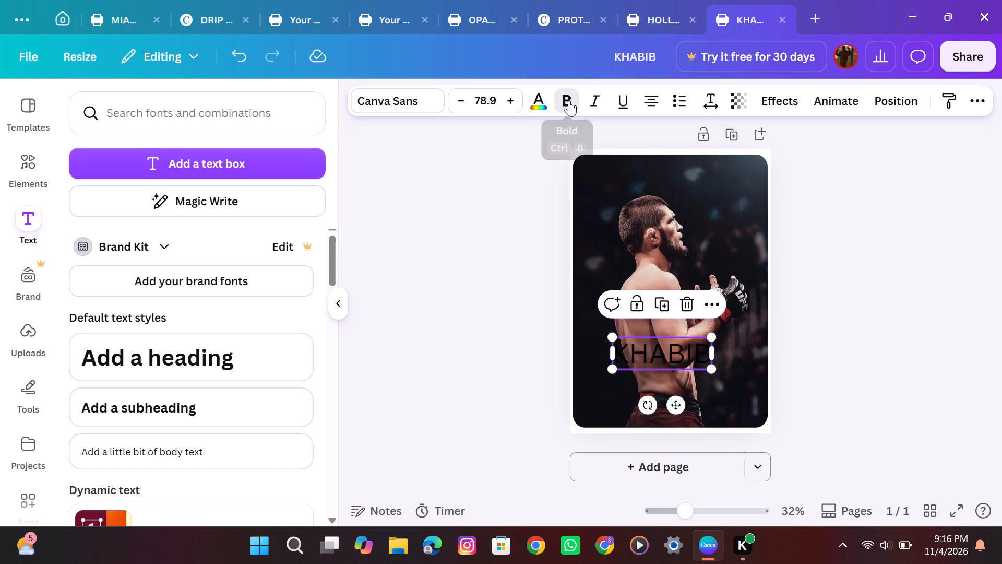
left_click(539, 102)
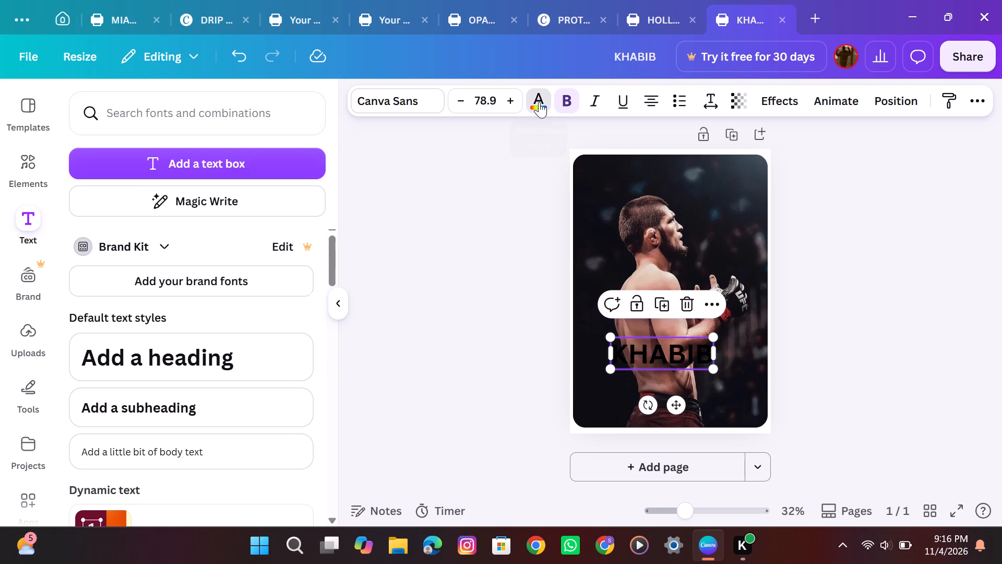
left_click(91, 269)
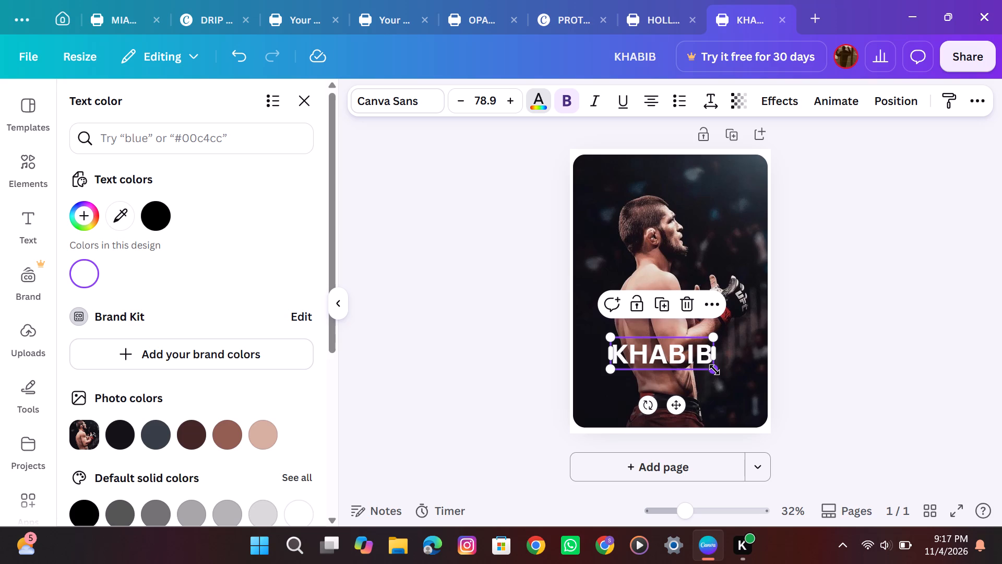
Enlarge the KHABIB title to about size 115 and centre it horizontally near the photo's bottom, across the fighter's waist.
left_click_drag(714, 370, 747, 389)
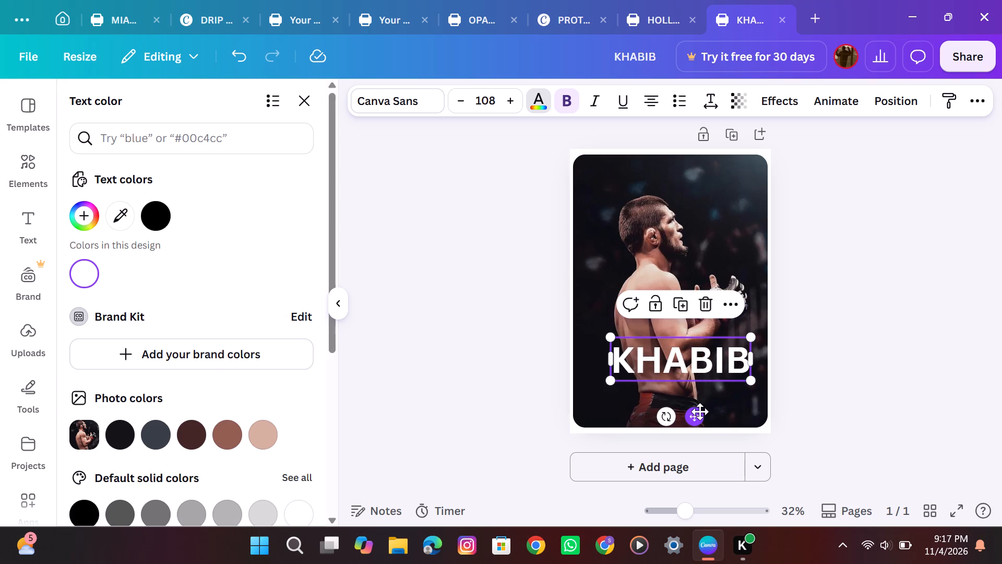
left_click_drag(700, 412, 690, 417)
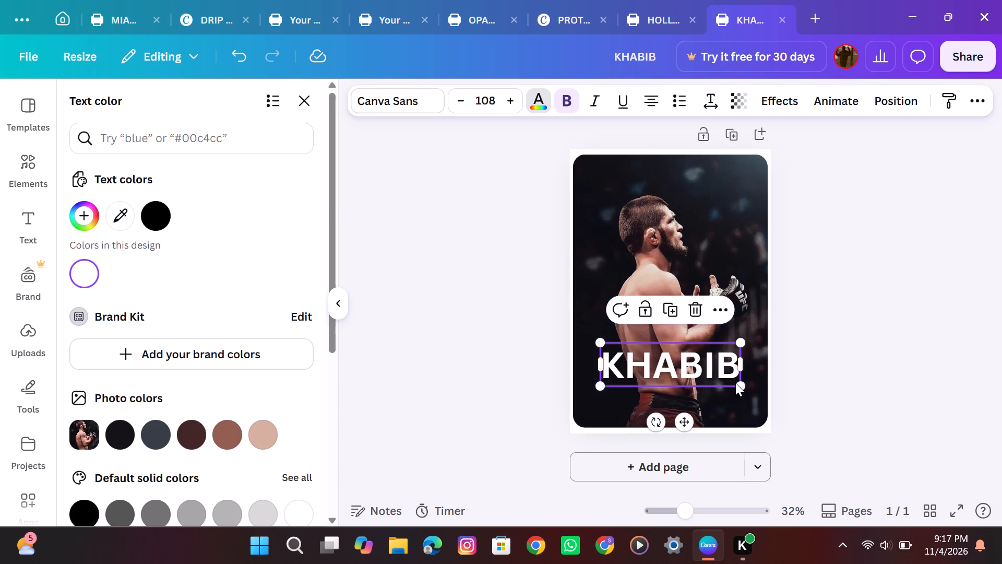
left_click_drag(736, 382, 740, 382)
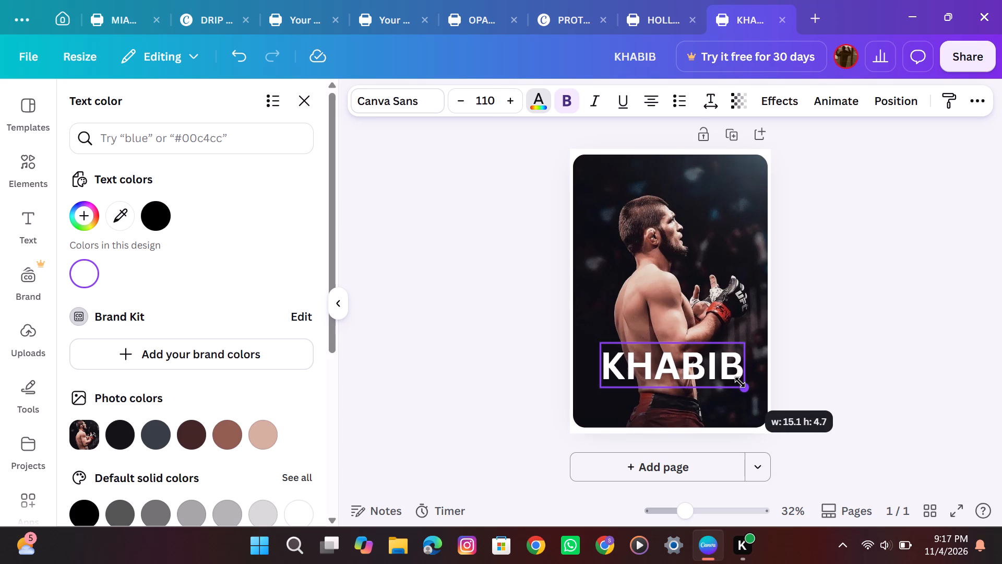
left_click_drag(740, 382, 743, 383)
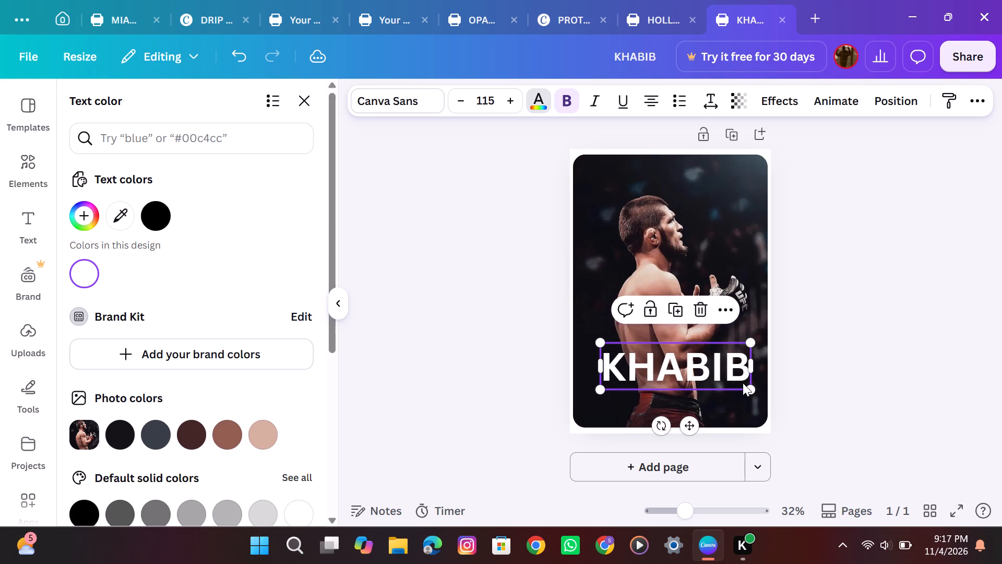
left_click(696, 428)
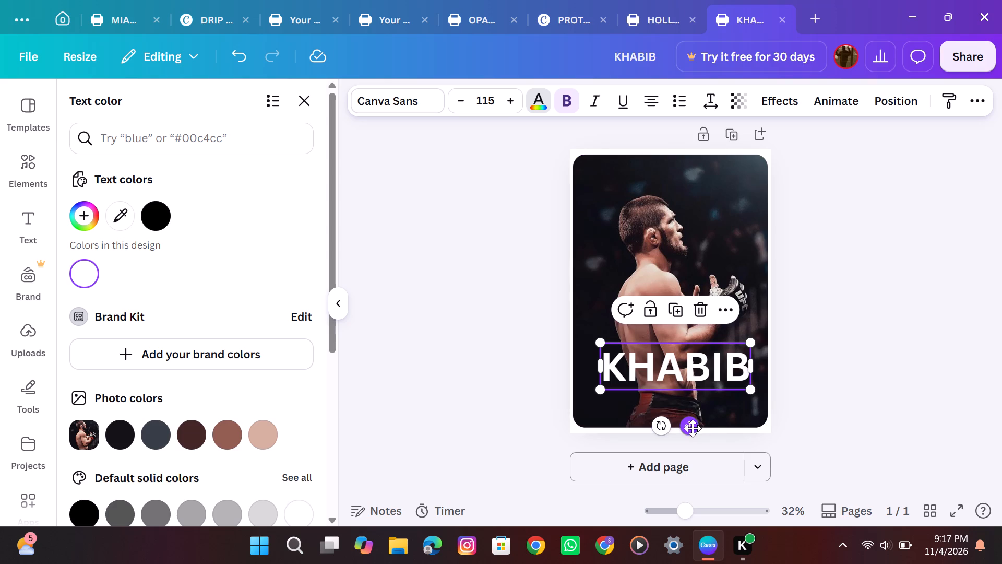
left_click(450, 377)
left_click(450, 377)
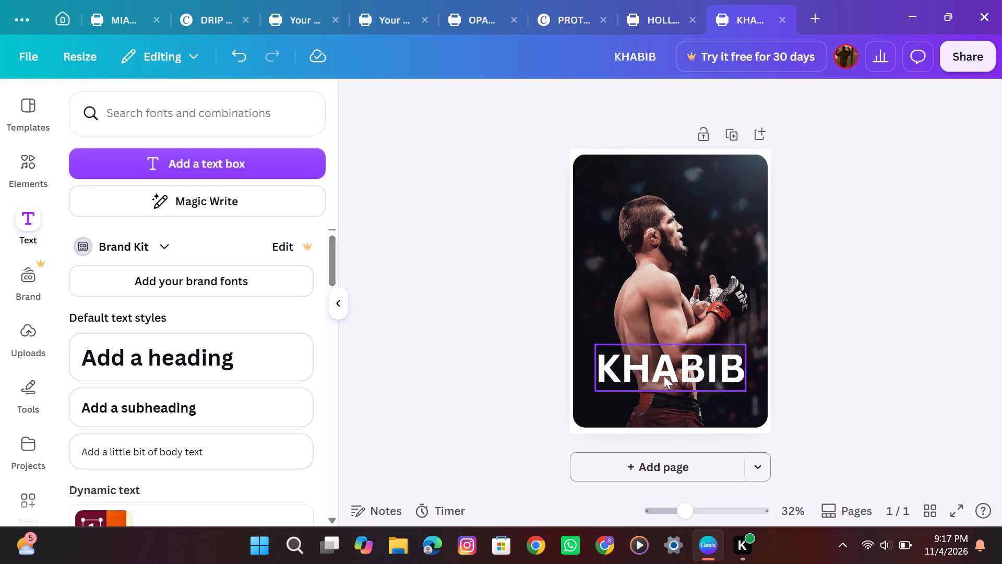
left_click_drag(664, 374, 663, 380)
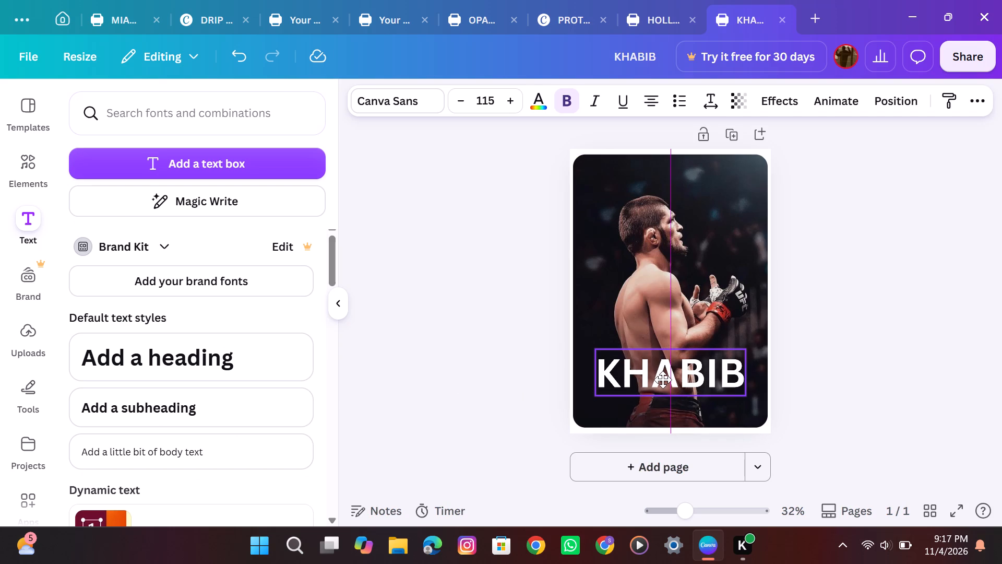
left_click_drag(663, 380, 663, 385)
left_click(483, 357)
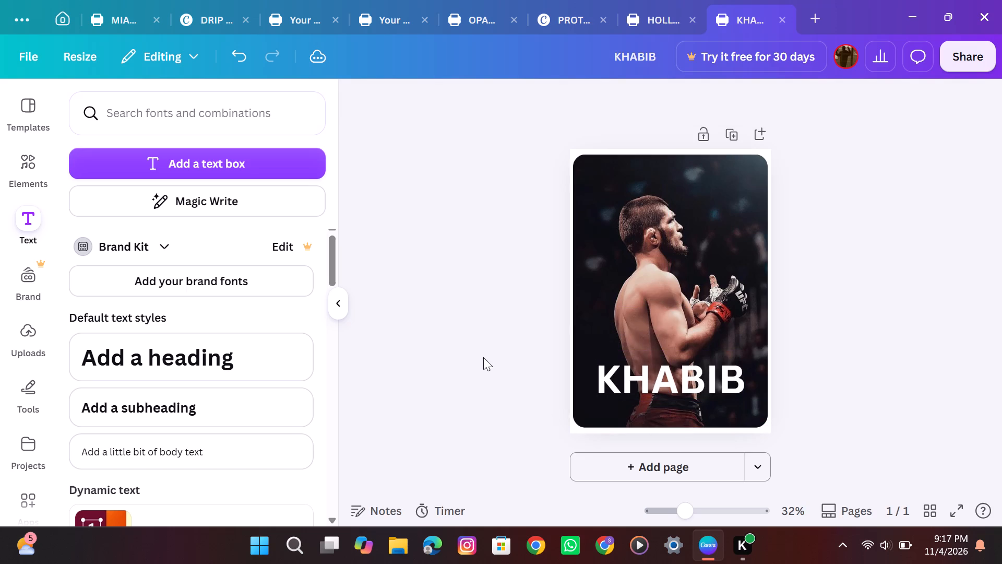
left_click(672, 373)
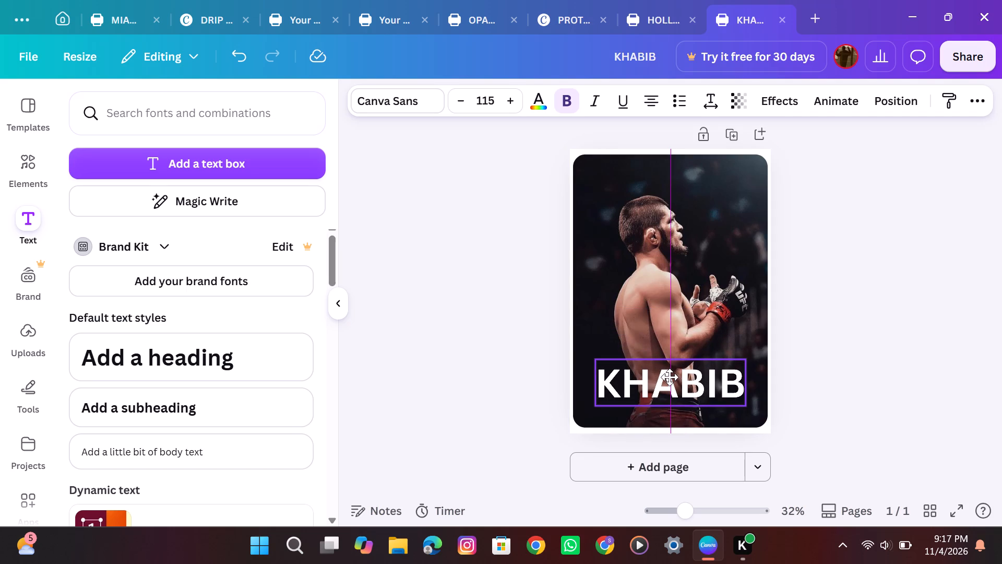
left_click(503, 340)
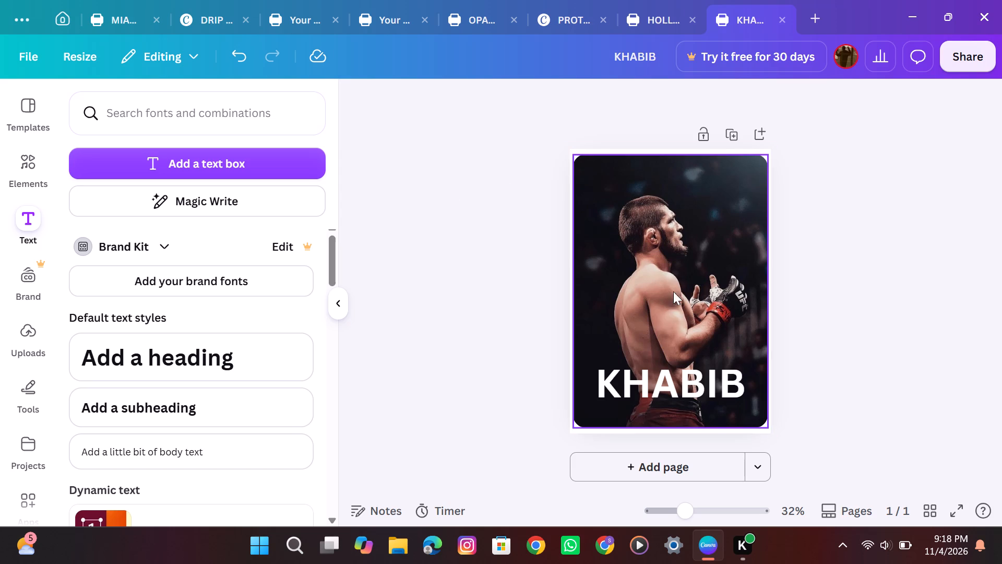
Add a small text box in the title's bold white style, turned vertical to read downward behind the fighter's back, aligned with the K of KHABIB.
left_click(661, 377)
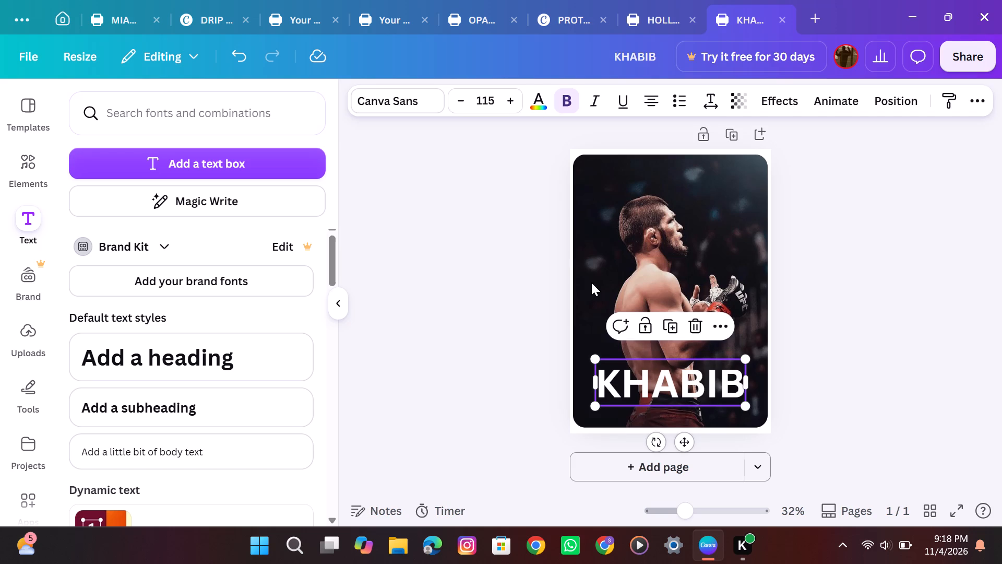
left_click(189, 163)
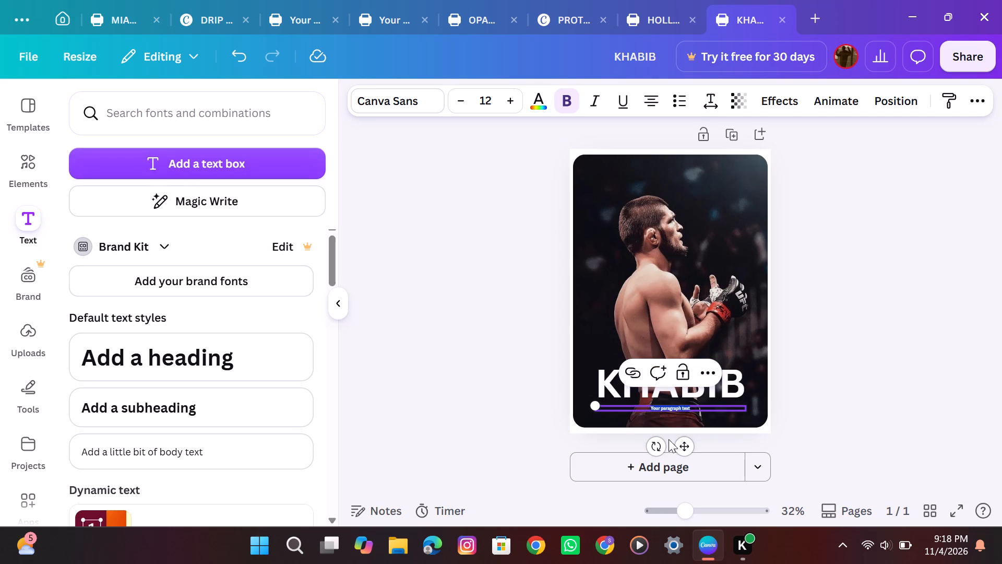
left_click_drag(684, 445, 665, 290)
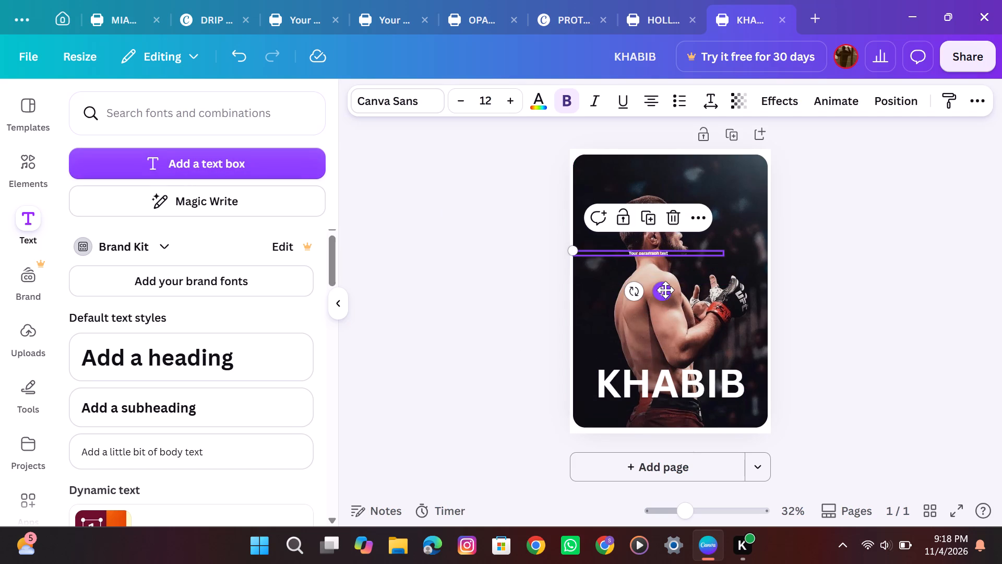
left_click_drag(631, 296, 599, 294)
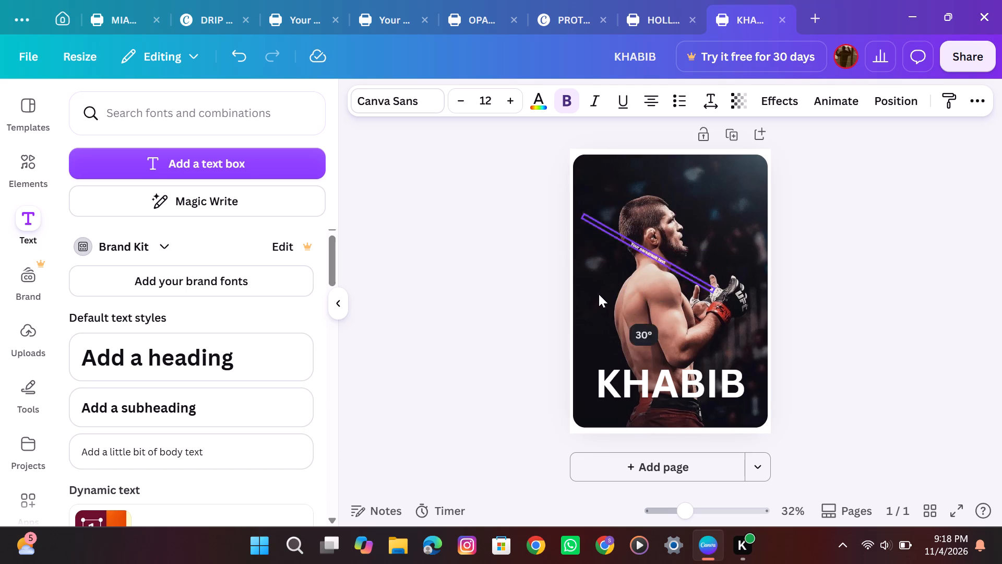
left_click_drag(599, 294, 602, 237)
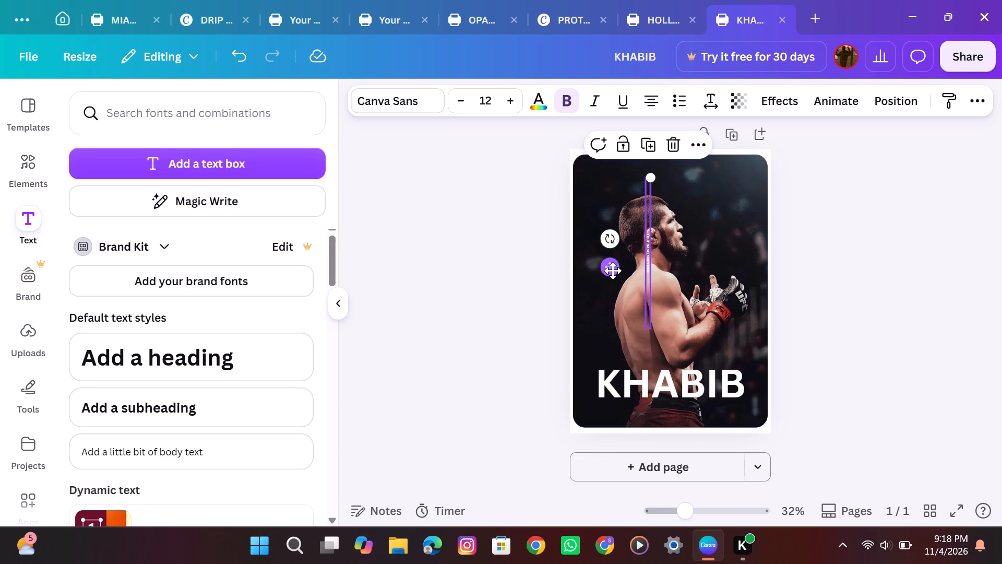
left_click_drag(613, 271, 571, 278)
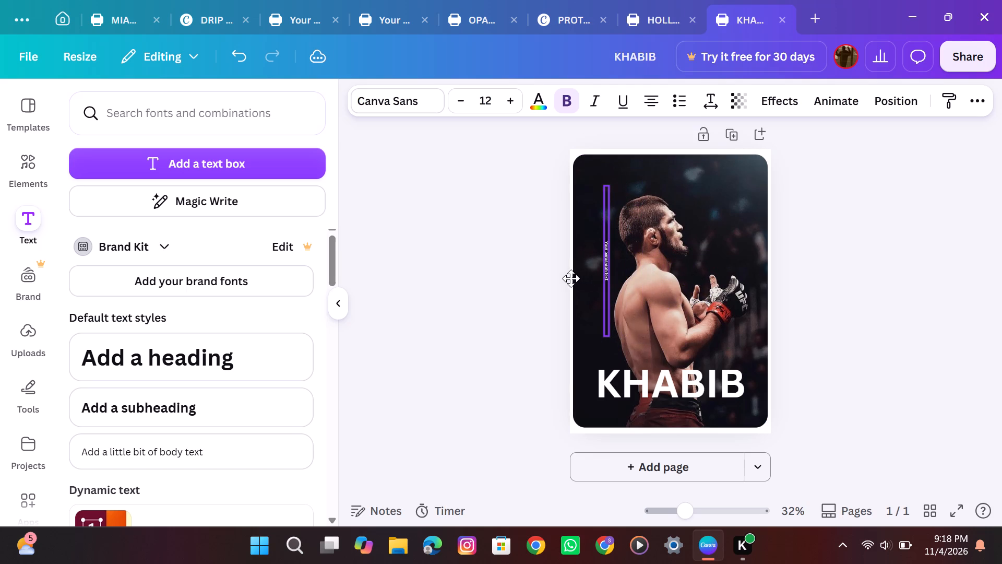
left_click_drag(571, 278, 564, 277)
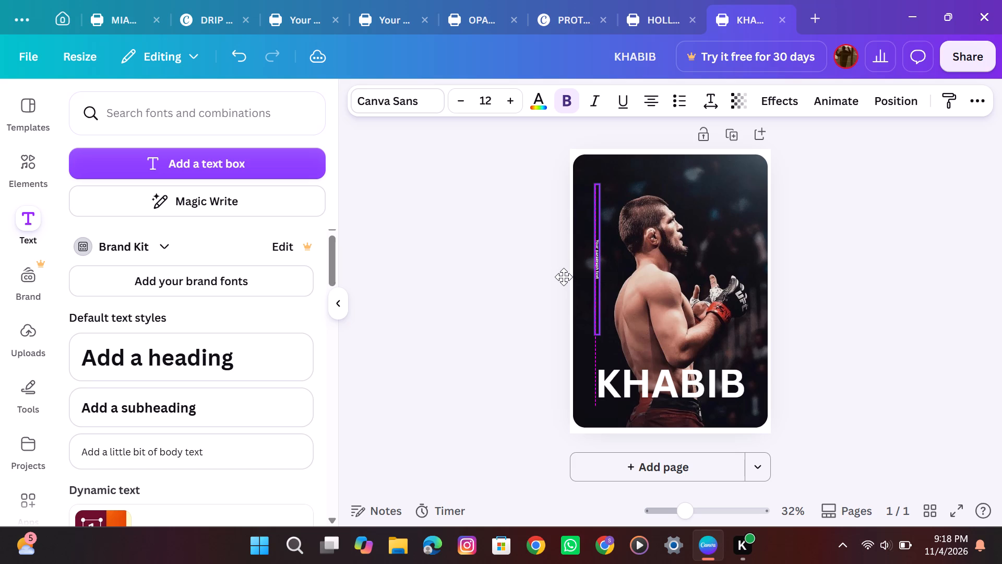
left_click_drag(564, 277, 564, 276)
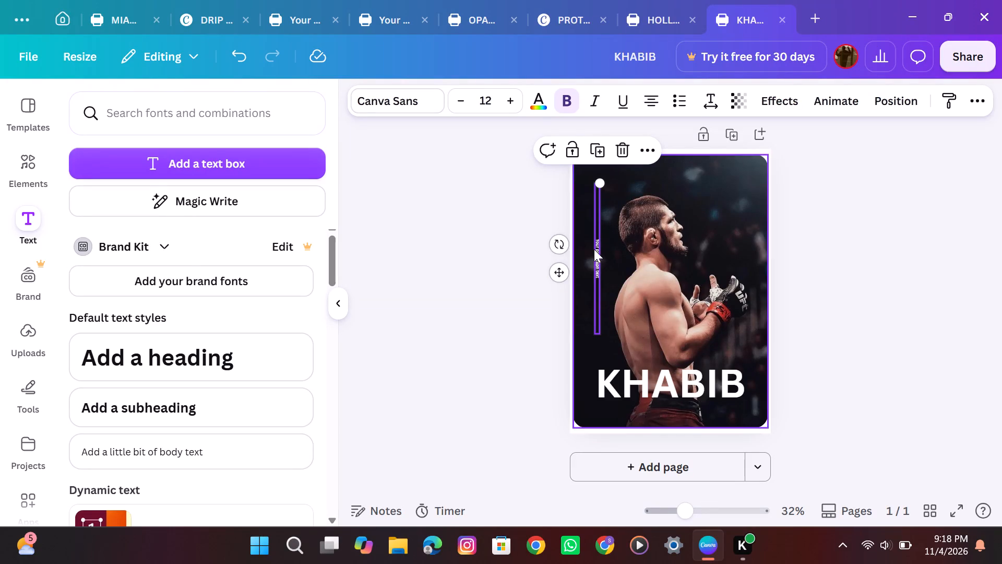
Replace the placeholder in the vertical text box with THE EAGLE.
left_click(597, 283)
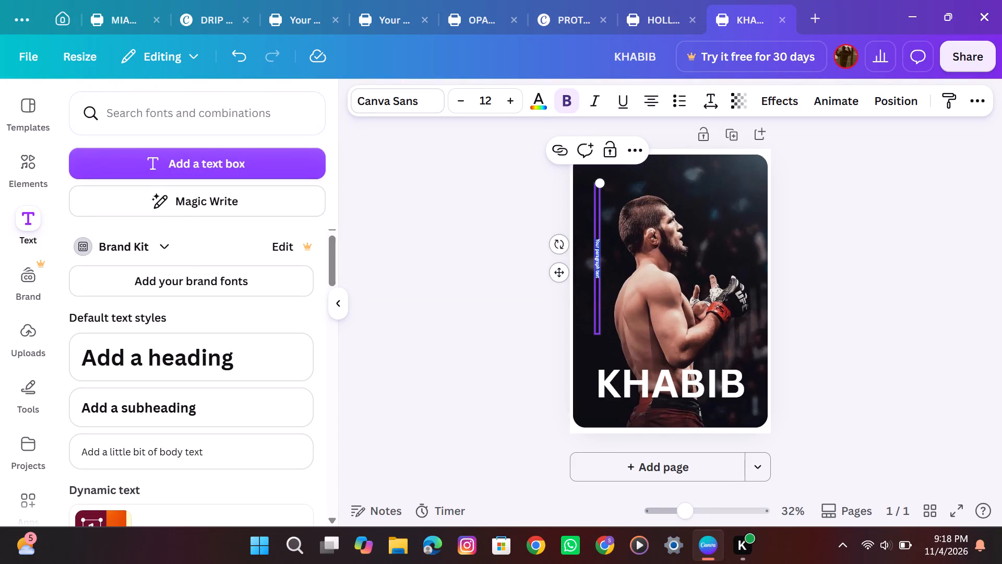
left_click(597, 283)
key("BackSpace")
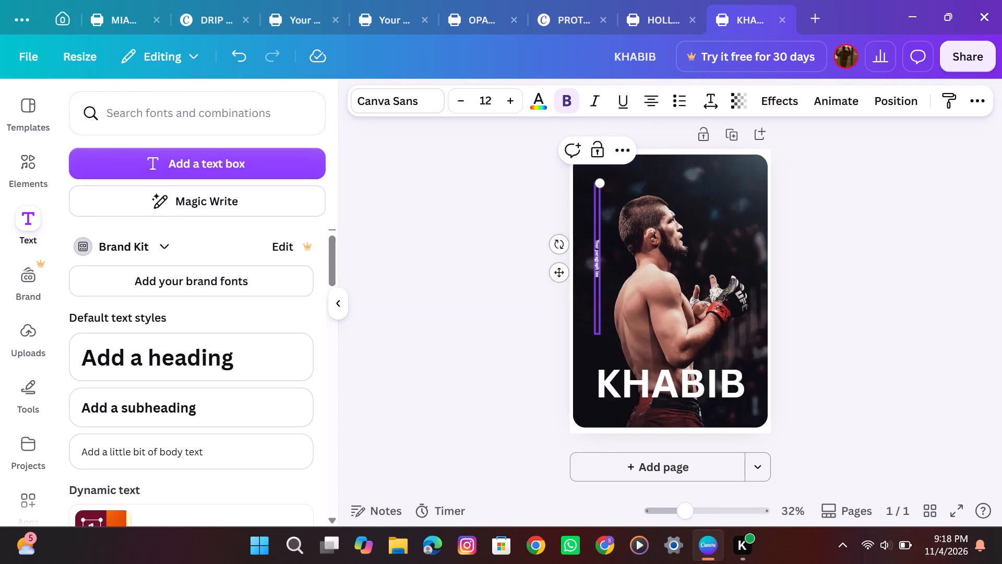
key("BackSpace")
key("BackSpace")
key("BackSpace")
key("BackSpace")
key("BackSpace")
key("BackSpace")
key("BackSpace")
key("BackSpace")
key("BackSpace")
key("BackSpace")
key("BackSpace")
key("BackSpace")
key("BackSpace")
key("BackSpace")
key("BackSpace")
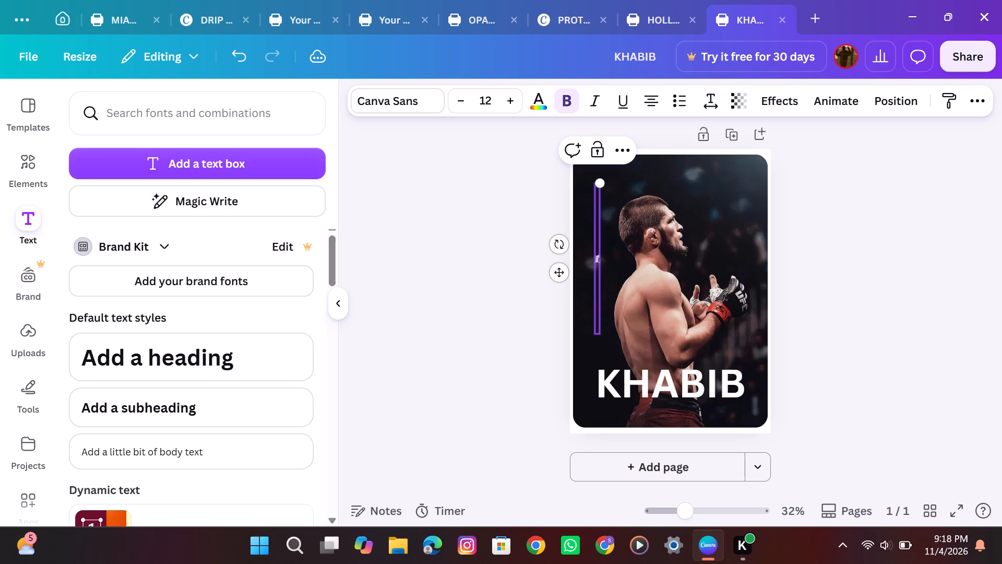
key("BackSpace")
key("BackSpace")
key("BackSpace")
key("t")
key("h")
key("e")
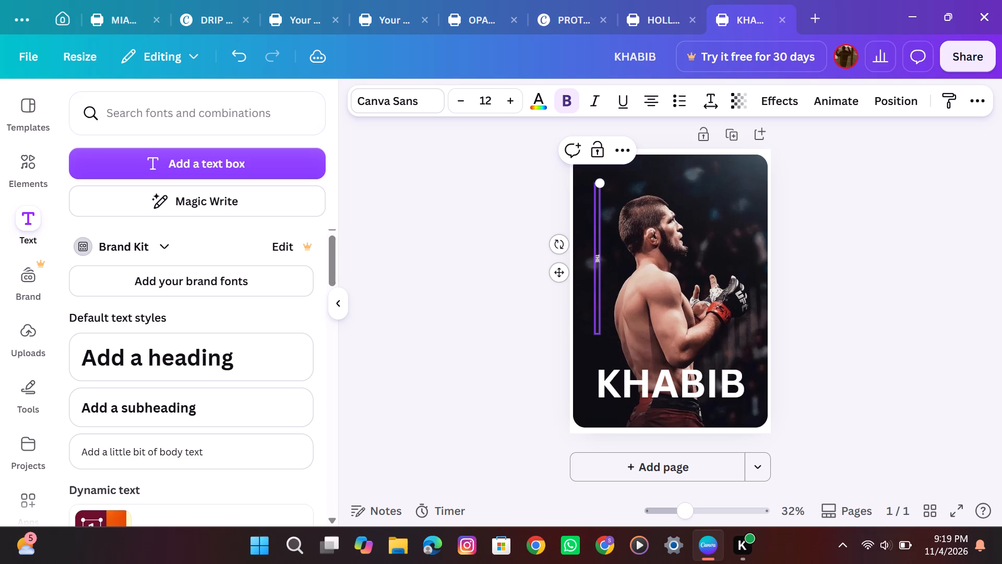
key("space")
type("EA")
type("GL")
key("e")
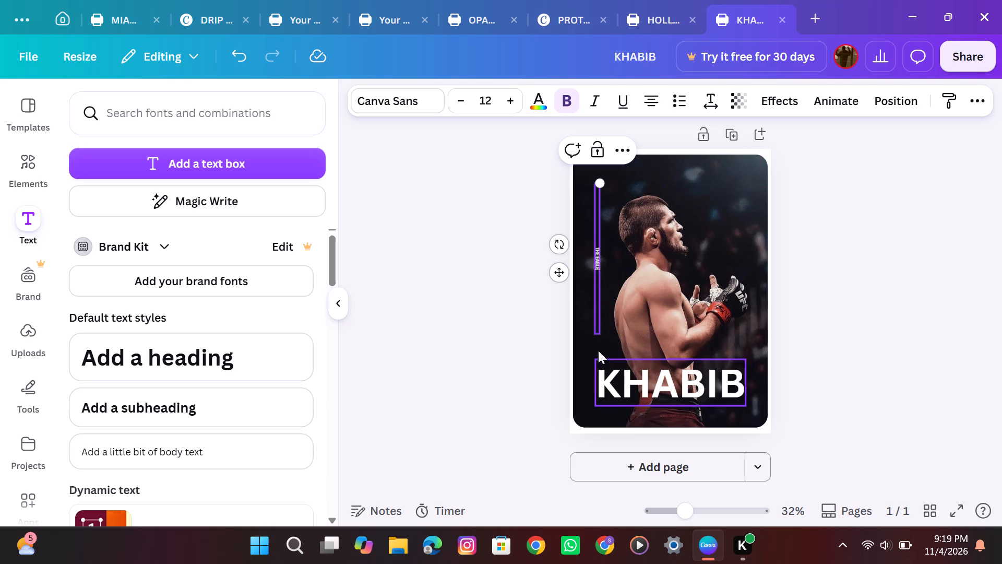
Shorten the vertical THE EAGLE text box and move it down behind the fighter's neck, near the KHABIB title's starting edge.
left_click_drag(598, 336, 599, 315)
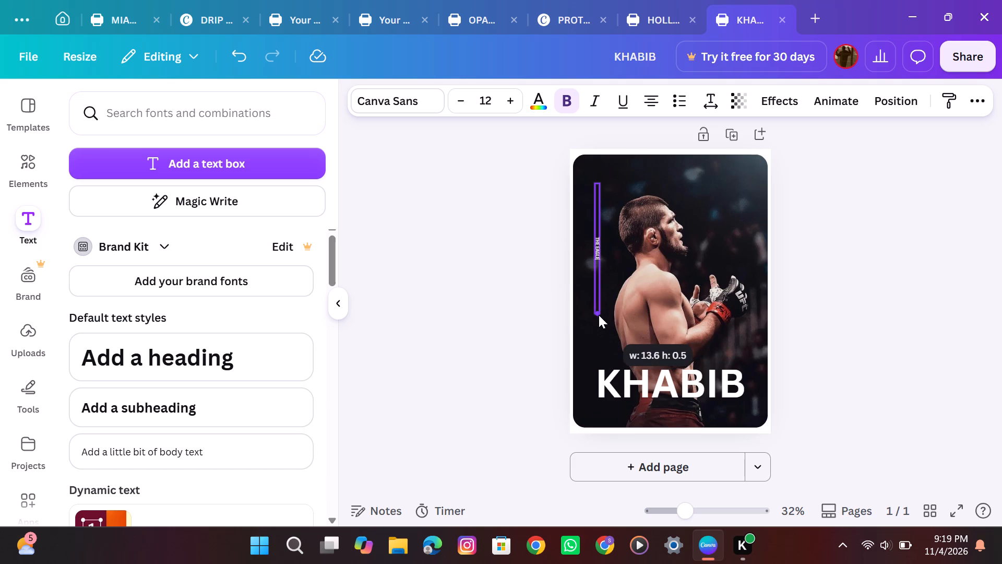
left_click_drag(599, 315, 588, 249)
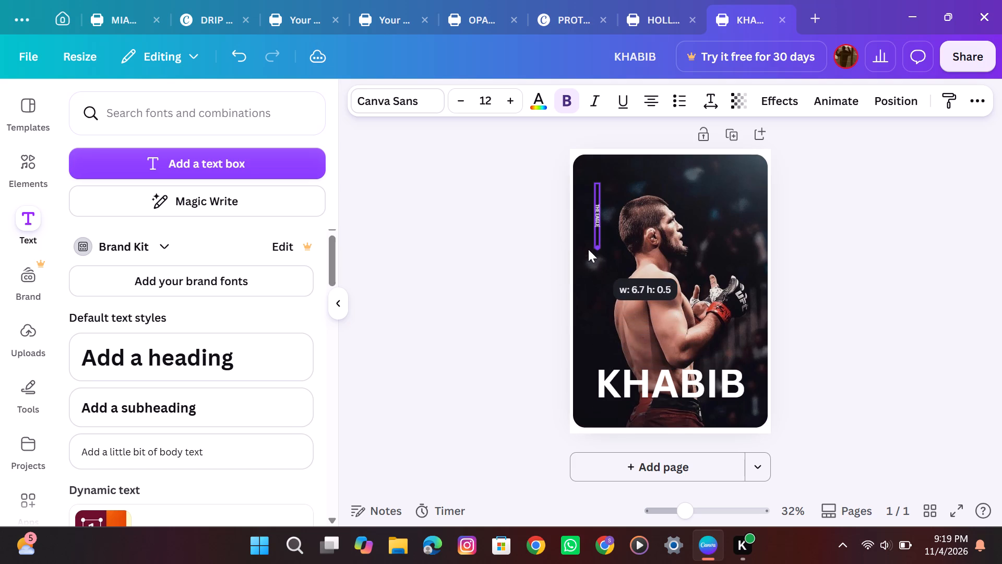
left_click_drag(588, 249, 588, 244)
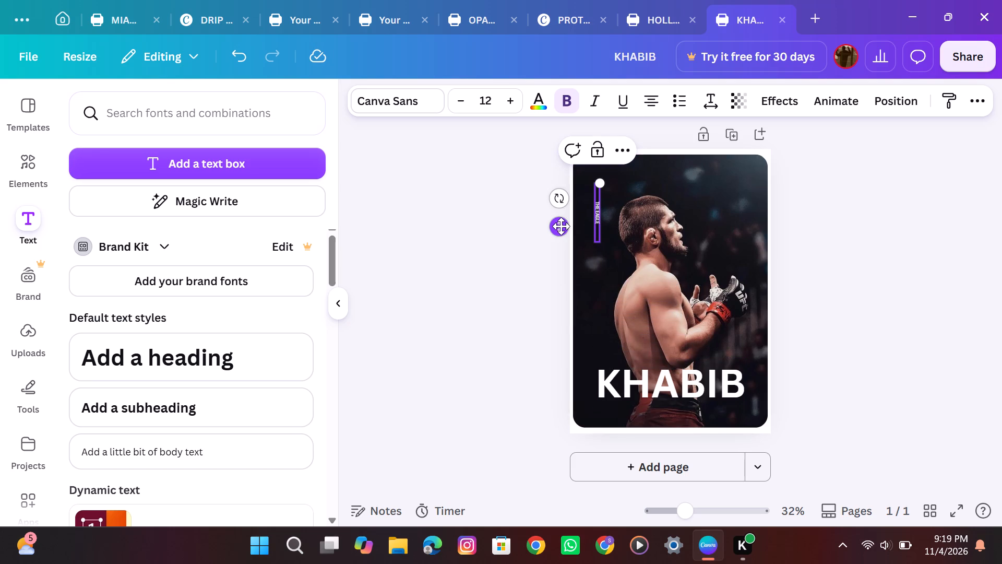
left_click_drag(561, 226, 559, 268)
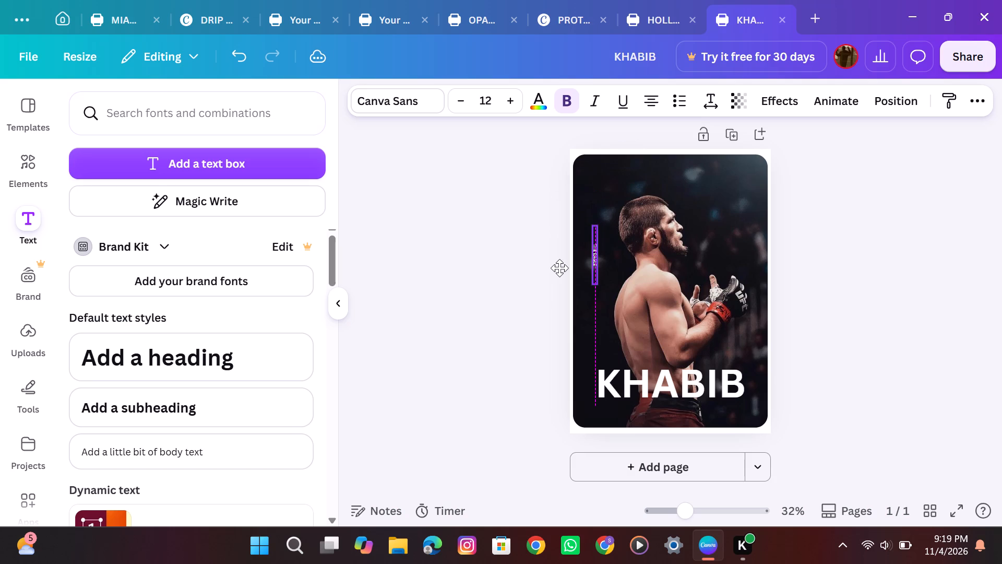
left_click_drag(559, 268, 557, 272)
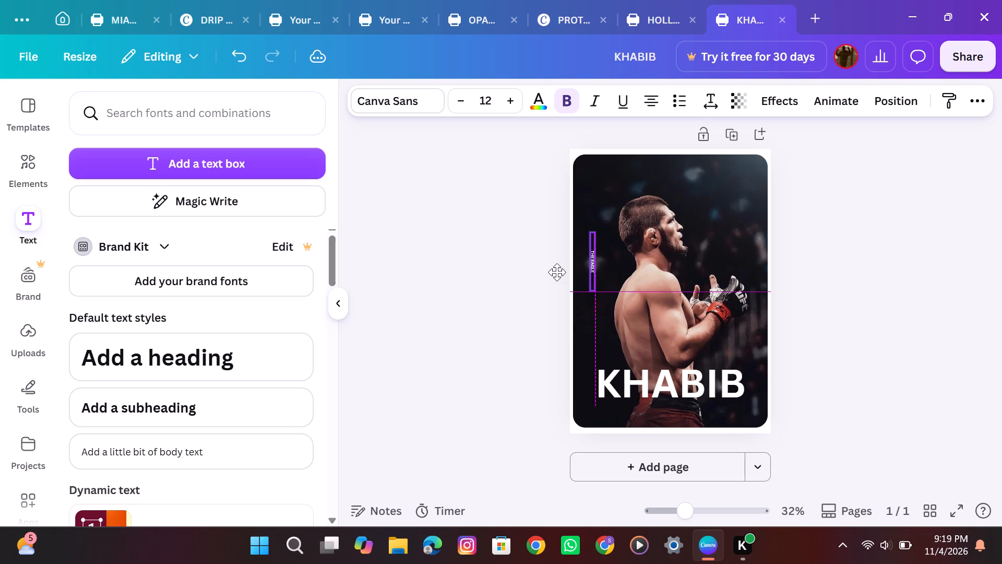
left_click_drag(557, 272, 563, 275)
Set the THE EAGLE text size to 29, lengthen its box, and align it with the KHABIB title's starting edge.
triple_click(509, 95)
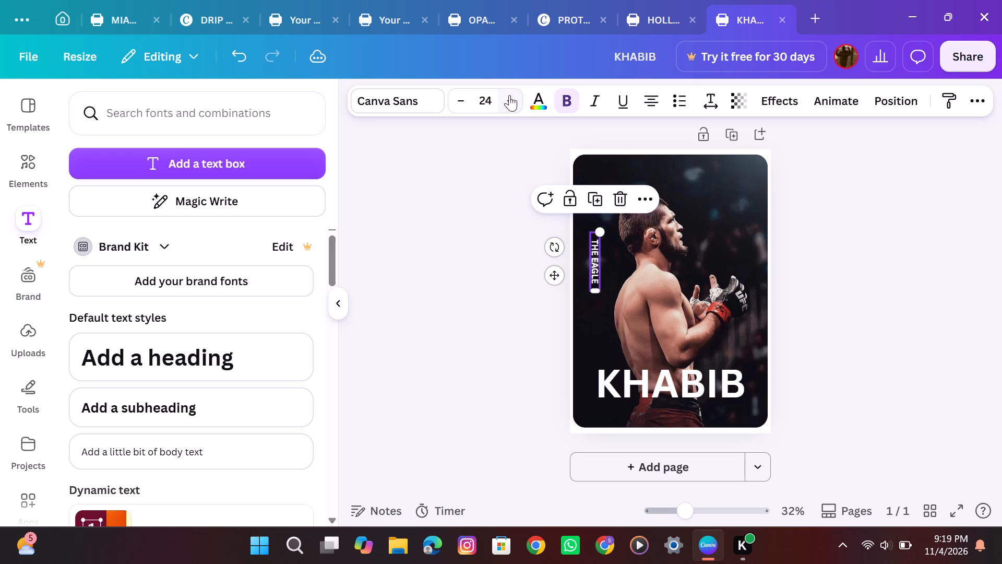
left_click(467, 97)
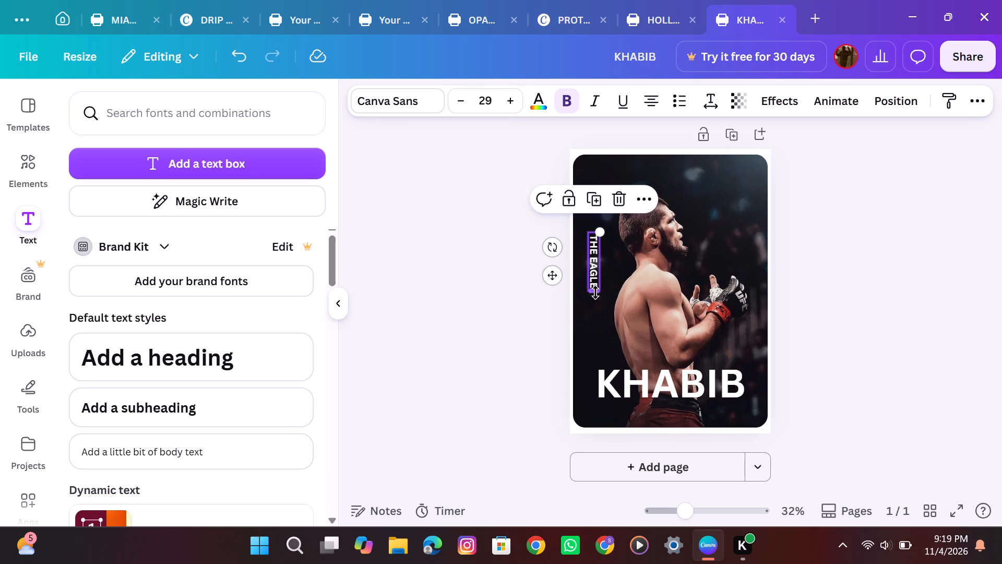
left_click_drag(595, 292, 595, 319)
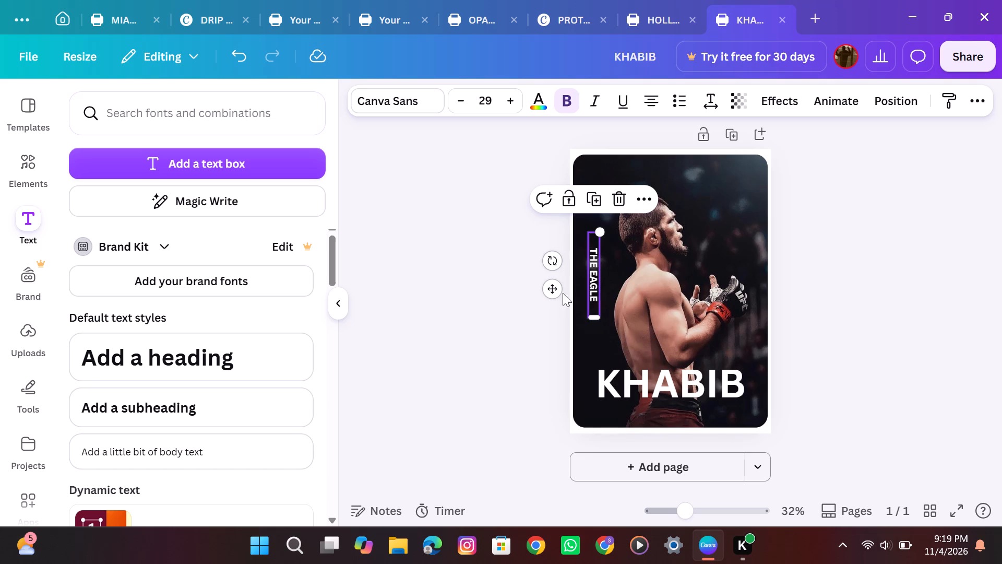
left_click_drag(556, 295, 556, 280)
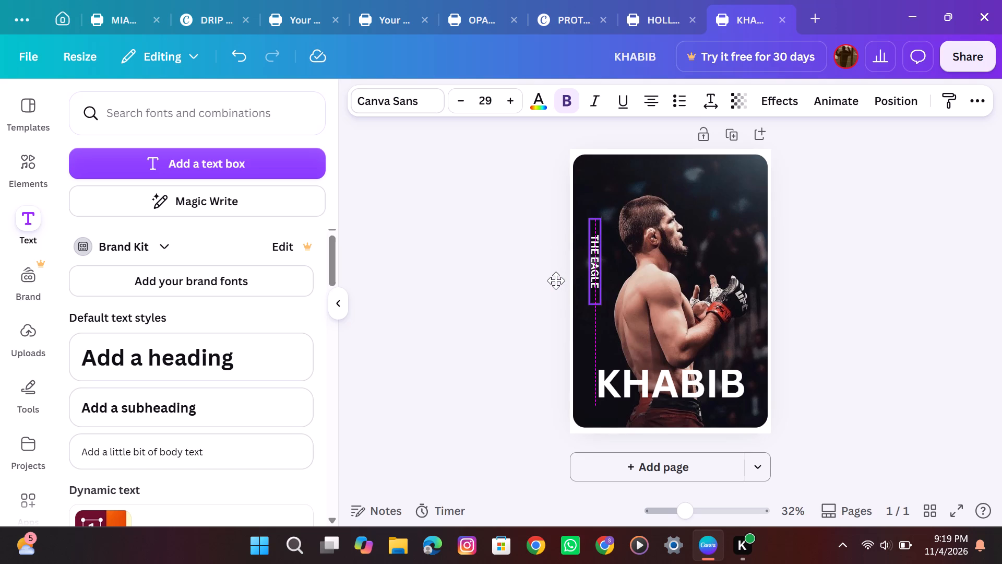
left_click_drag(556, 280, 560, 279)
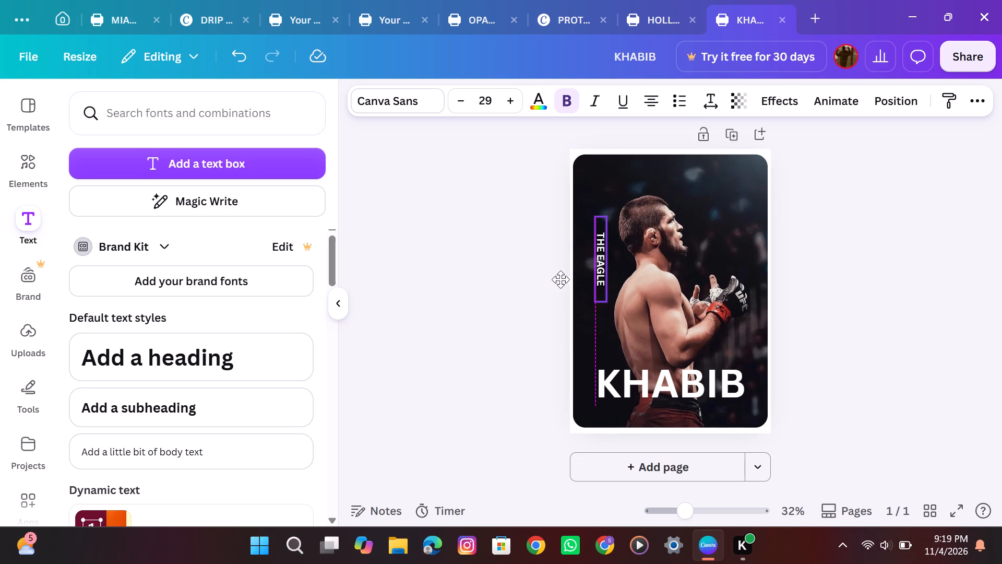
left_click_drag(560, 279, 555, 280)
Scale the vertical THE EAGLE text up to about size 38.3 and extend its box down towards the KHABIB title.
left_click_drag(600, 220, 599, 192)
left_click_drag(595, 303, 595, 332)
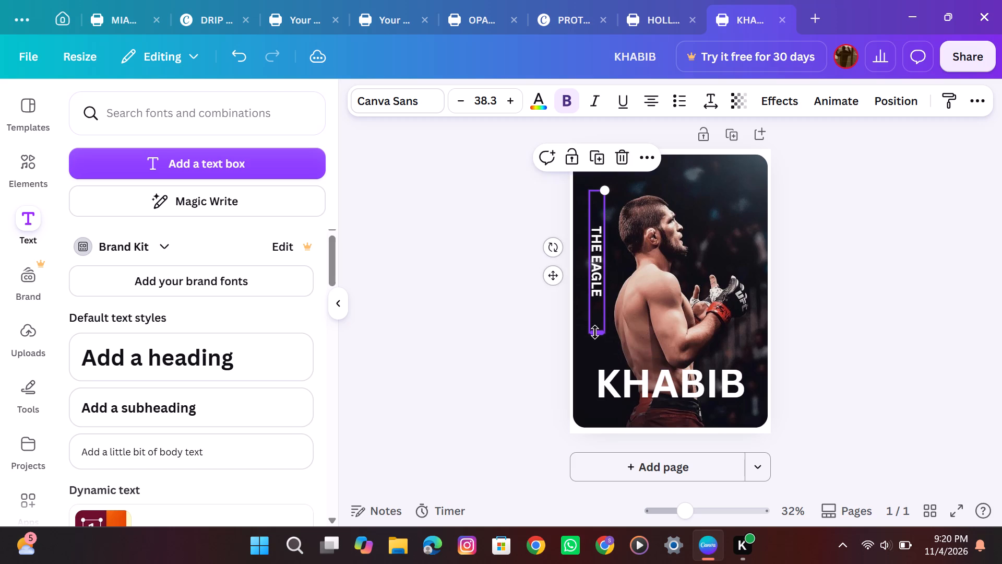
Open the full advanced text settings for the vertical THE EAGLE text.
left_click(716, 103)
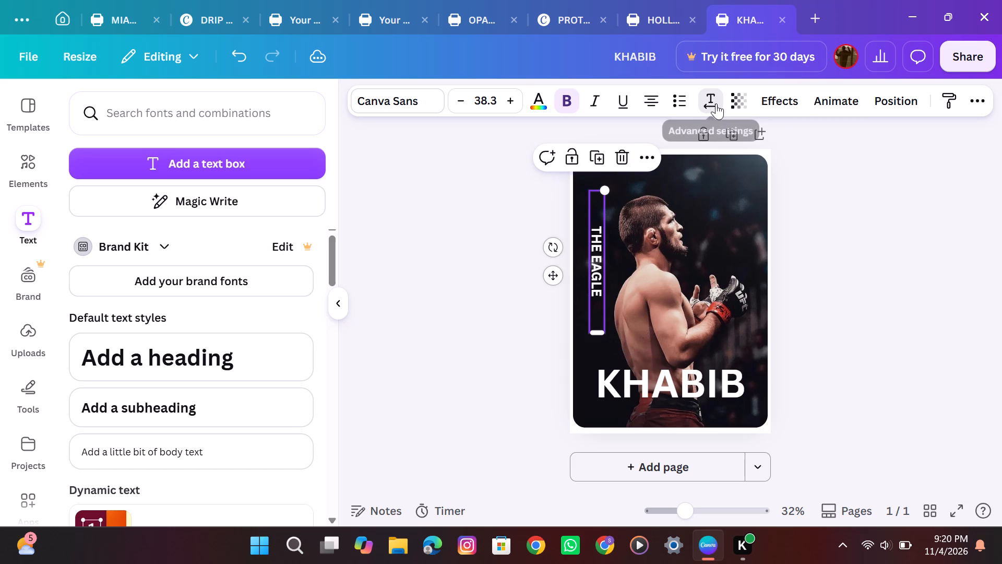
left_click(734, 334)
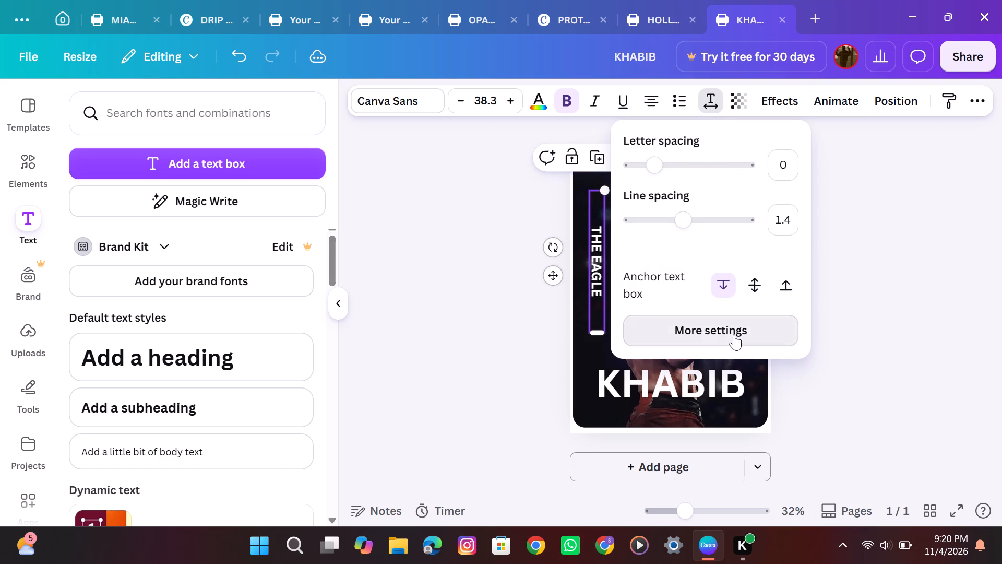